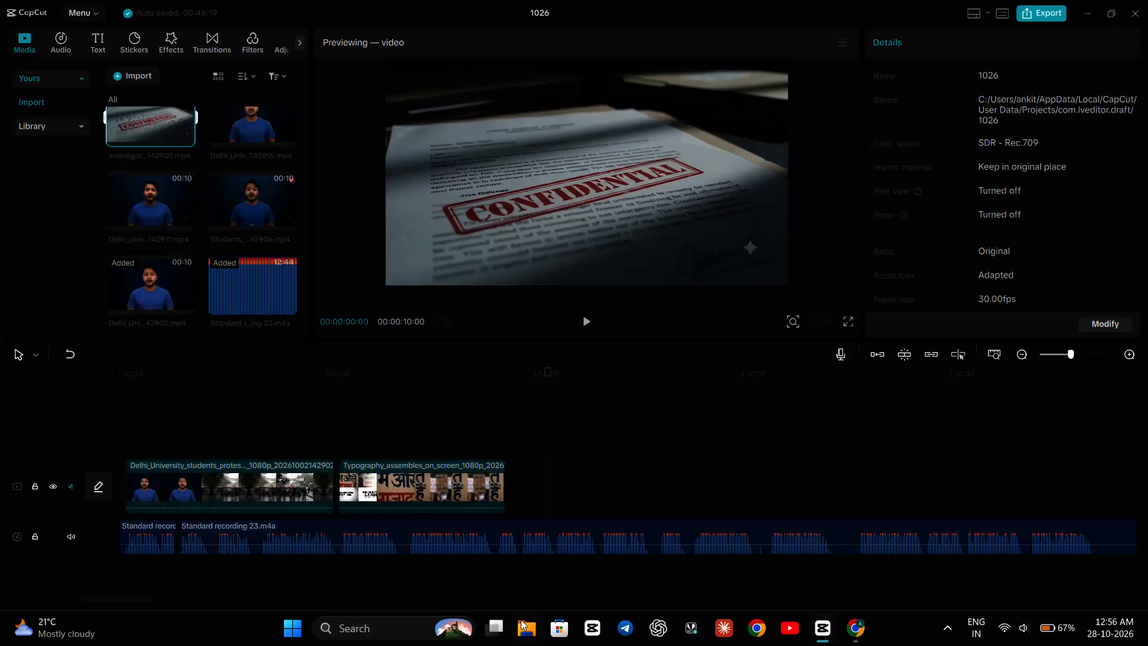
Switch to File Explorer and open the internal shared storage of the connected realme 14 Pro+ 5G phone.
{"action": "left_click", "coordinate": [521, 620]}
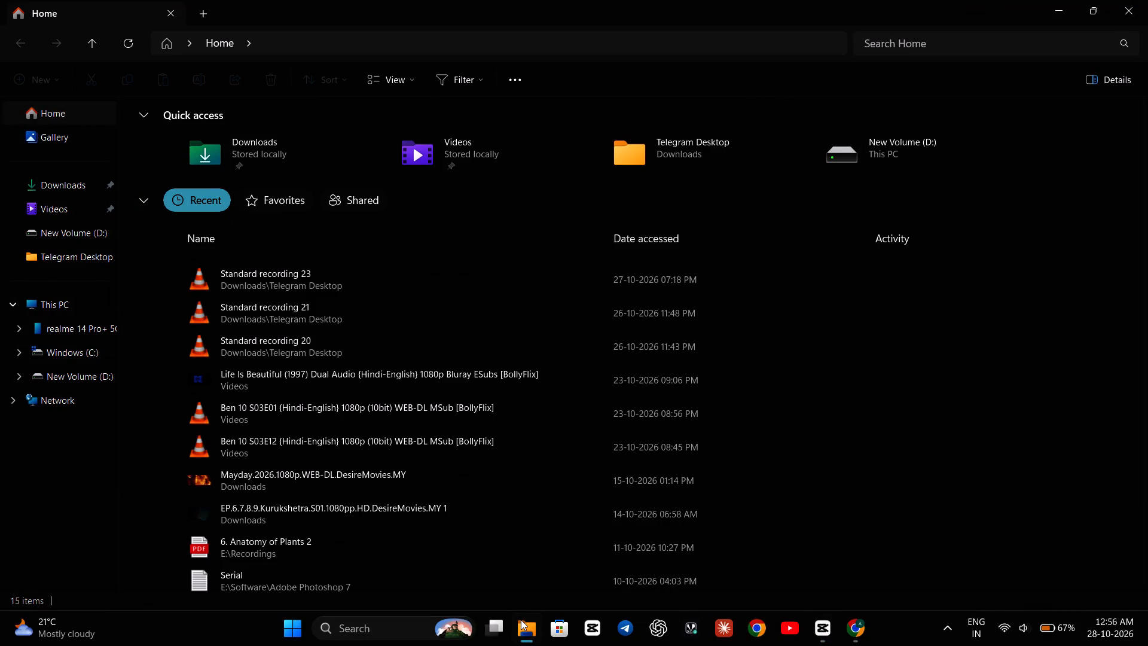
{"action": "left_click", "coordinate": [79, 333]}
{"action": "double_click", "coordinate": [254, 119]}
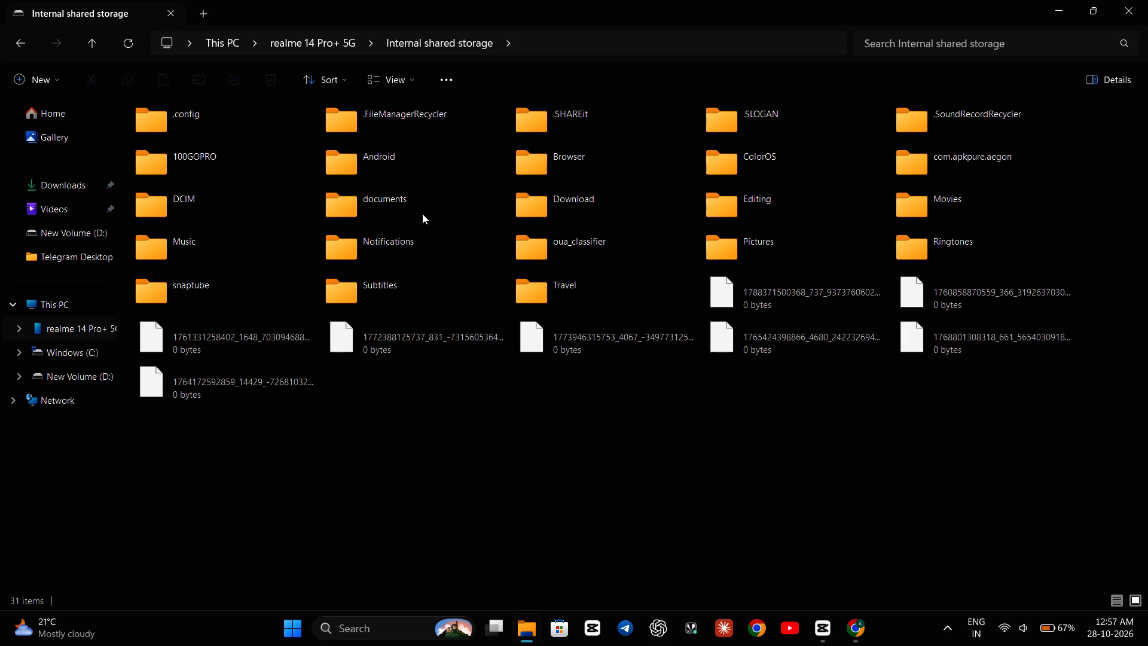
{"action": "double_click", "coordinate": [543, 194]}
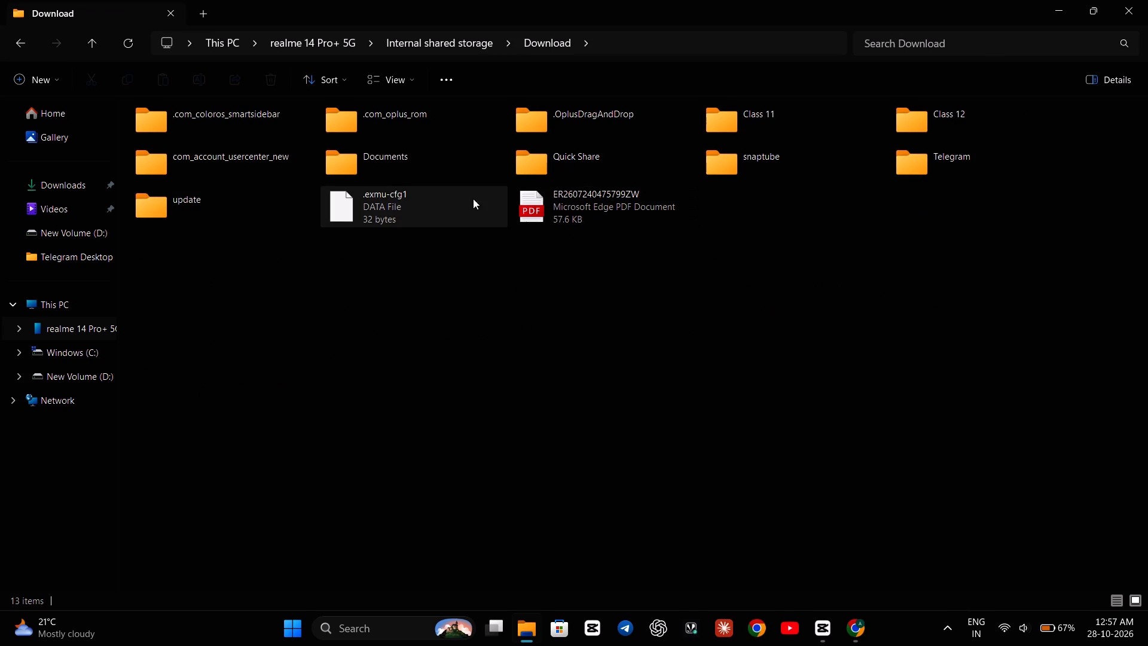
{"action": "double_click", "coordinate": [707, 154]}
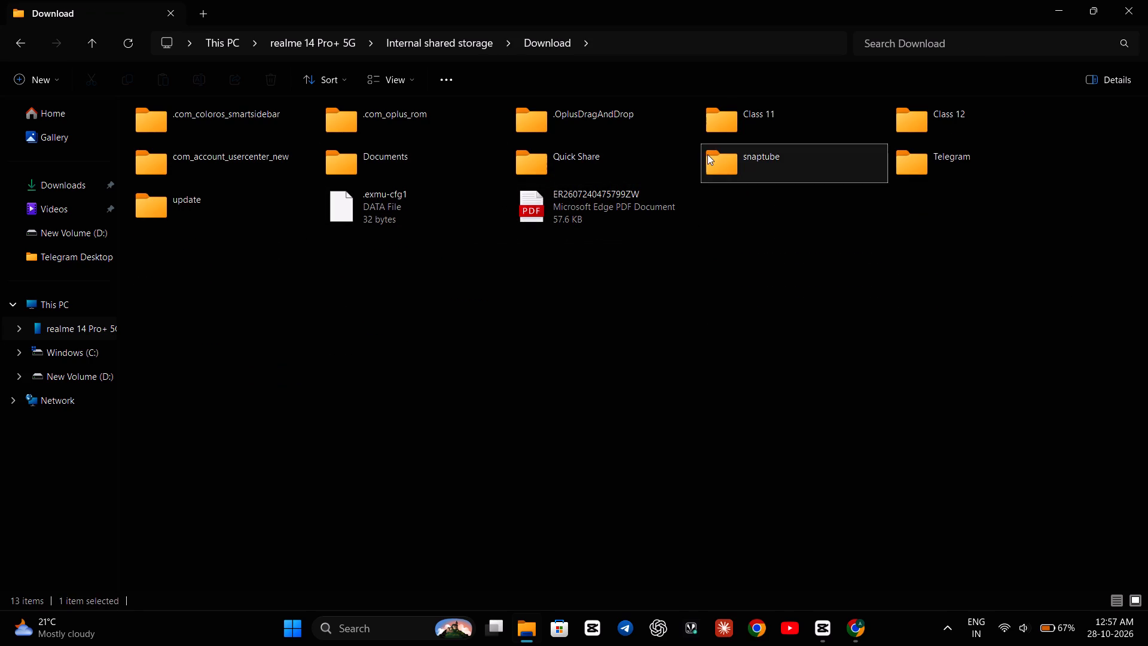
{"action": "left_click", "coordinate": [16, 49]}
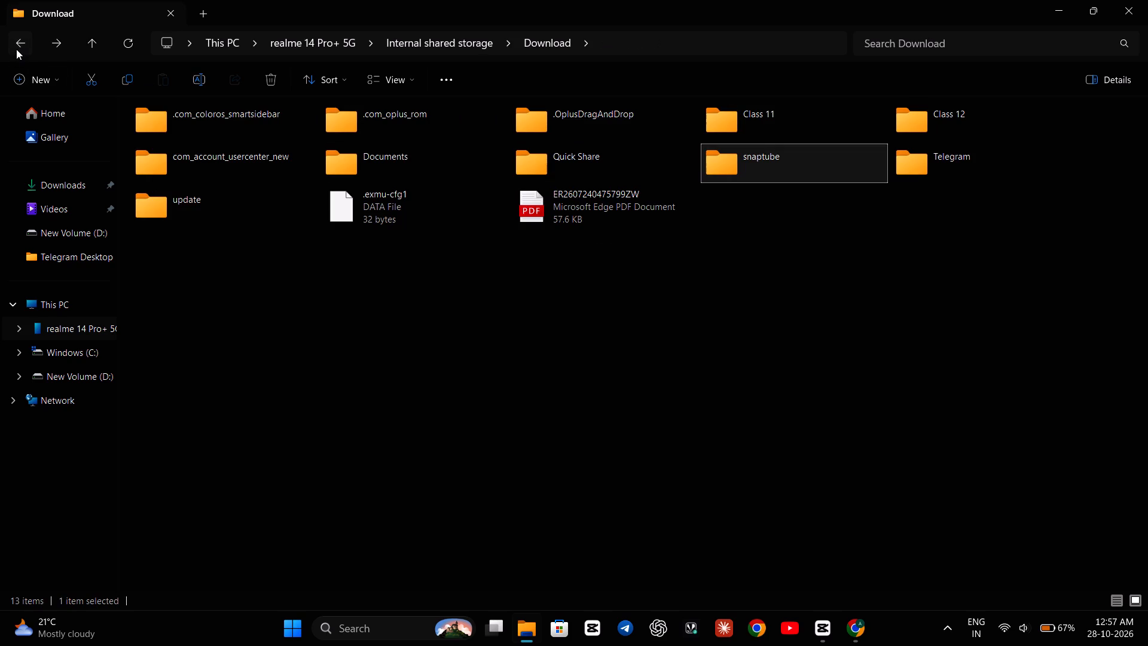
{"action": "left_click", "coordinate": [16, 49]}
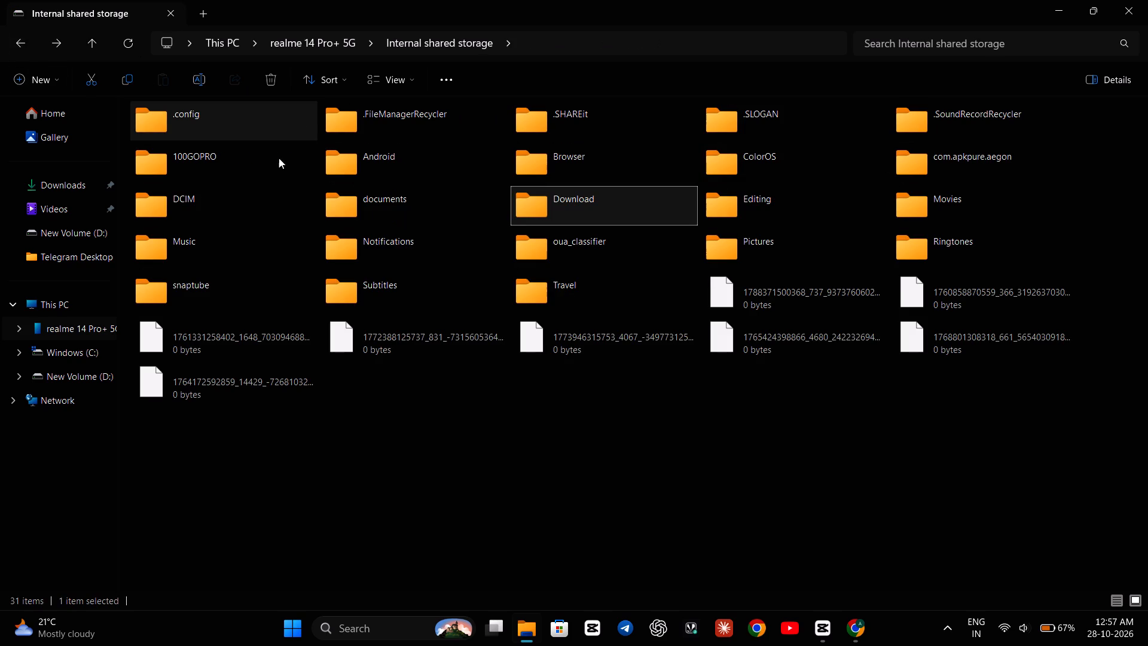
Open the SnapTube Video folder inside the phone's snaptube download folder.
{"action": "double_click", "coordinate": [227, 287]}
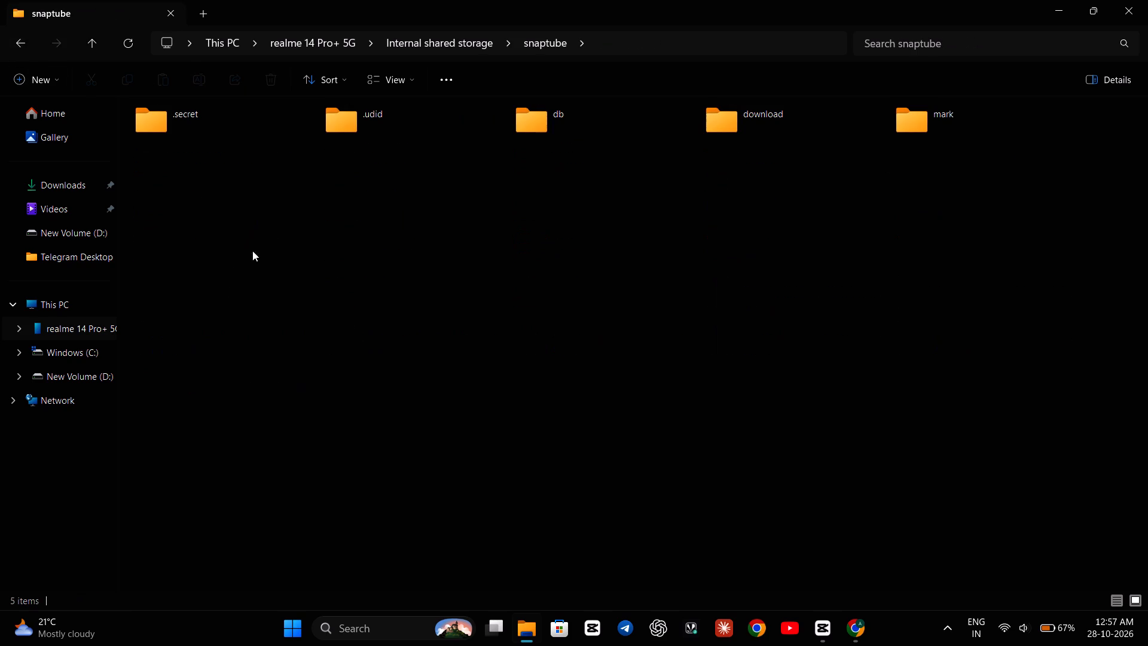
{"action": "double_click", "coordinate": [729, 110]}
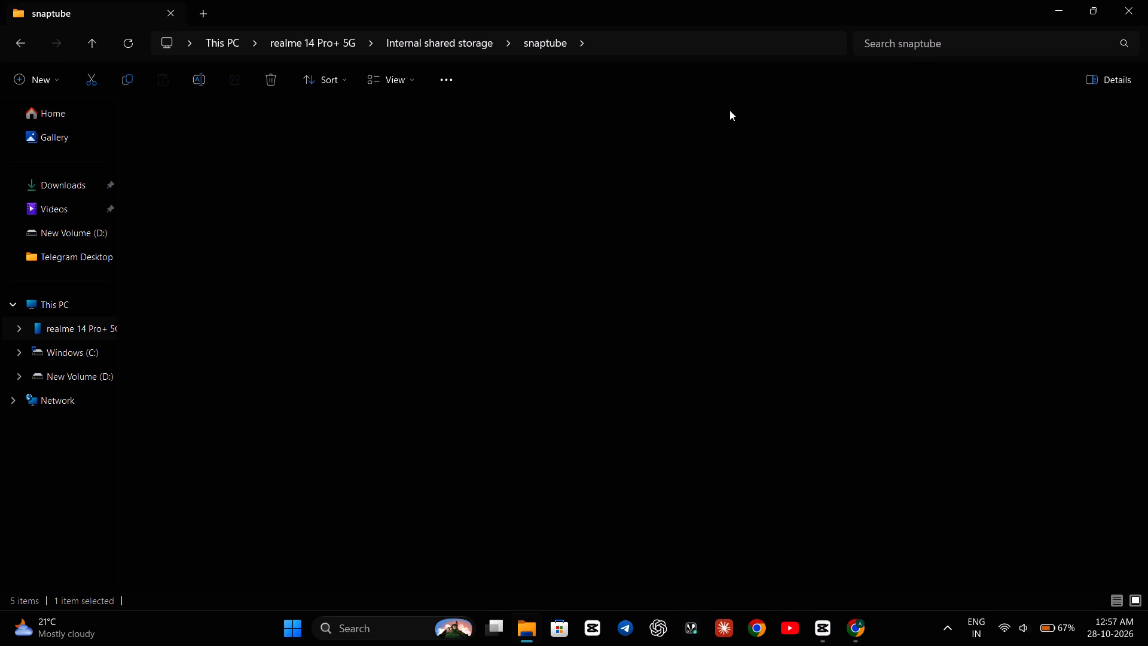
{"action": "double_click", "coordinate": [289, 121]}
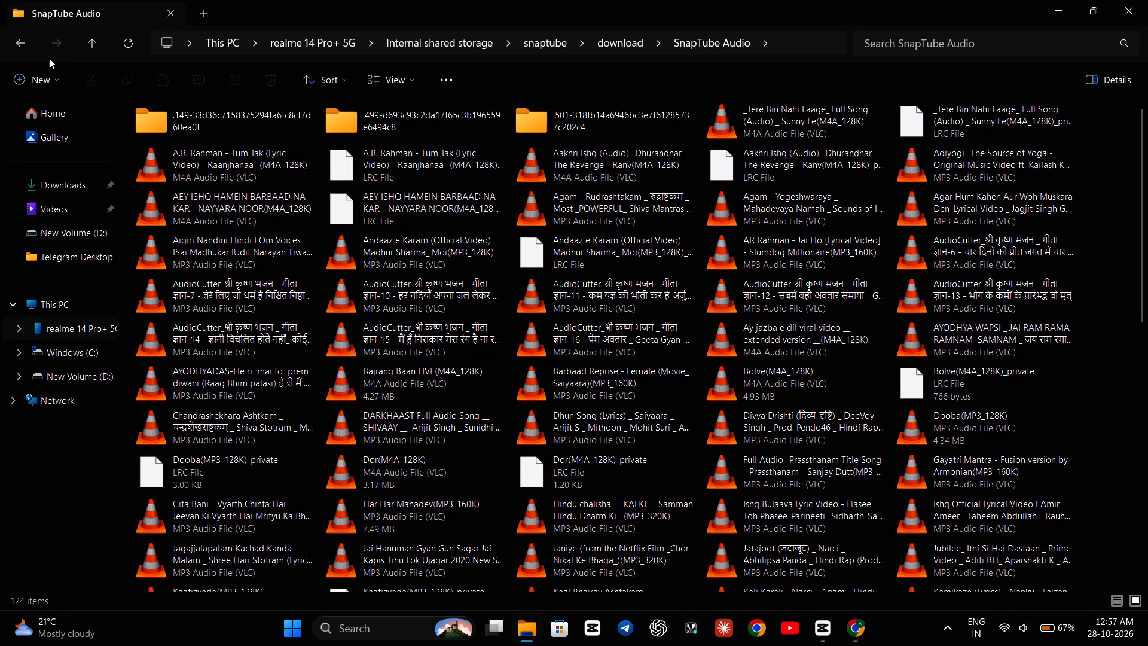
{"action": "left_click", "coordinate": [11, 38]}
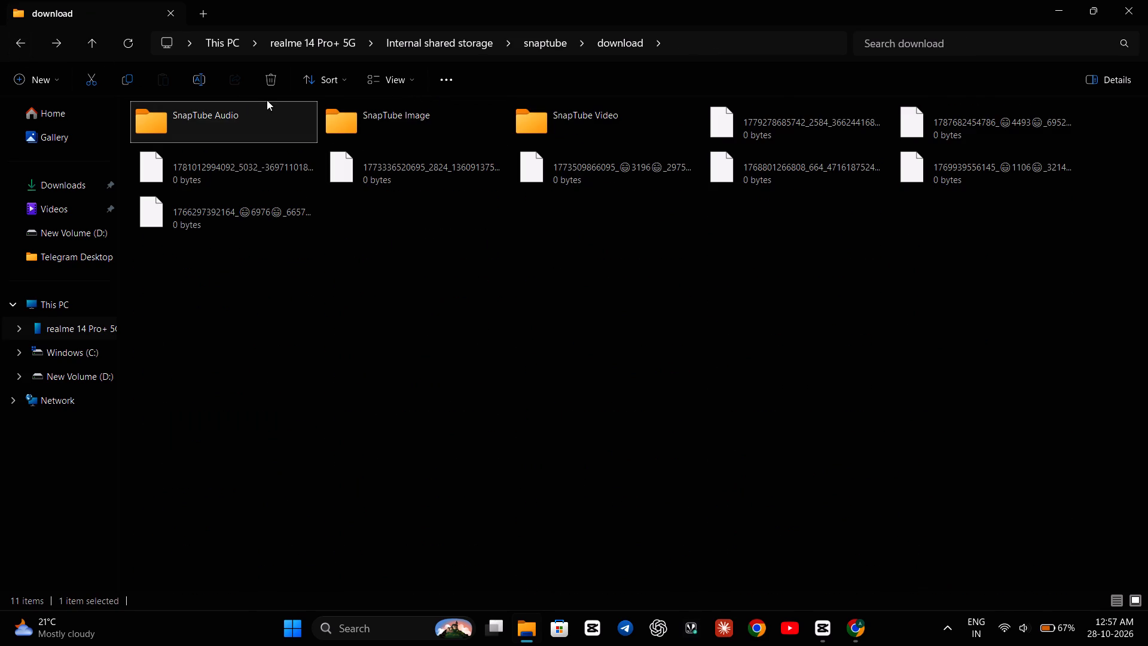
{"action": "double_click", "coordinate": [511, 108]}
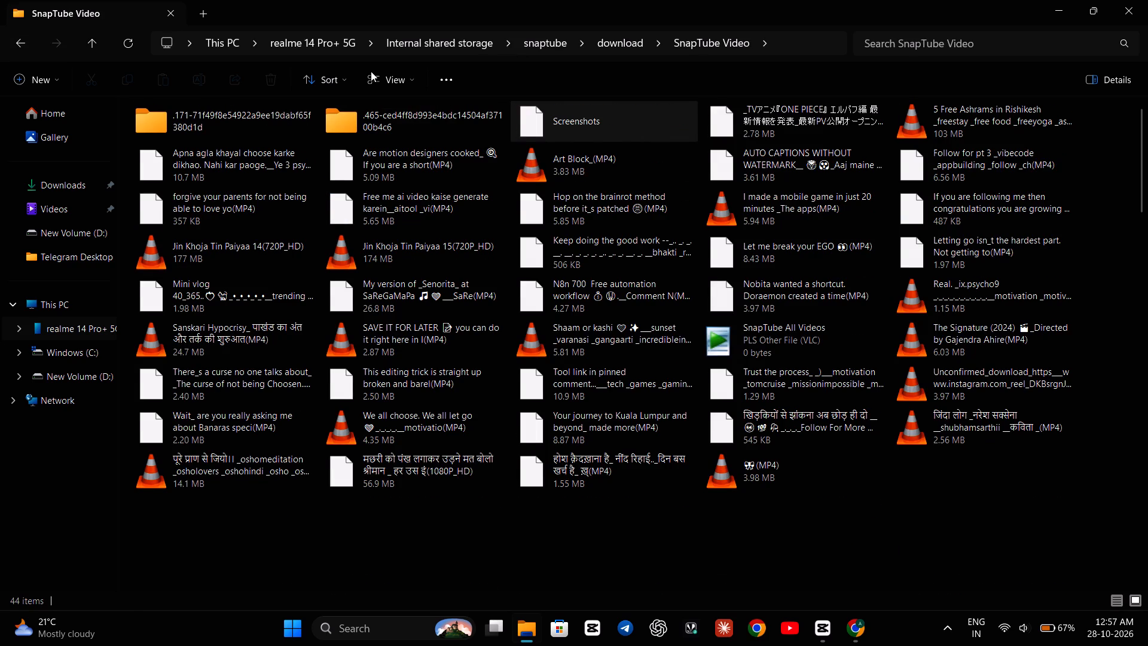
Sort the files in the SnapTube Video folder by size.
{"action": "left_click", "coordinate": [325, 74]}
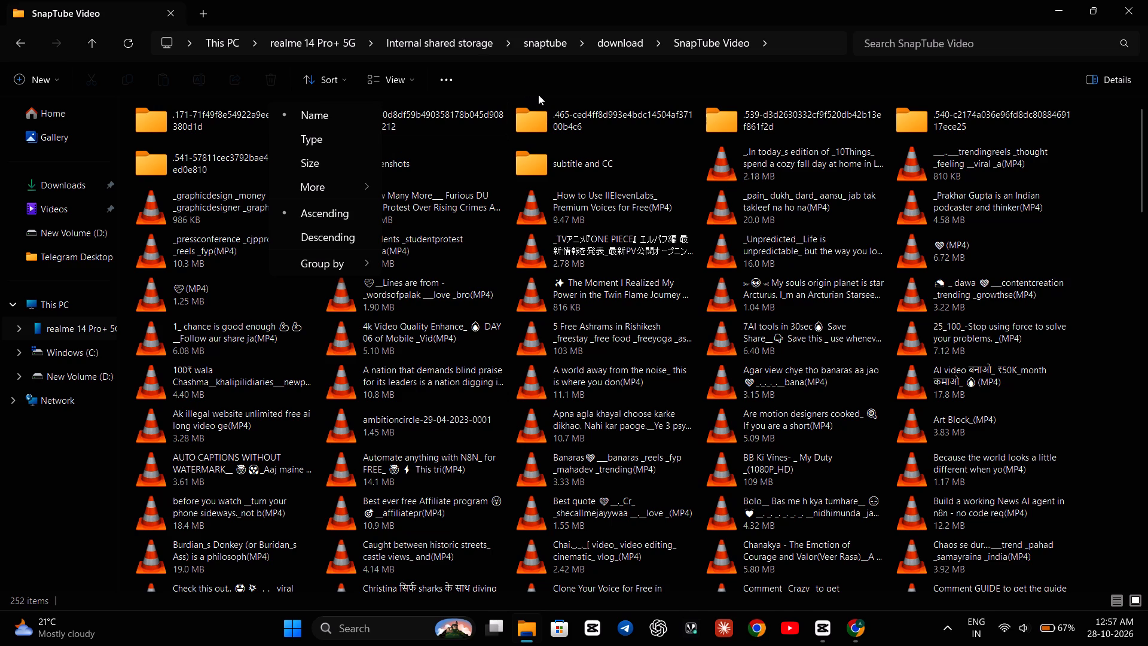
{"action": "left_click", "coordinate": [349, 170]}
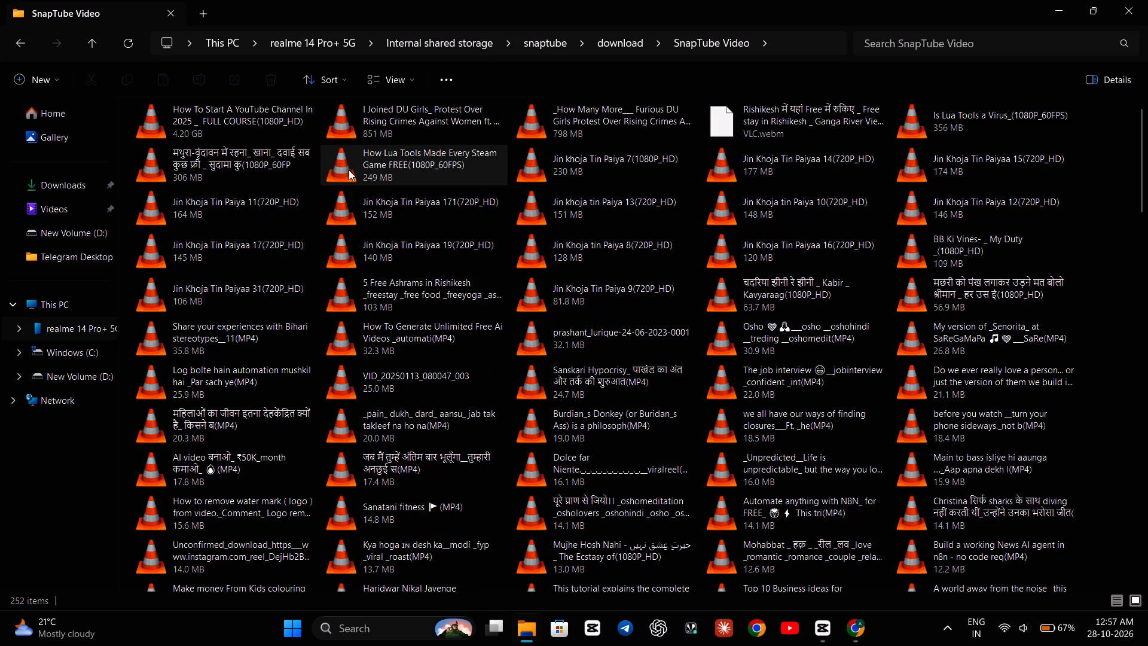
Select the two DU Girls protest videos, "I Joined DU Girls_ Protest" and "_How Many More___ Furious DU Girls Protest".
{"action": "left_click", "coordinate": [351, 116]}
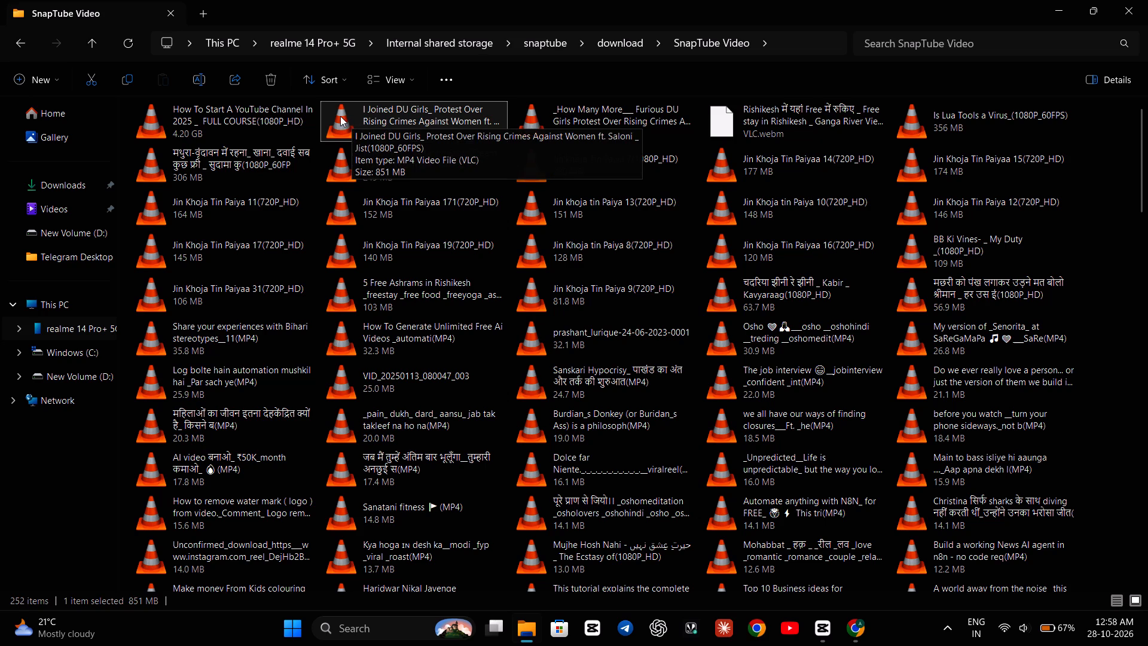
{"action": "left_click", "coordinate": [340, 115], "text": "ctrl"}
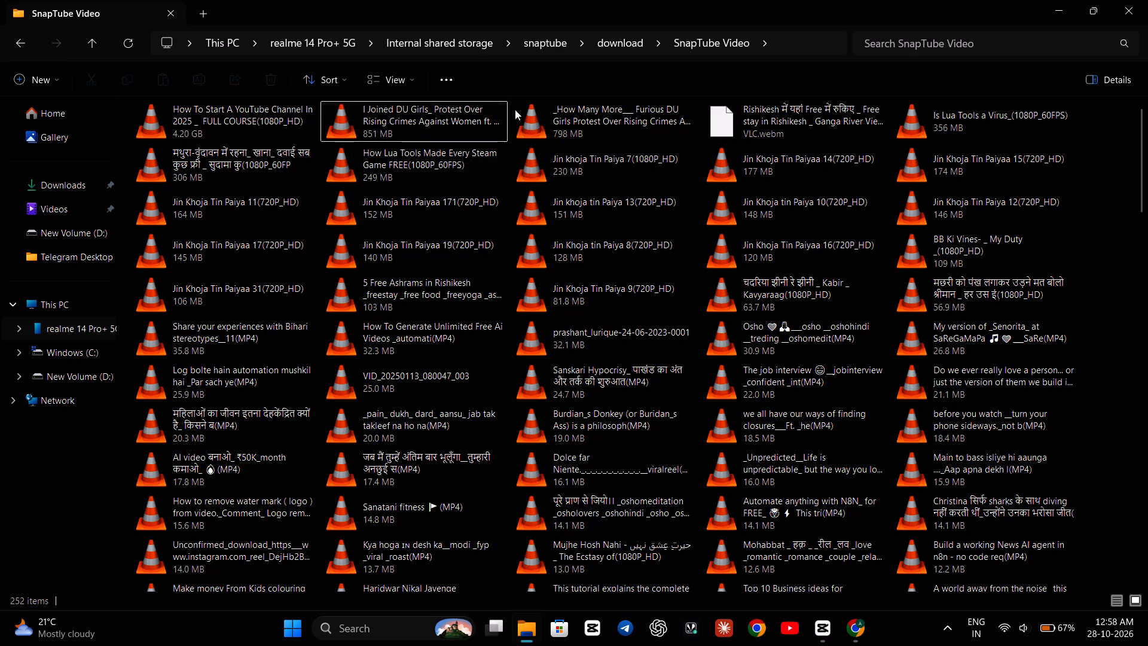
{"action": "left_click", "coordinate": [526, 114], "text": "ctrl"}
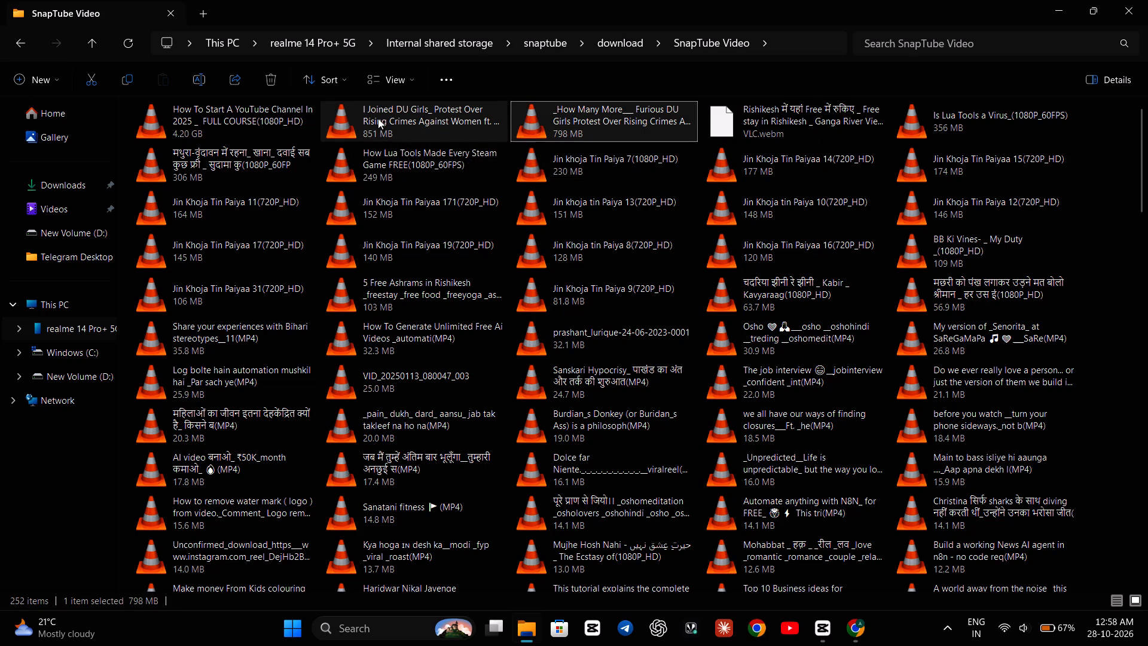
{"action": "left_click", "coordinate": [373, 118], "text": "ctrl"}
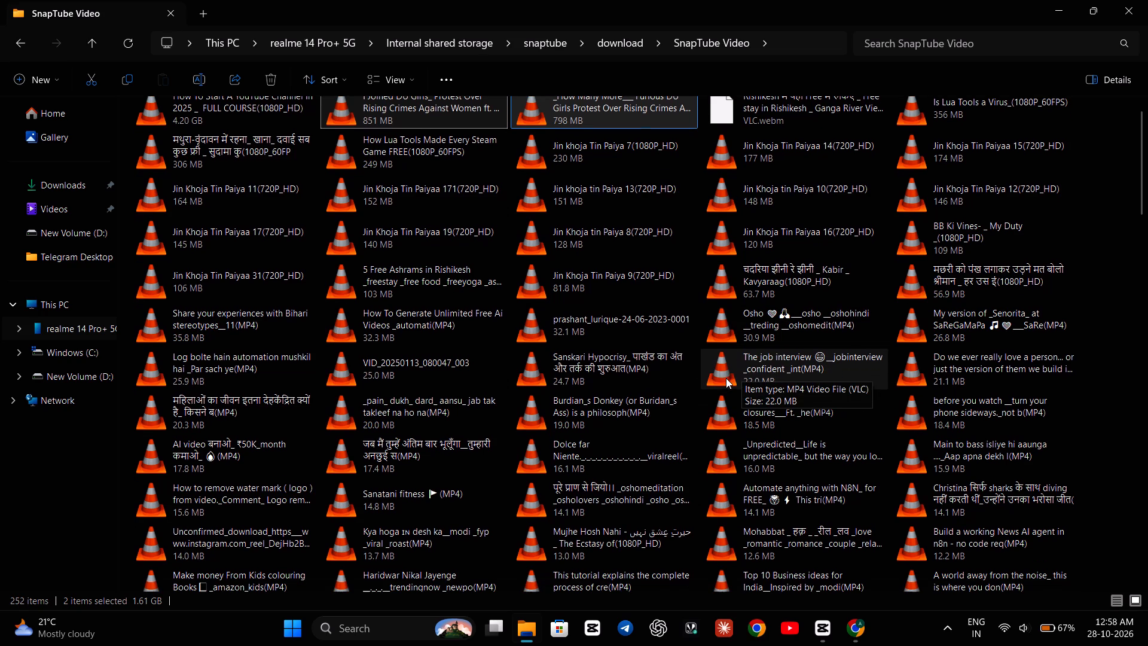
{"action": "scroll", "coordinate": [726, 378], "scroll_direction": "up", "scroll_amount": 1}
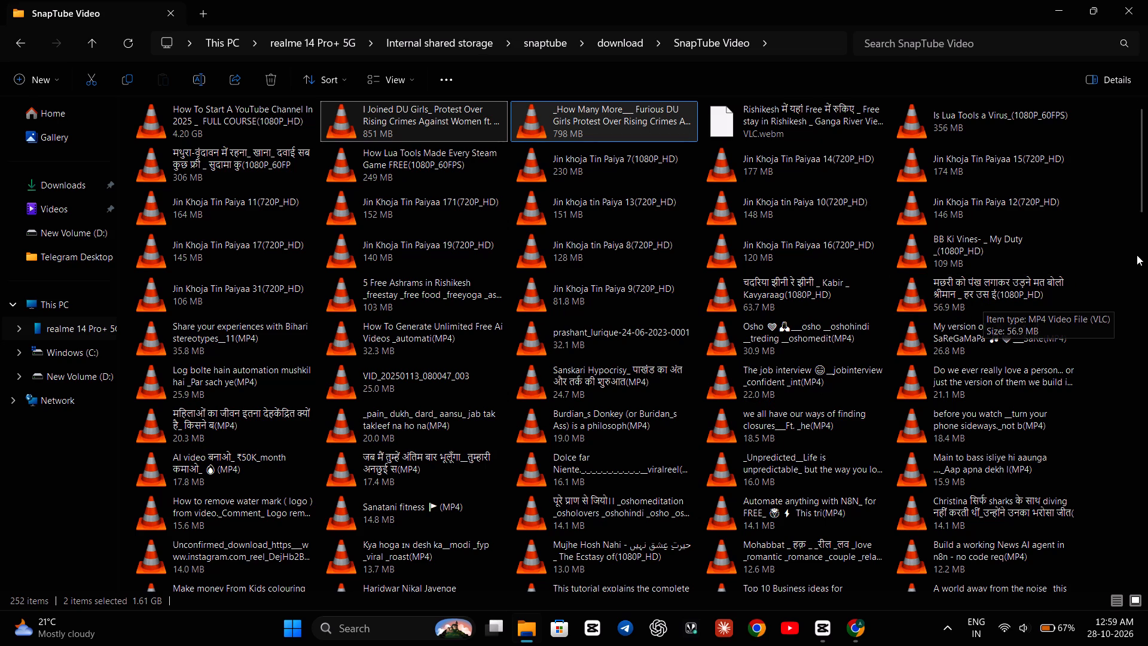
{"action": "left_click", "coordinate": [1015, 252]}
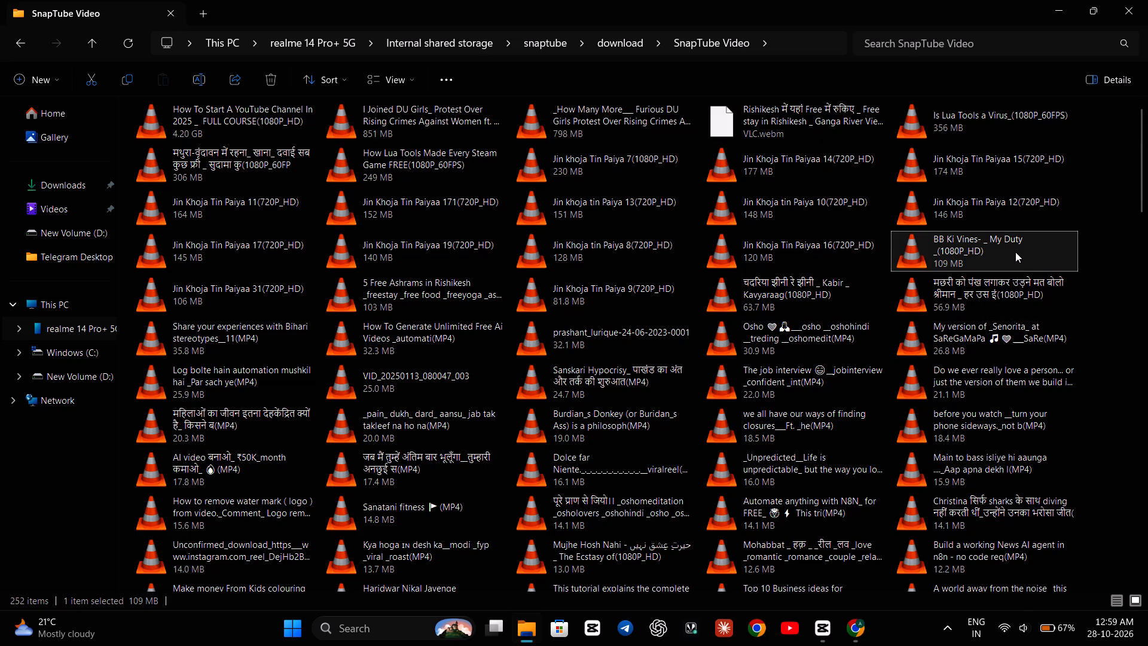
Move the two DU Girls protest videos and the "BB Ki Vines- _ My Duty" video from the phone to the computer's Videos folder by cut and paste.
{"action": "left_click", "coordinate": [1015, 252], "text": "ctrl"}
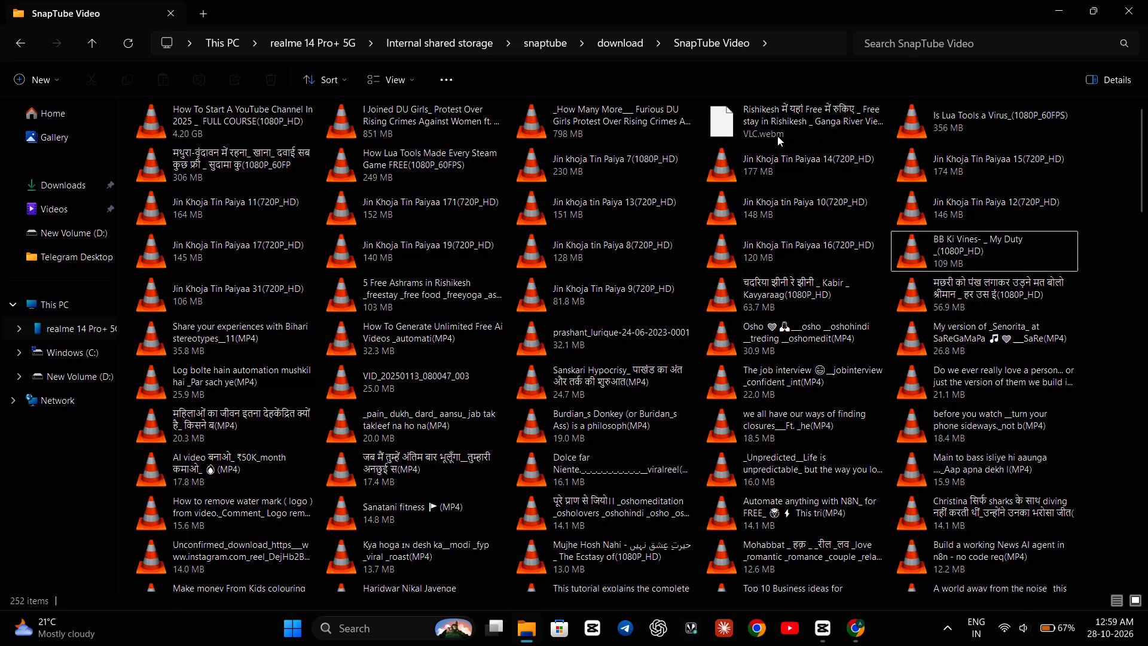
{"action": "left_click", "coordinate": [637, 116], "text": "ctrl"}
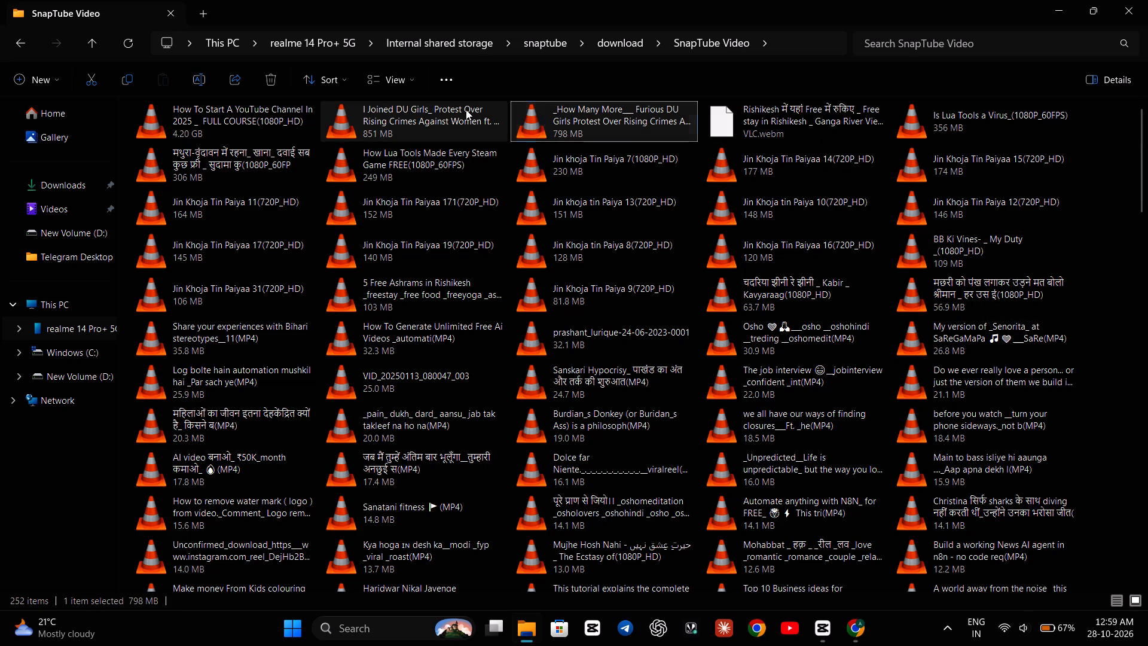
{"action": "left_click", "coordinate": [466, 109], "text": "ctrl"}
{"action": "left_click", "coordinate": [941, 263], "text": "ctrl"}
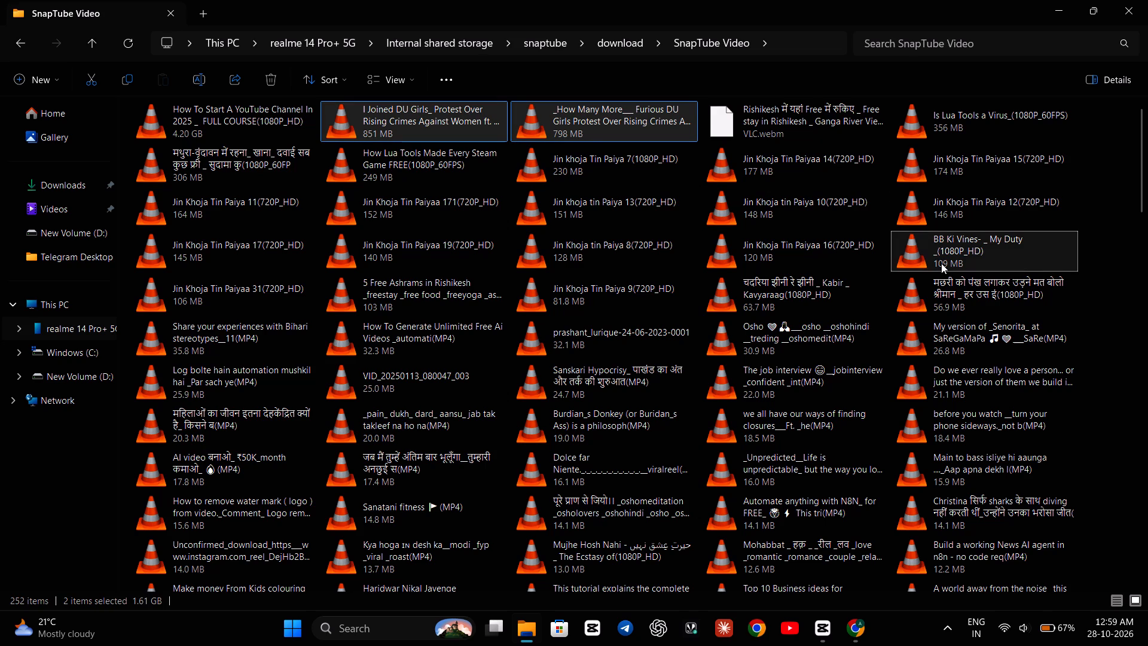
{"action": "left_click", "coordinate": [84, 82]}
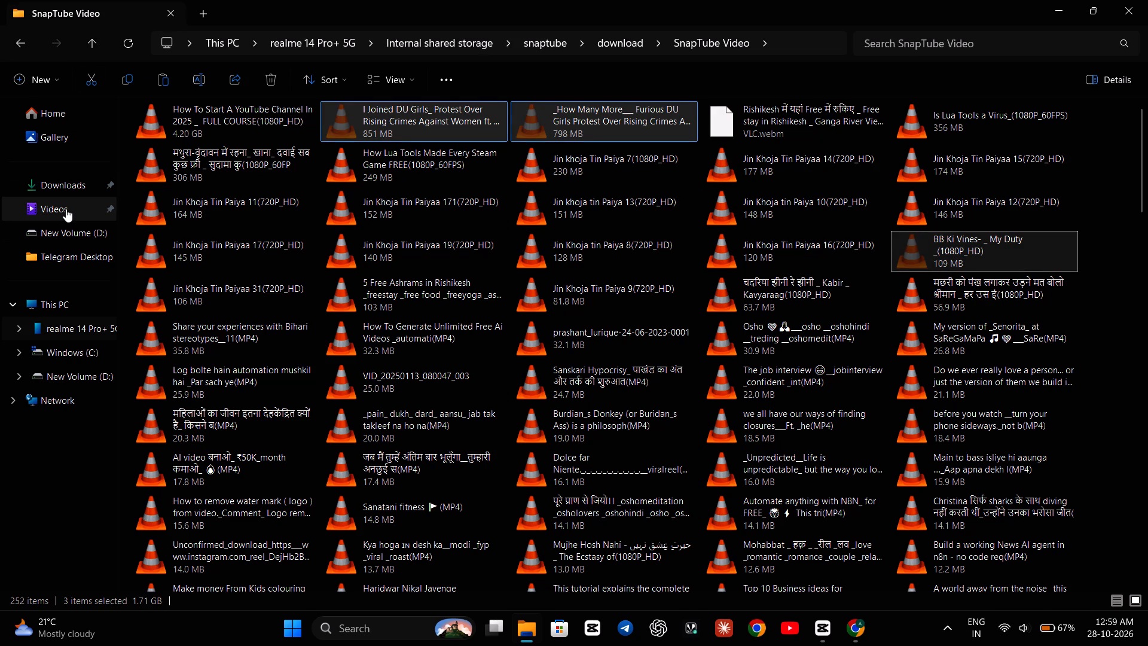
{"action": "left_click", "coordinate": [66, 209]}
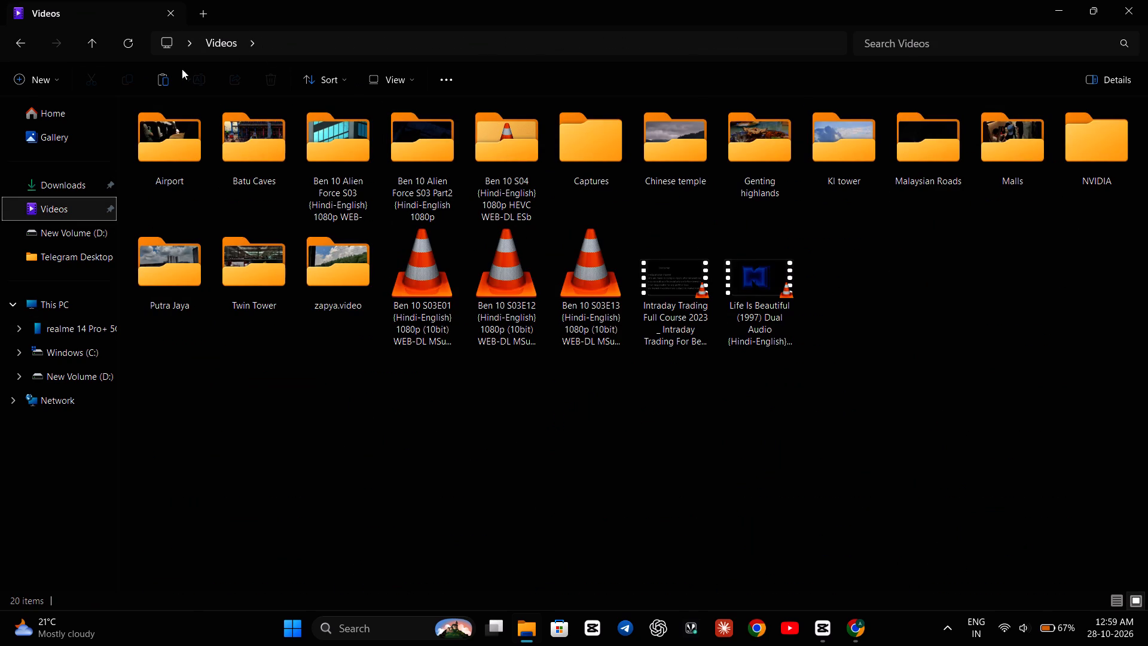
{"action": "left_click", "coordinate": [164, 81]}
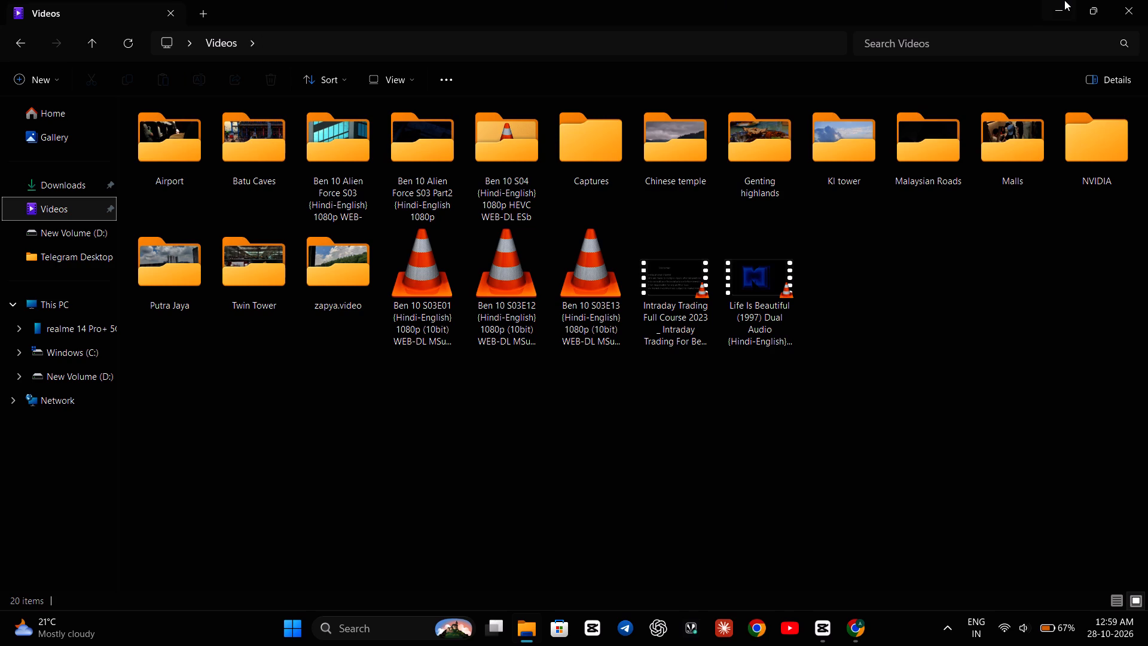
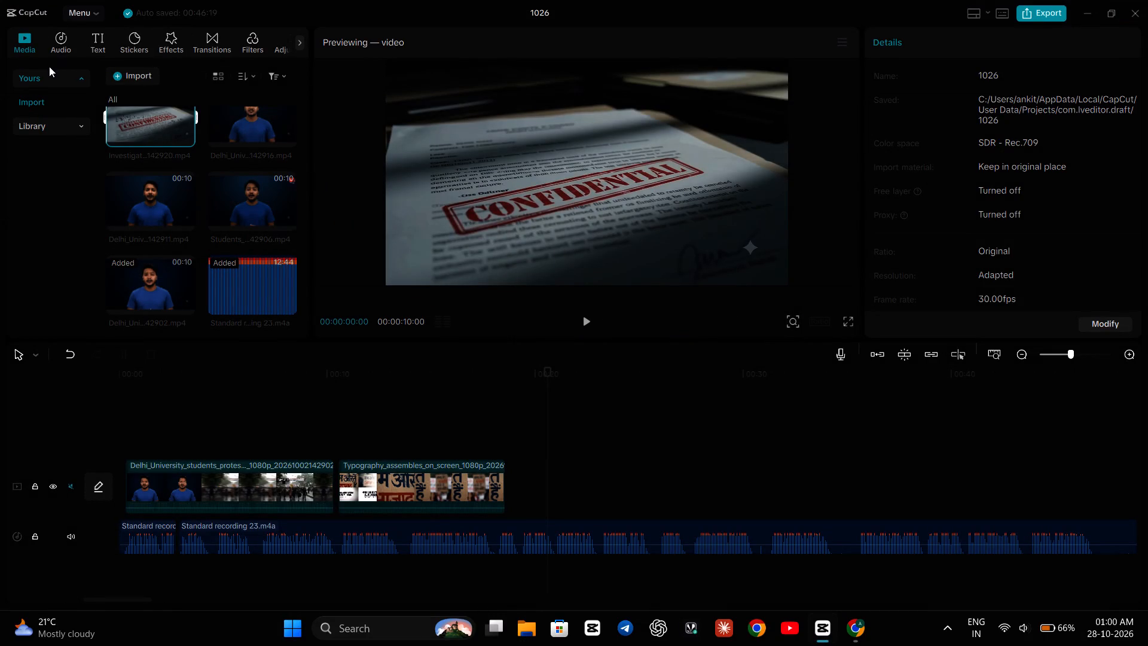
Import the "I Joined DU Girls_ Protest", "_How Many More___" and "BB Ki Vines- _ My Duty" videos from the Videos folder into project 1026.
{"action": "left_click", "coordinate": [121, 78]}
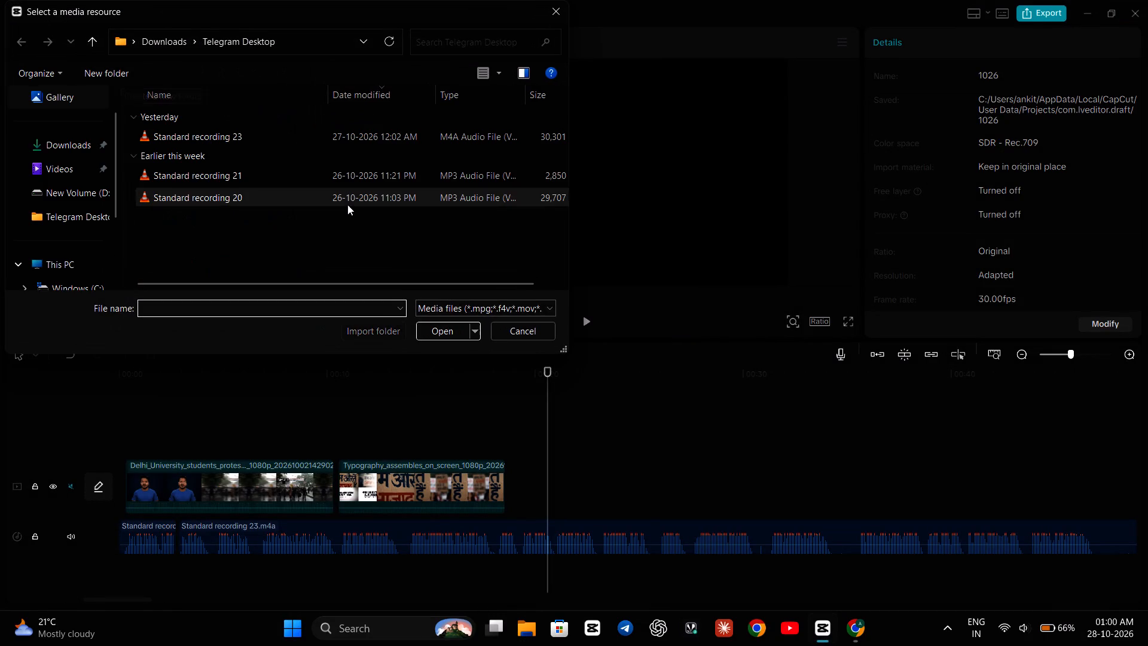
{"action": "double_click", "coordinate": [80, 169]}
{"action": "scroll", "coordinate": [429, 254], "scroll_direction": "down", "scroll_amount": 5}
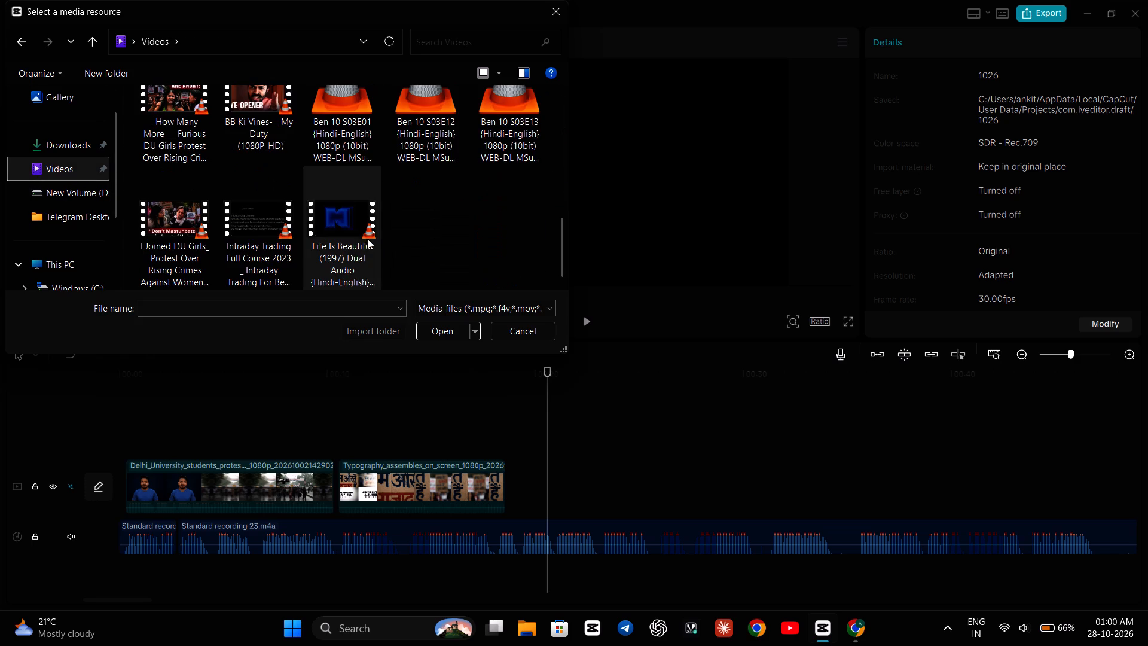
{"action": "left_click", "coordinate": [170, 242]}
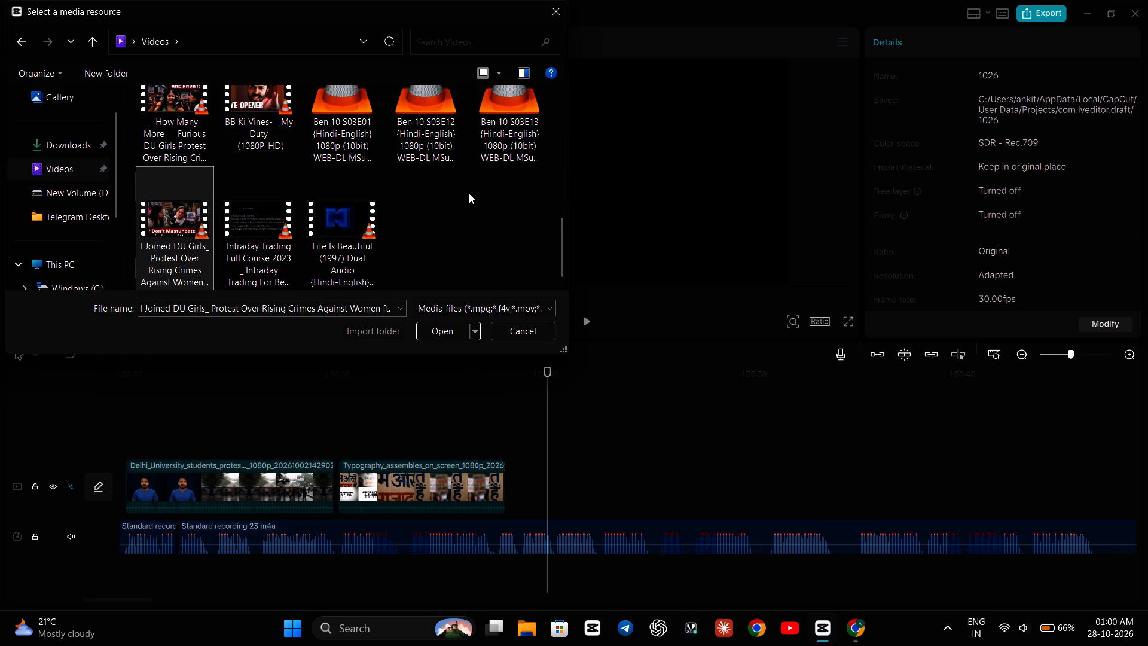
{"action": "left_click", "coordinate": [187, 128], "text": "ctrl"}
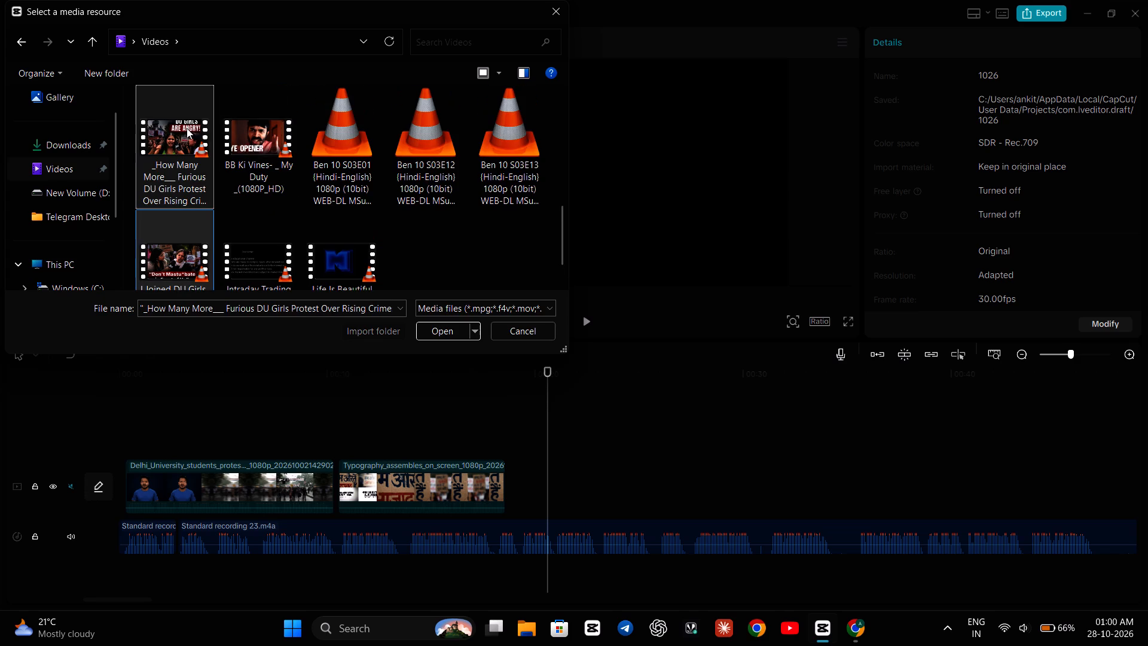
{"action": "left_click", "coordinate": [257, 144], "text": "ctrl"}
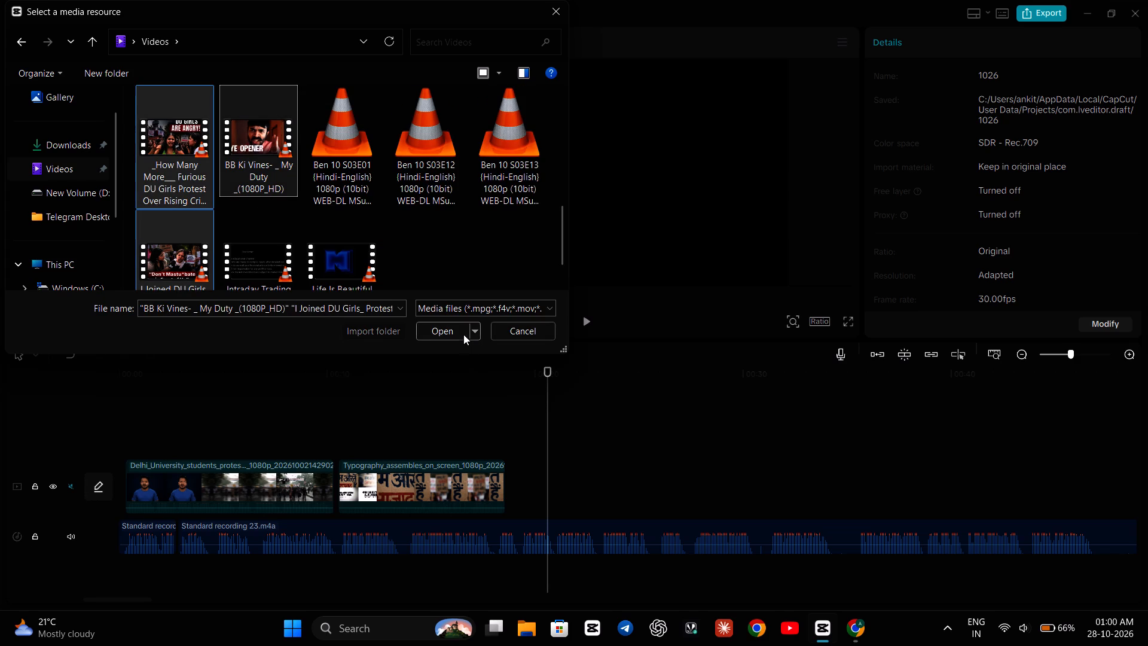
{"action": "left_click", "coordinate": [461, 333]}
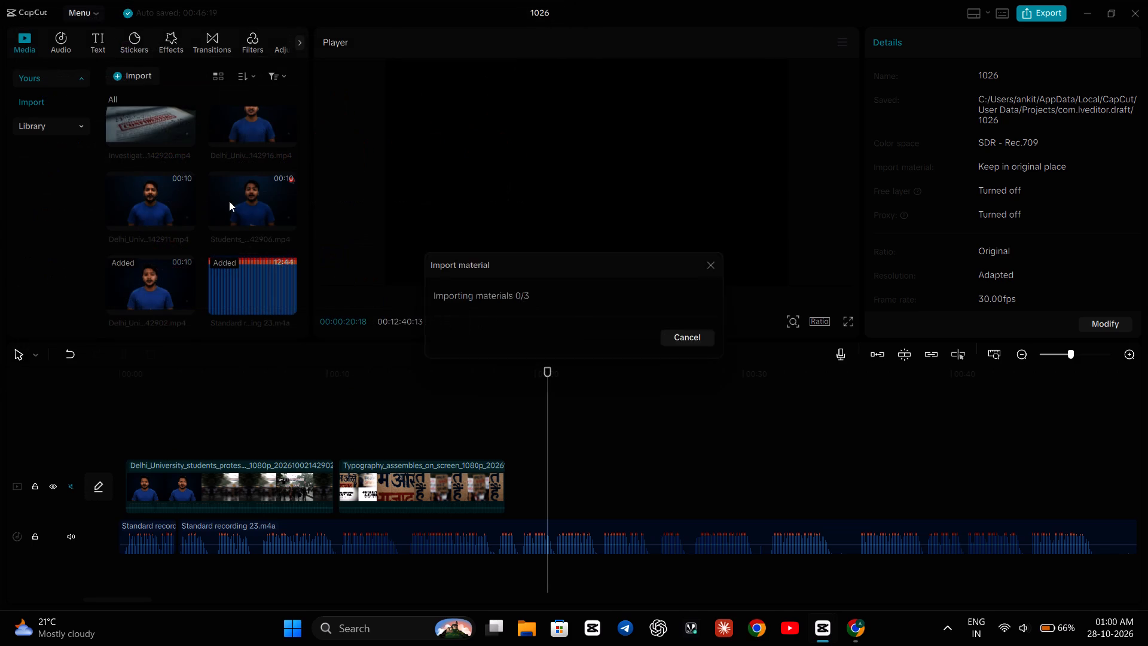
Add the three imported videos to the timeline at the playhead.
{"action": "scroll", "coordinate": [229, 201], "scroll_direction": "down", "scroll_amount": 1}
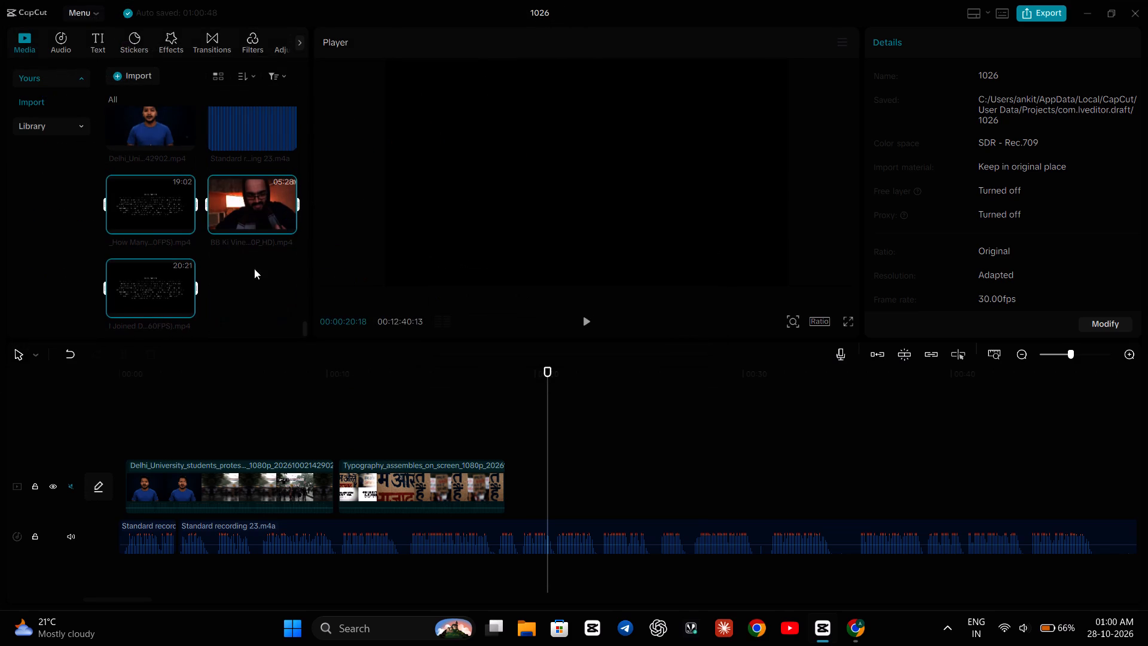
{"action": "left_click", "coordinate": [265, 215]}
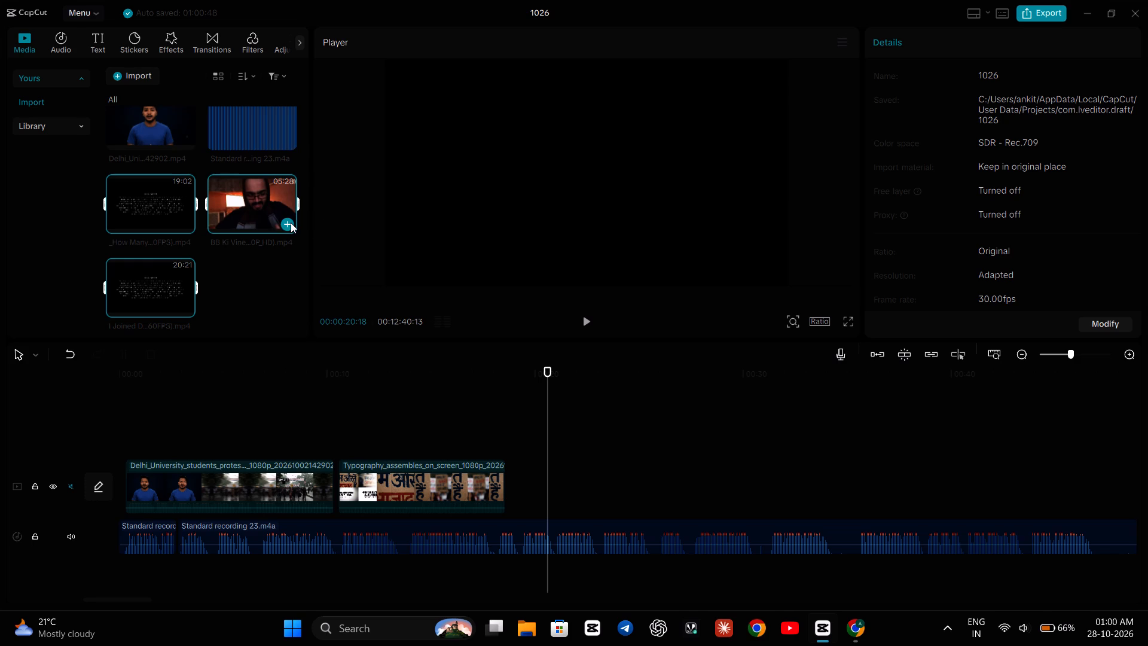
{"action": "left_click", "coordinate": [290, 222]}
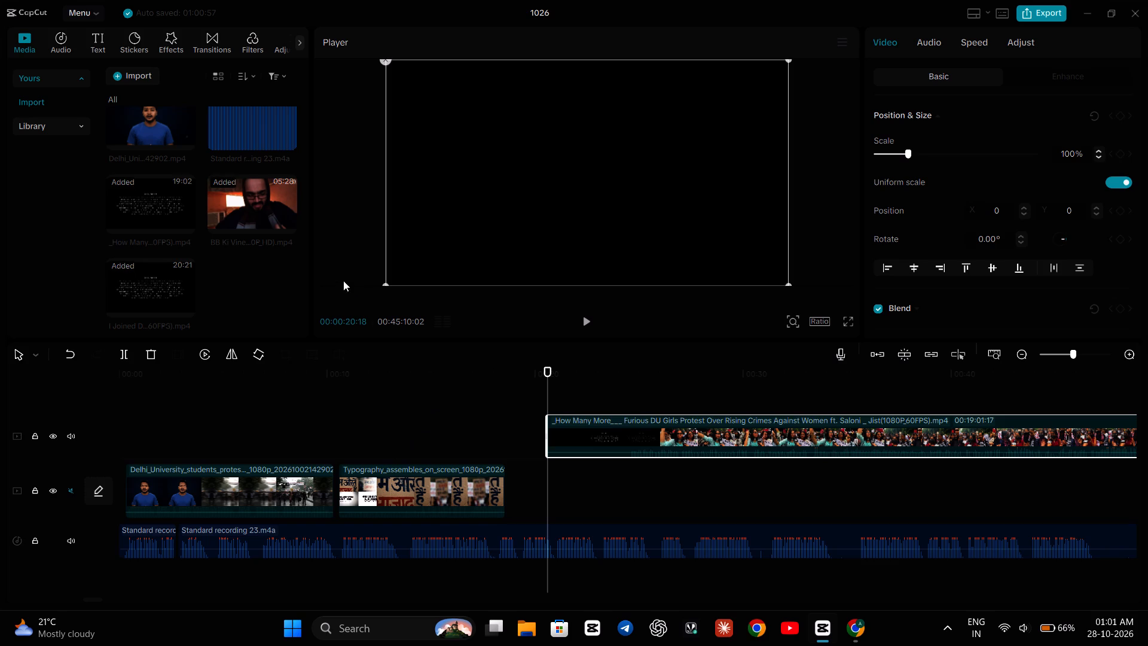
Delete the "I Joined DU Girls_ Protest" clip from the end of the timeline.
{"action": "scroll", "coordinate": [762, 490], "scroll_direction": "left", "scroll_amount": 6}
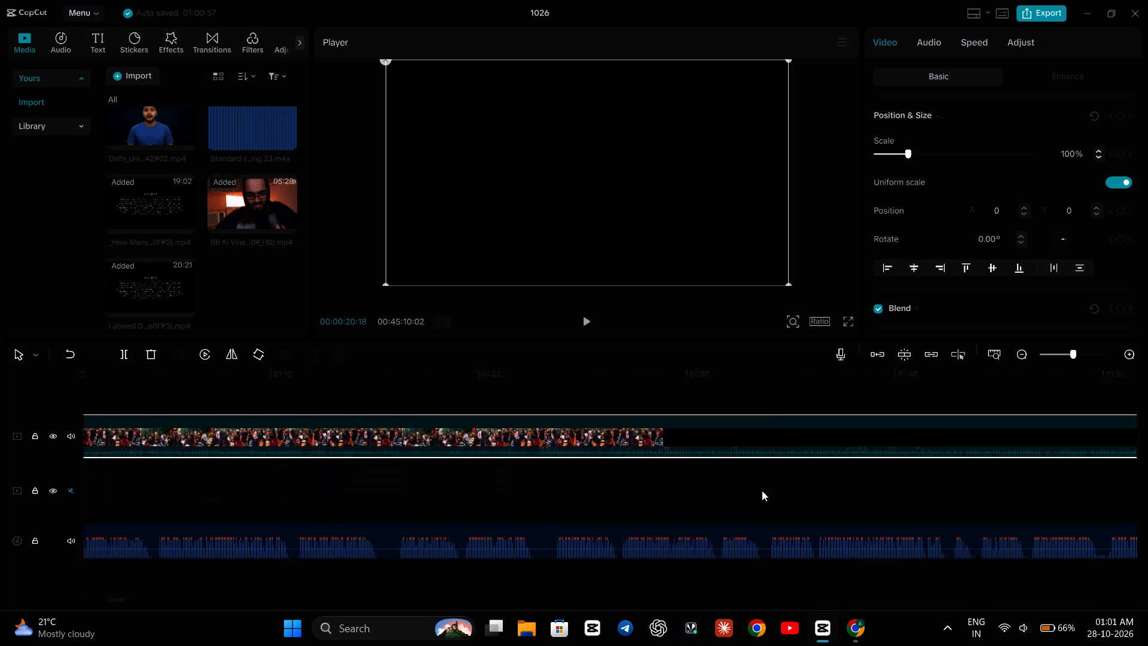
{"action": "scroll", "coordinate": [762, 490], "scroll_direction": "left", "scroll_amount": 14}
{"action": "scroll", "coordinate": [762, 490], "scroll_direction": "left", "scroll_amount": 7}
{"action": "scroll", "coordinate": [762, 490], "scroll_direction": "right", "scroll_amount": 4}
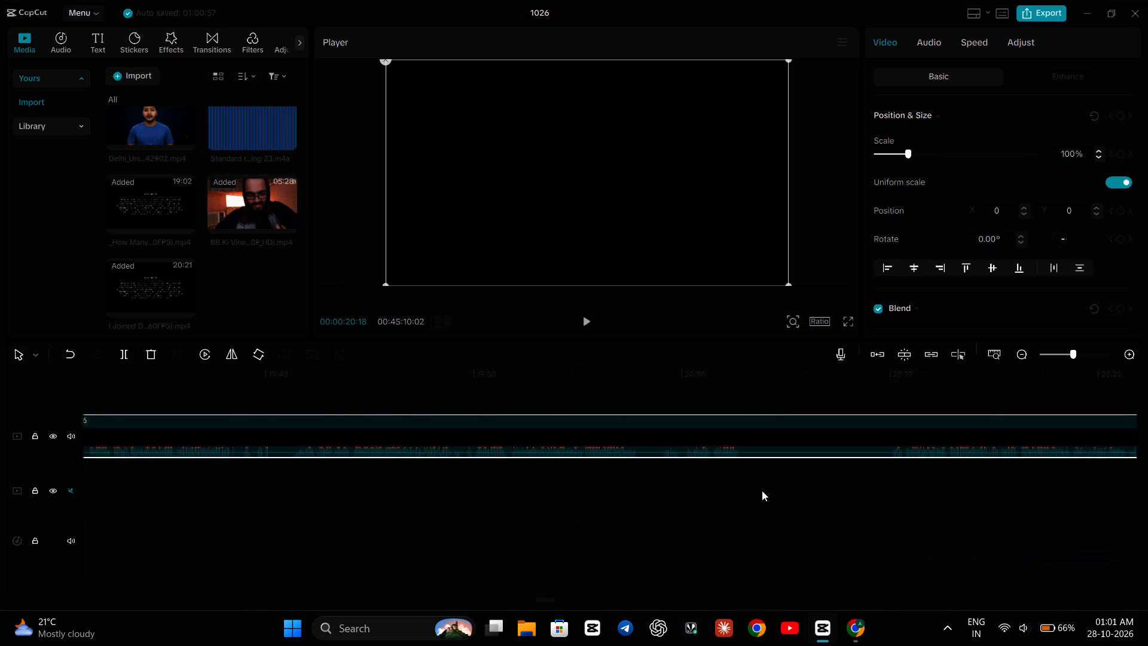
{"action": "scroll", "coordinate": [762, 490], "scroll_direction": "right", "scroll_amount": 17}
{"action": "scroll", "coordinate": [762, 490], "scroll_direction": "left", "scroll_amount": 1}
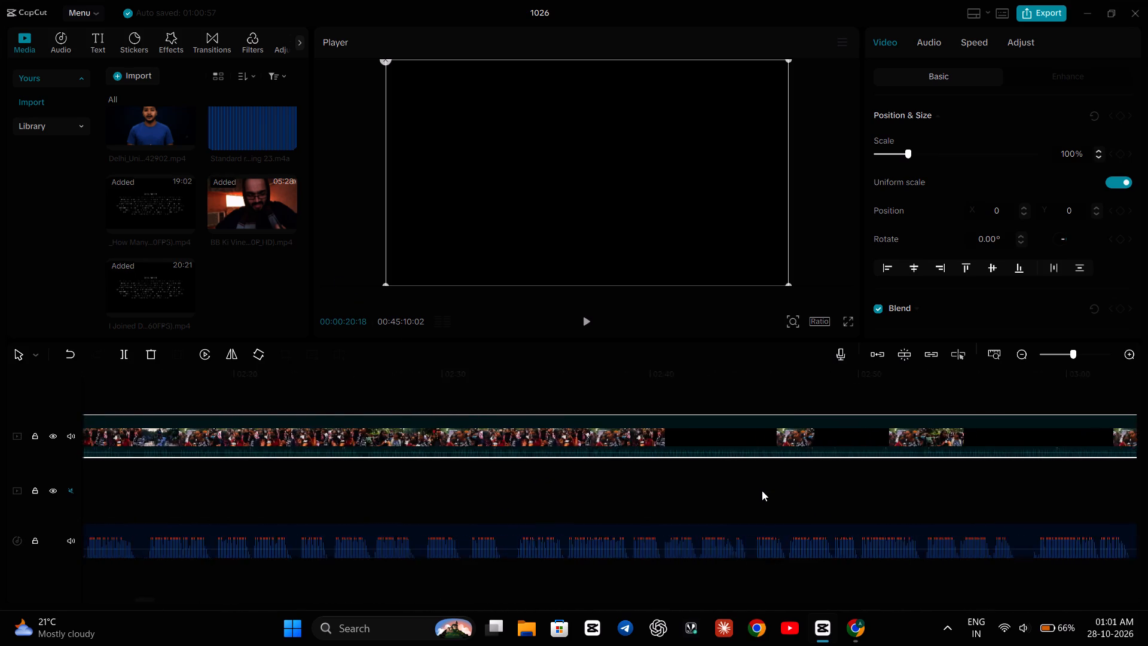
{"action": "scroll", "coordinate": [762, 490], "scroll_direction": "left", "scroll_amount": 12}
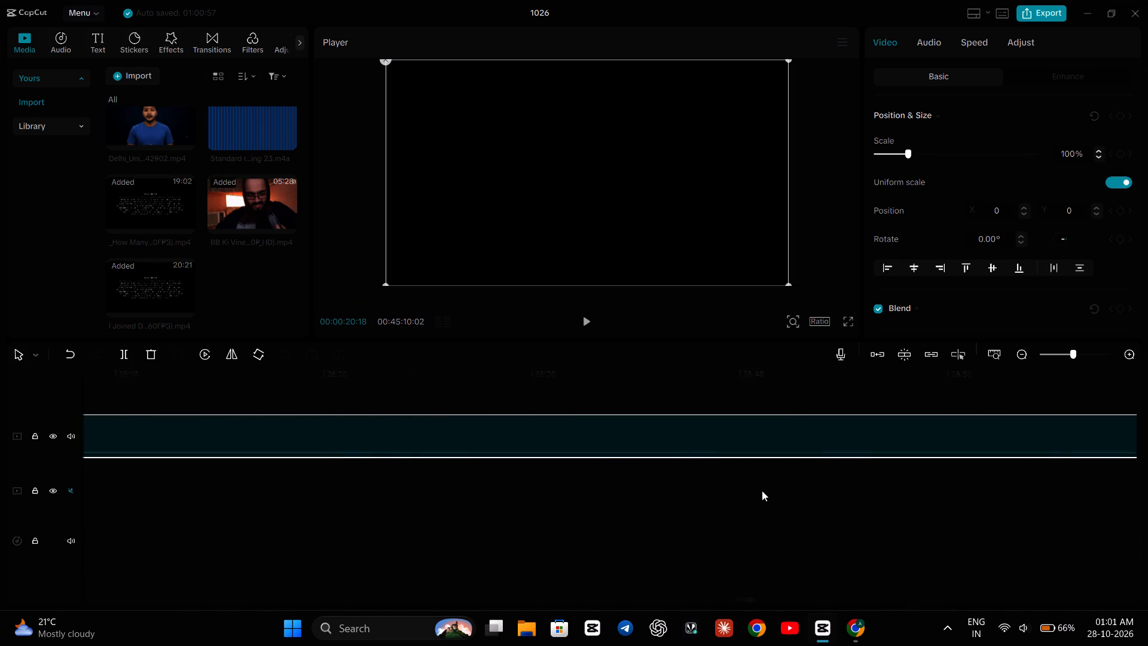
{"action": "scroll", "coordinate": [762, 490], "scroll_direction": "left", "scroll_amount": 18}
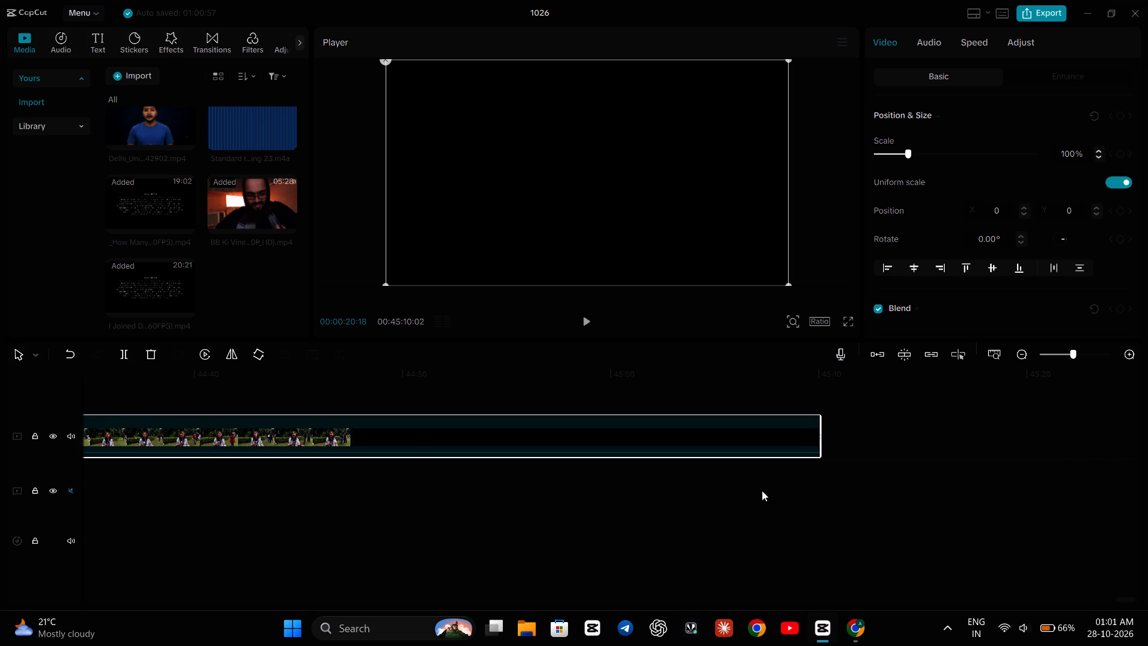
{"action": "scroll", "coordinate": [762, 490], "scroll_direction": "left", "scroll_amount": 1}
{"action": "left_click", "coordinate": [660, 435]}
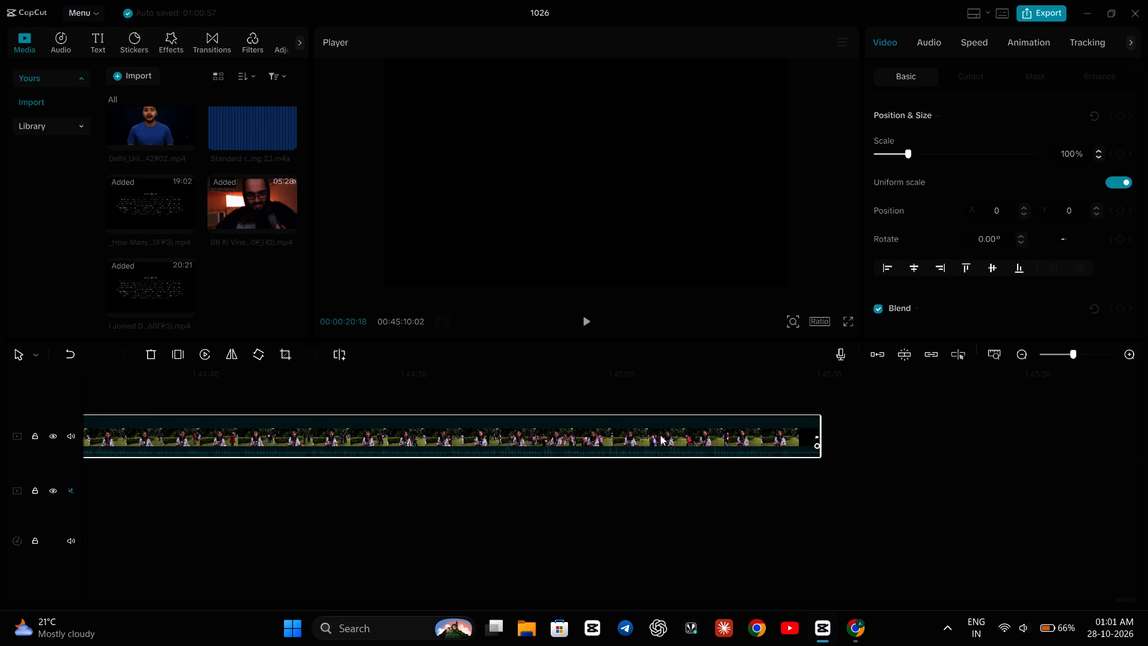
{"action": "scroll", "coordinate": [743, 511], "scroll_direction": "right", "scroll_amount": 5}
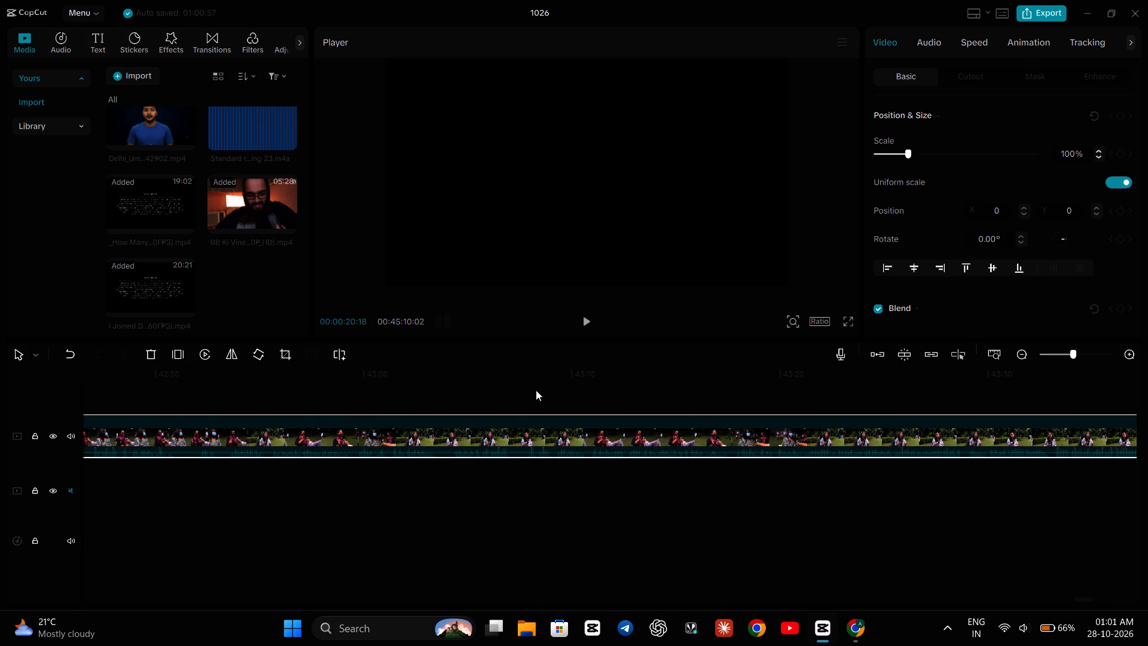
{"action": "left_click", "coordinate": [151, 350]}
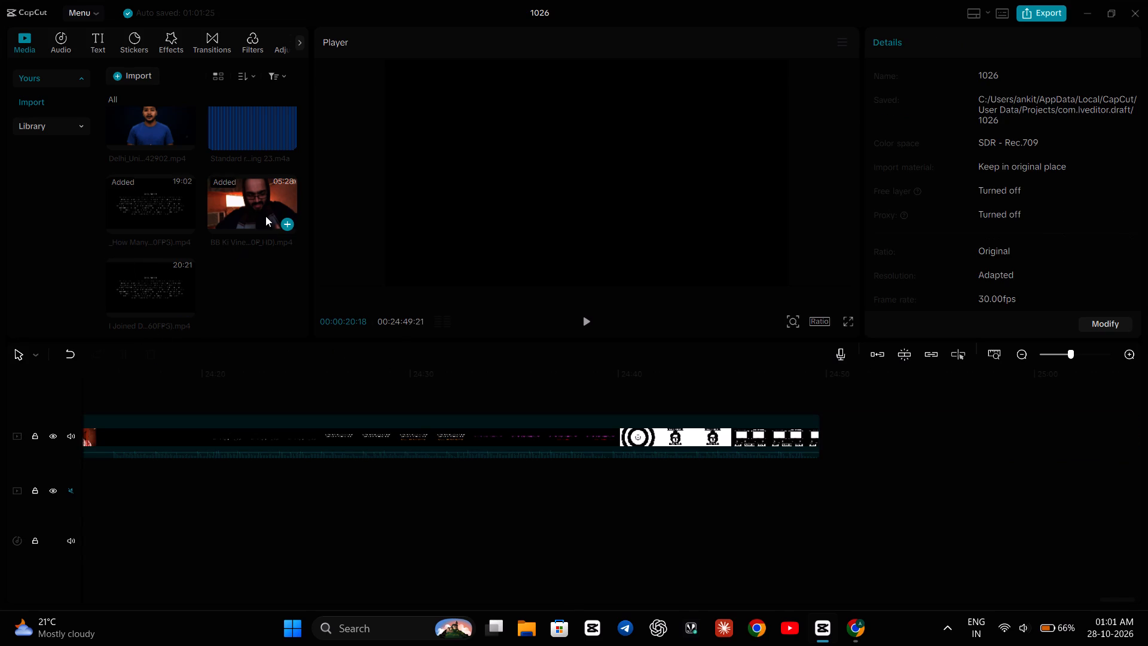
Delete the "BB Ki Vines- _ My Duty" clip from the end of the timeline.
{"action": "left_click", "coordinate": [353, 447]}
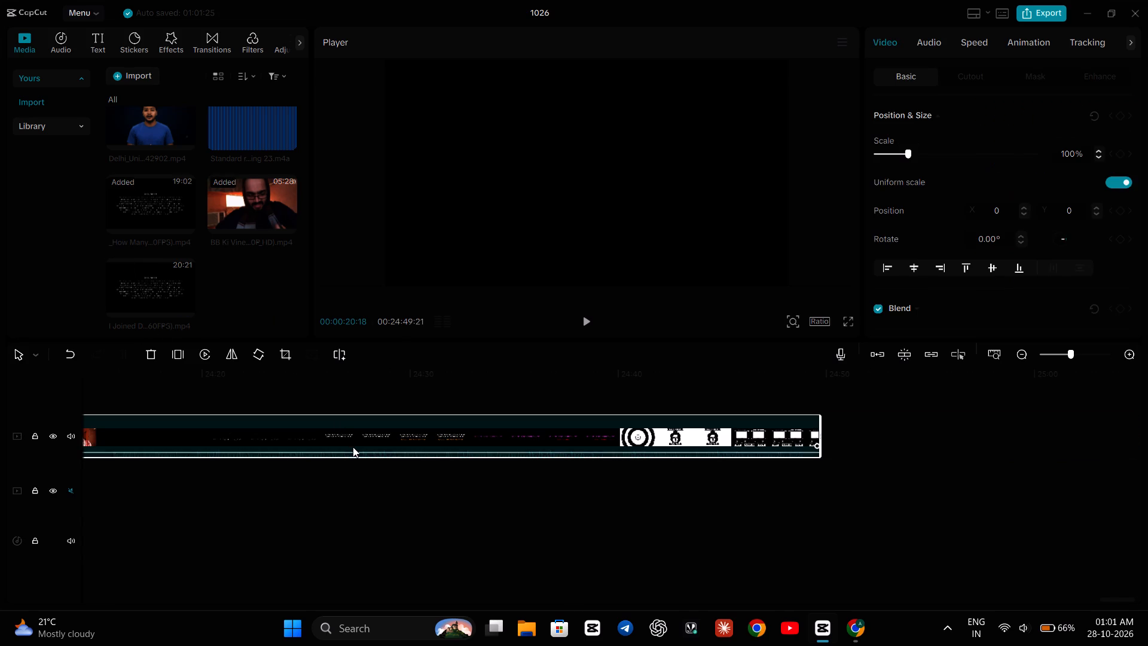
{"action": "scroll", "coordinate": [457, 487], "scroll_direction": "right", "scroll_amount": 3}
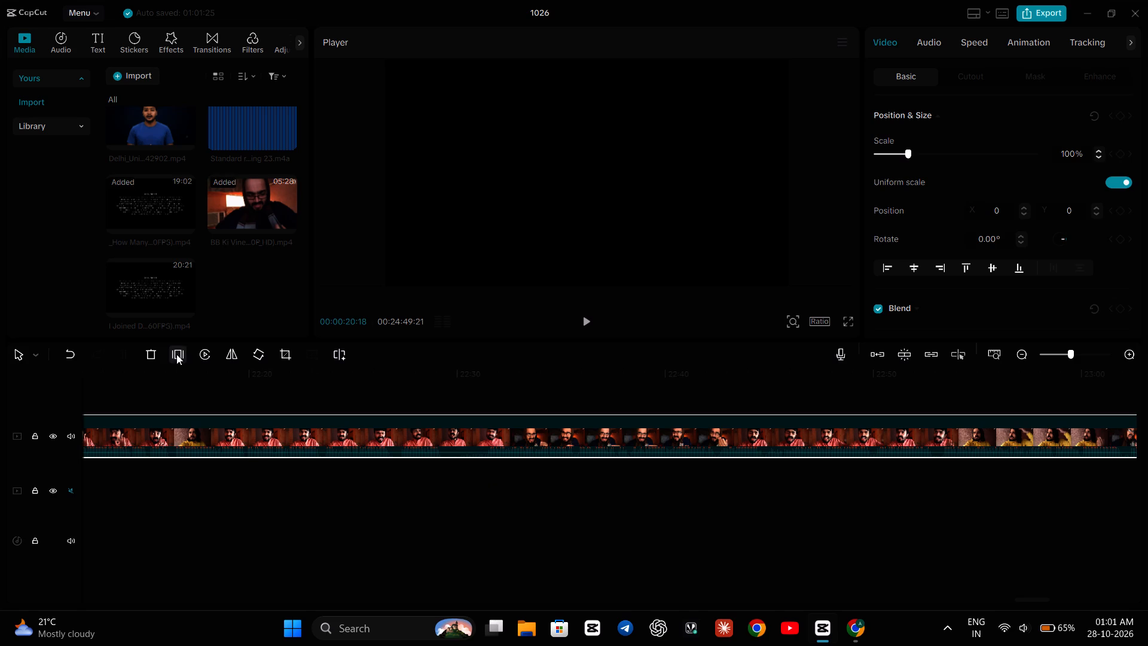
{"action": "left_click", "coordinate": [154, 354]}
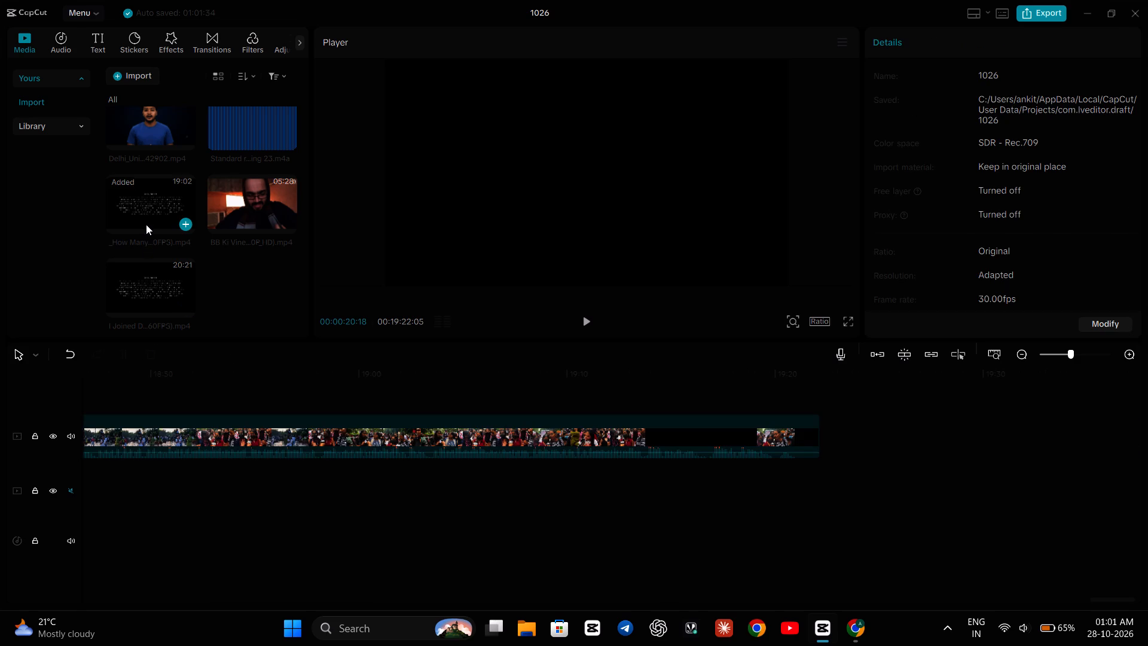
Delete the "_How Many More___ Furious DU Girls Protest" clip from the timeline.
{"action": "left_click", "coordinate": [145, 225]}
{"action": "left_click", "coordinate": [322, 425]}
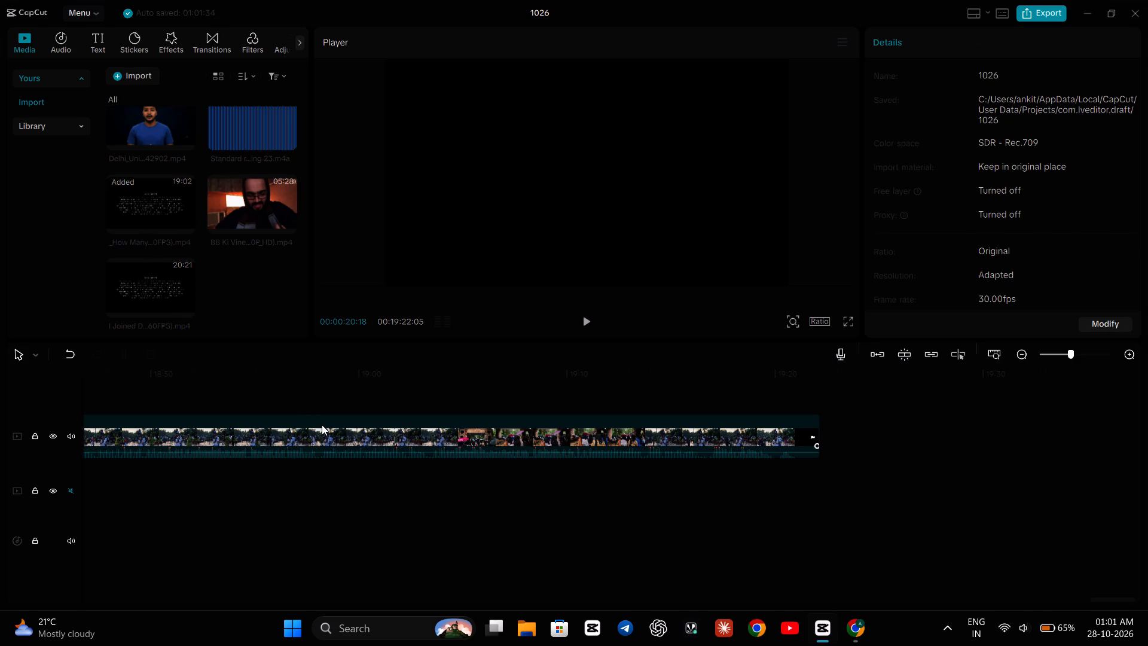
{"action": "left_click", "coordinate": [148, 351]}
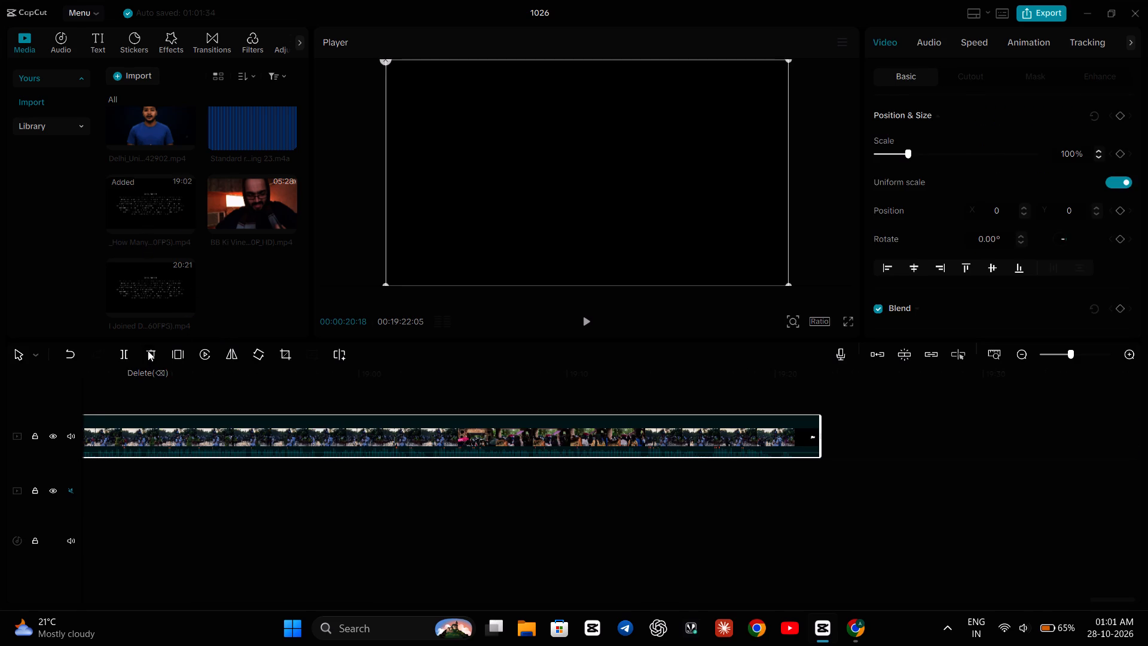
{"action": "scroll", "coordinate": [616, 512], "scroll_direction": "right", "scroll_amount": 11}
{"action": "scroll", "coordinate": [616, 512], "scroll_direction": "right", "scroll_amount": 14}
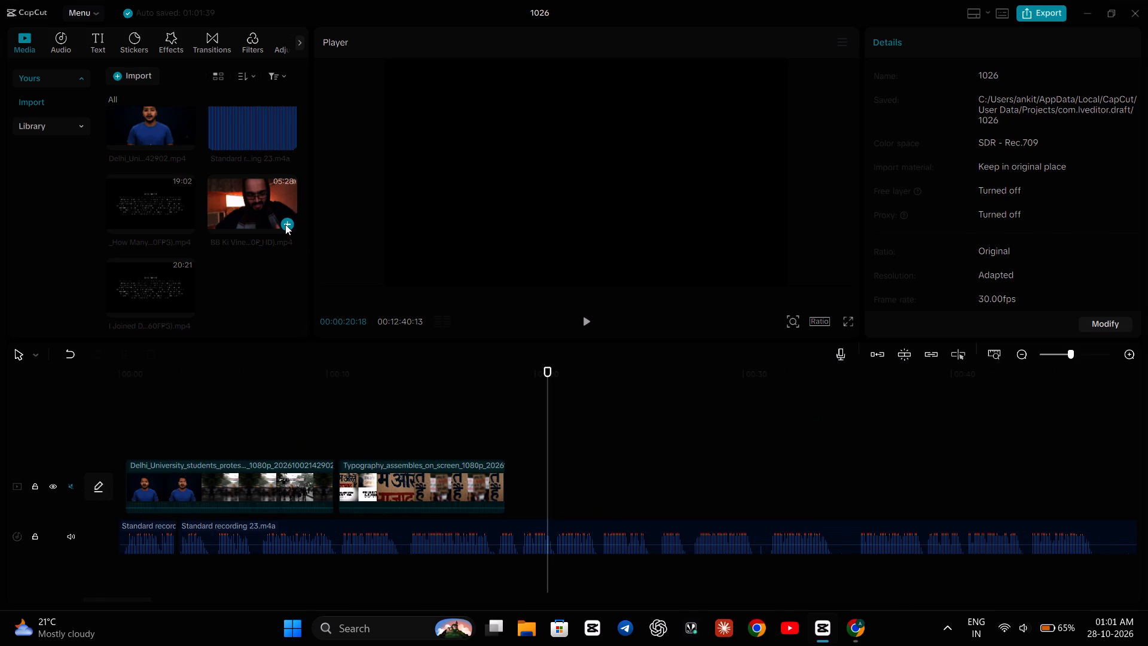
Add only the "BB Ki Vines- _ My Duty" video to the main video track at 00:00:20:18.
{"action": "left_click", "coordinate": [285, 224]}
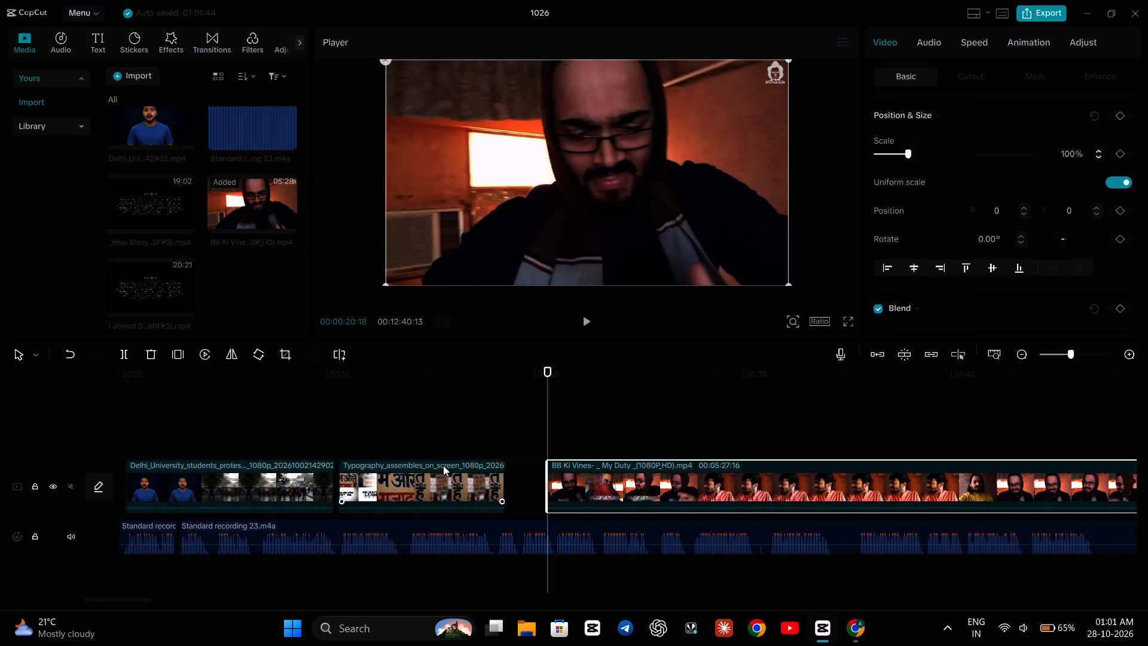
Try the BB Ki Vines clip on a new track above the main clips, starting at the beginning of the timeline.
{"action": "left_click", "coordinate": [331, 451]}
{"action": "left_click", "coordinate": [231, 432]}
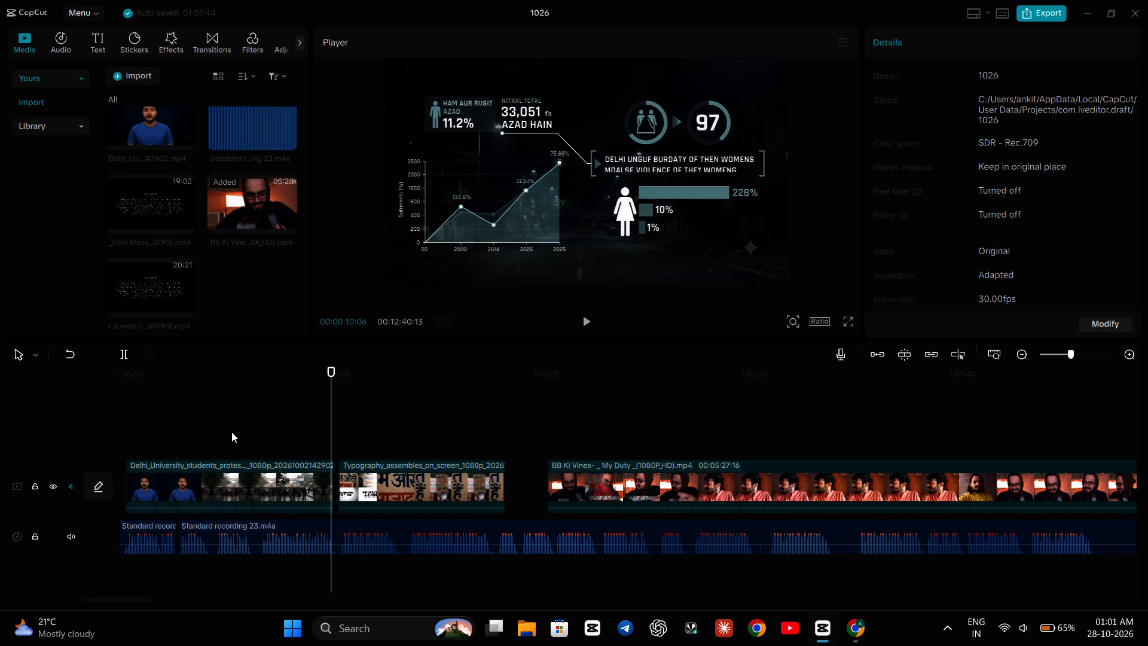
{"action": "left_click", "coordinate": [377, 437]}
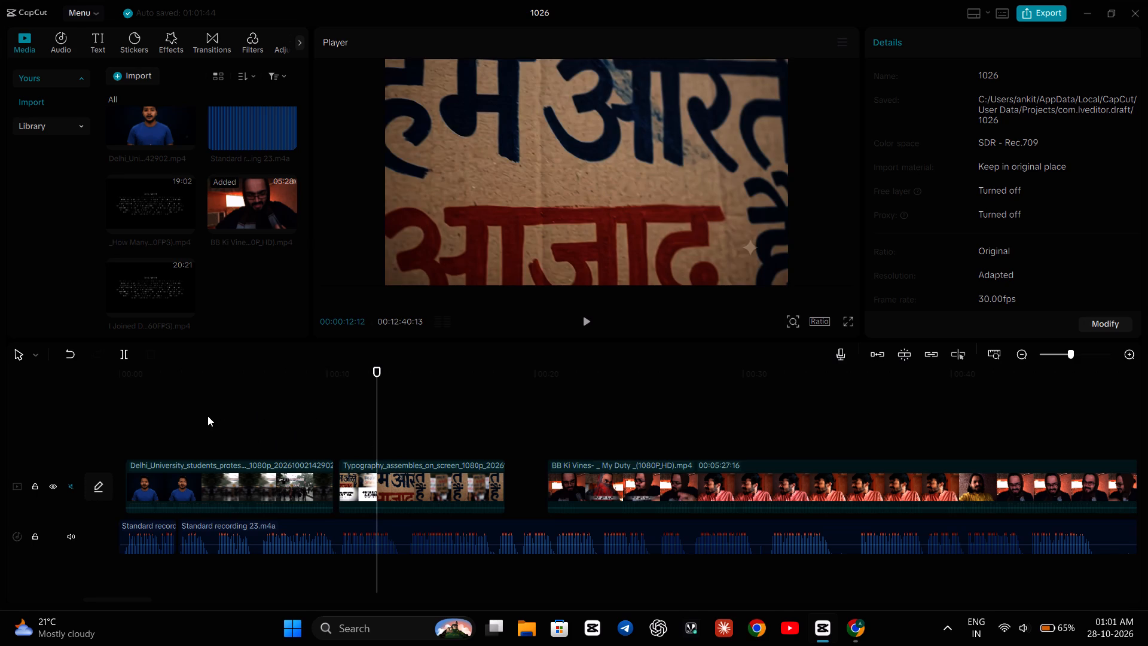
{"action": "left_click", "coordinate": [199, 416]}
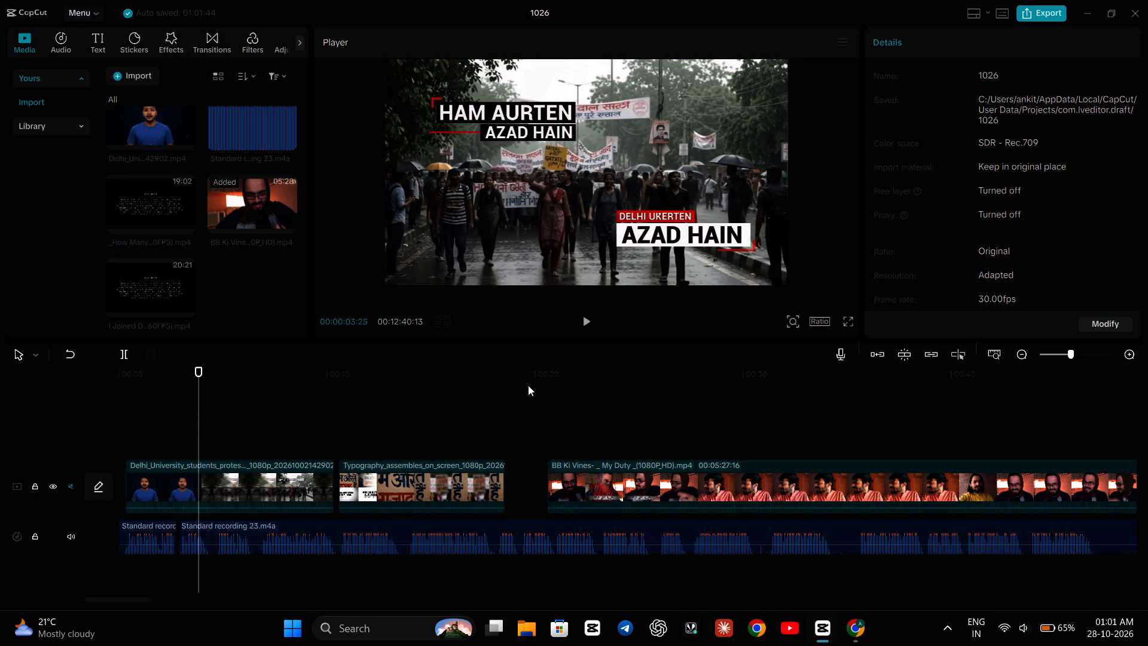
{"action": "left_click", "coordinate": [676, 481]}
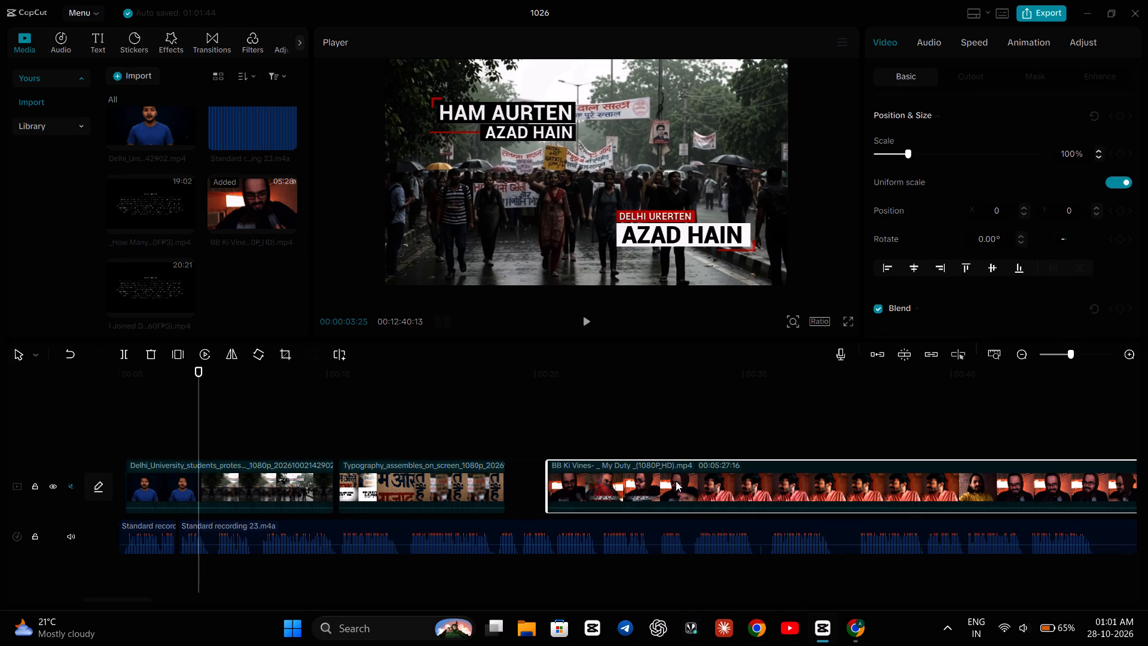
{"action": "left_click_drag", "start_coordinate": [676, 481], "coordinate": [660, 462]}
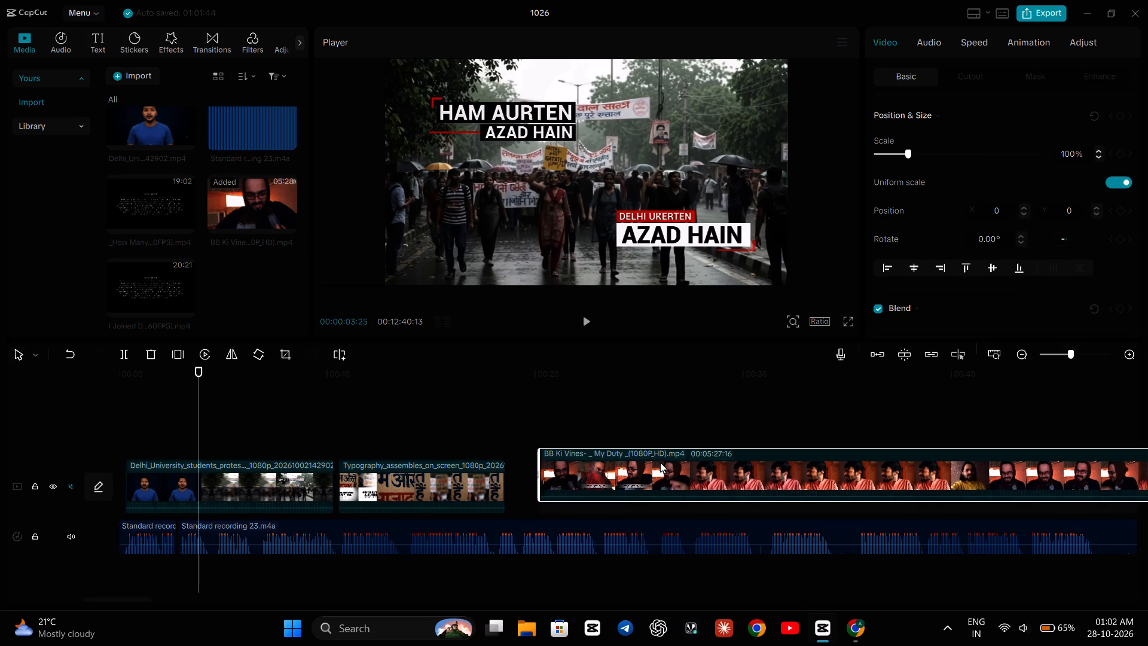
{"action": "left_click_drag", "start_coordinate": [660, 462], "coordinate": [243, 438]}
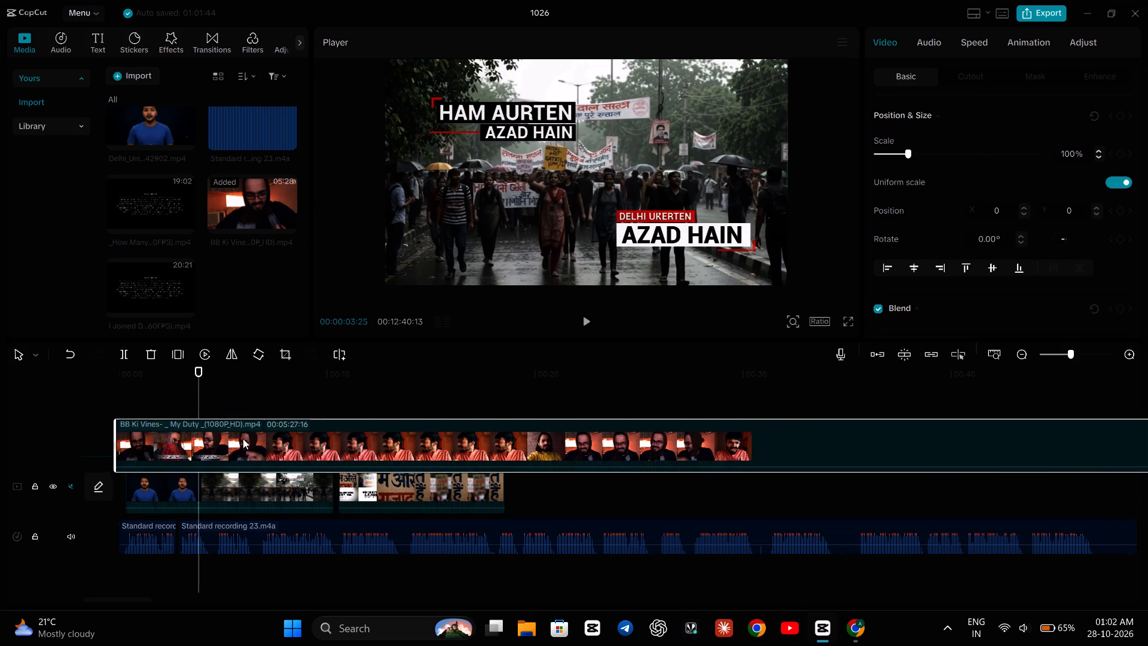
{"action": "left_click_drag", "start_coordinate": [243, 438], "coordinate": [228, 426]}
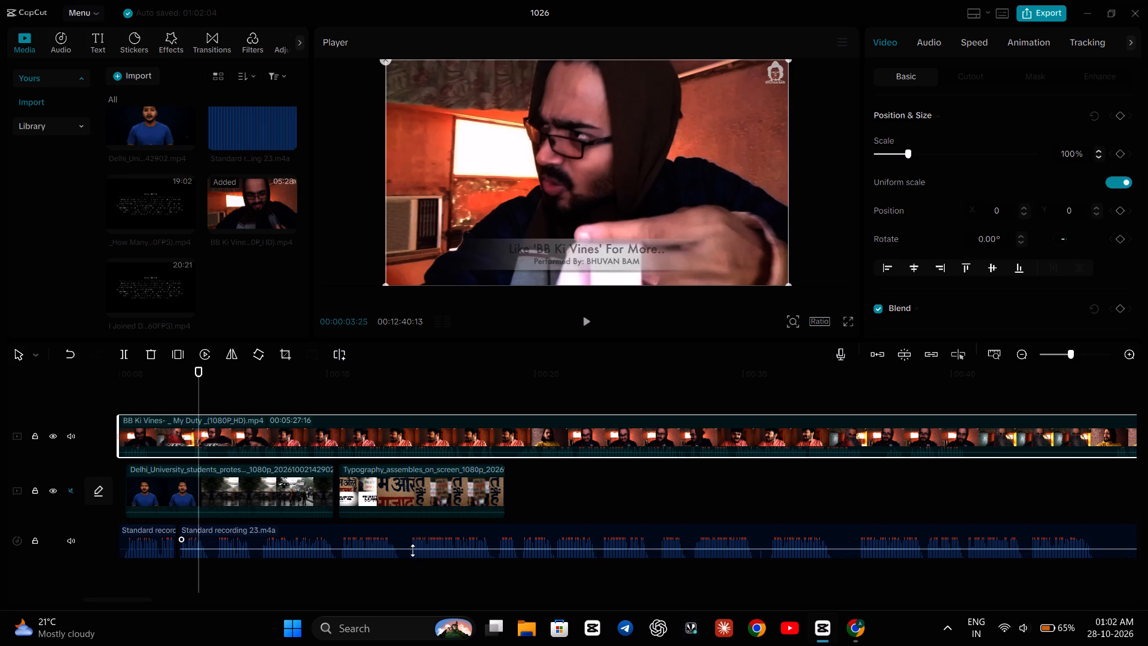
Move the BB Ki Vines clip back to the main track right after the Typography clip, and put the playhead at 00:00:21:09.
{"action": "left_click_drag", "start_coordinate": [528, 434], "coordinate": [868, 529]}
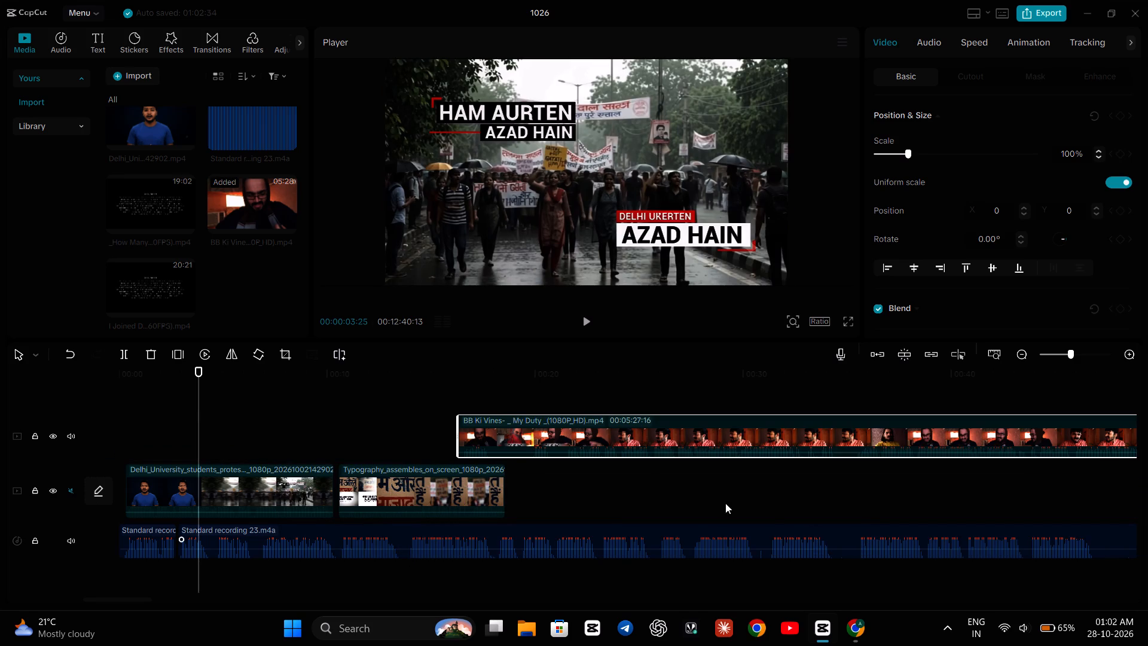
{"action": "left_click_drag", "start_coordinate": [679, 432], "coordinate": [730, 471]}
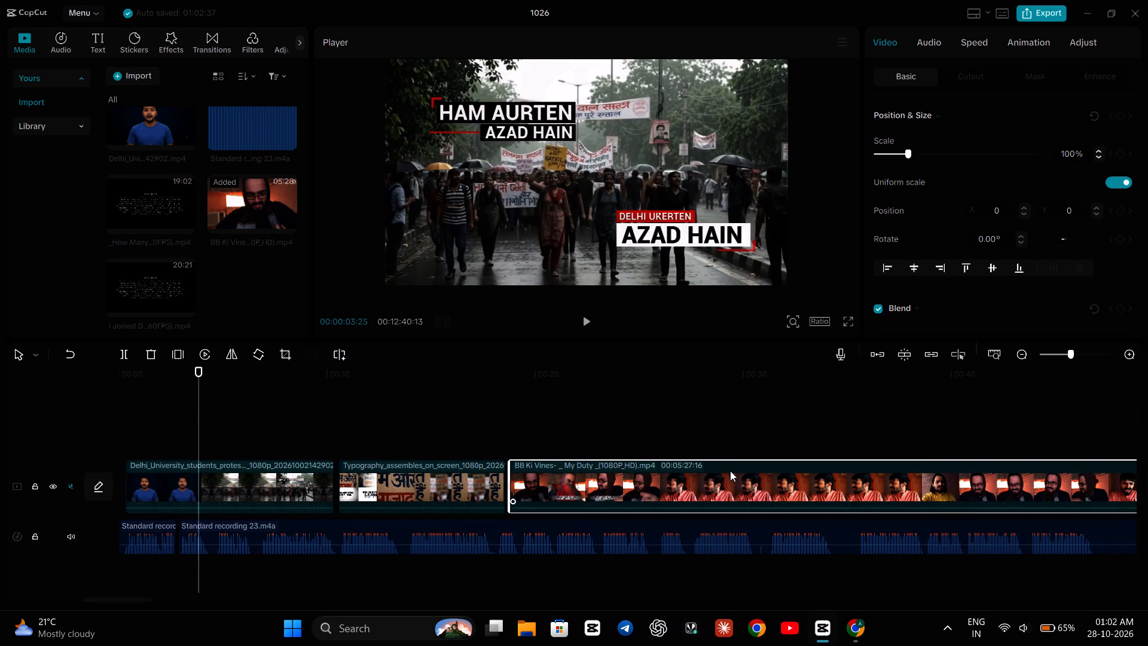
{"action": "left_click", "coordinate": [562, 400]}
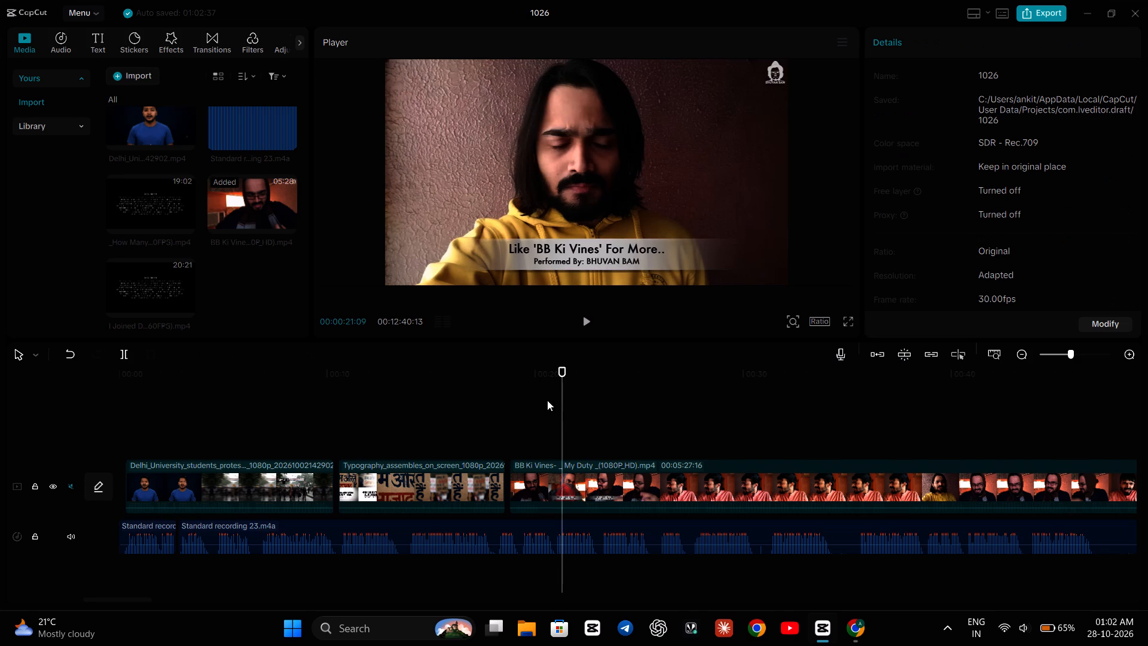
Mute the Standard recording 23 voice-over track, start playback and unmute the main video track.
{"action": "left_click", "coordinate": [70, 537]}
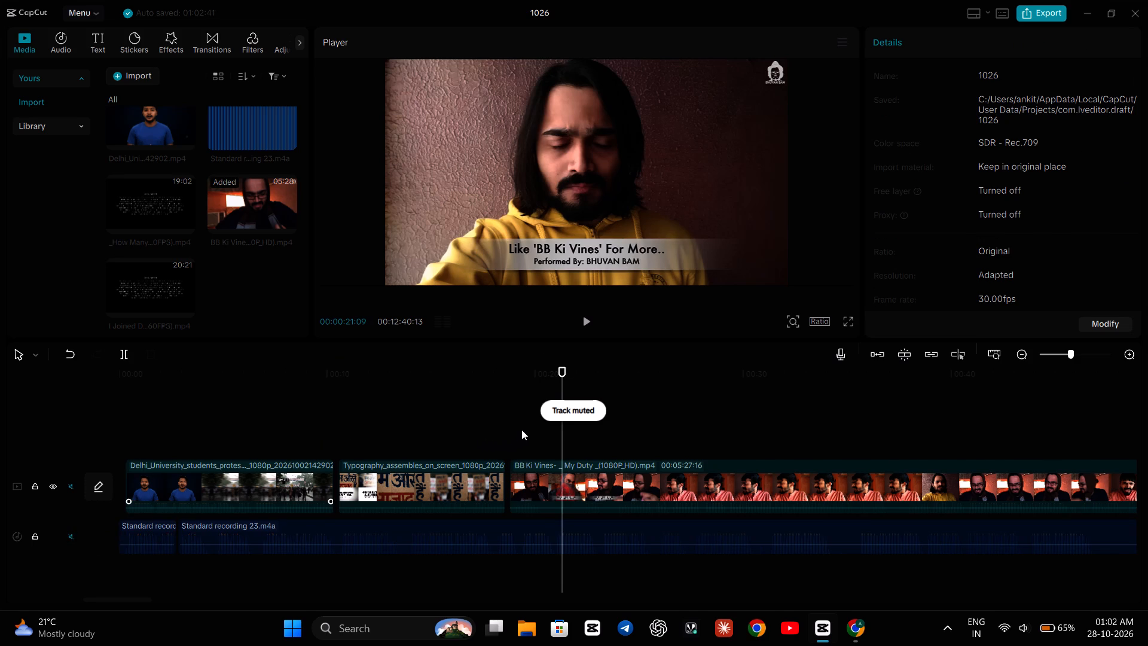
{"action": "key", "text": "space"}
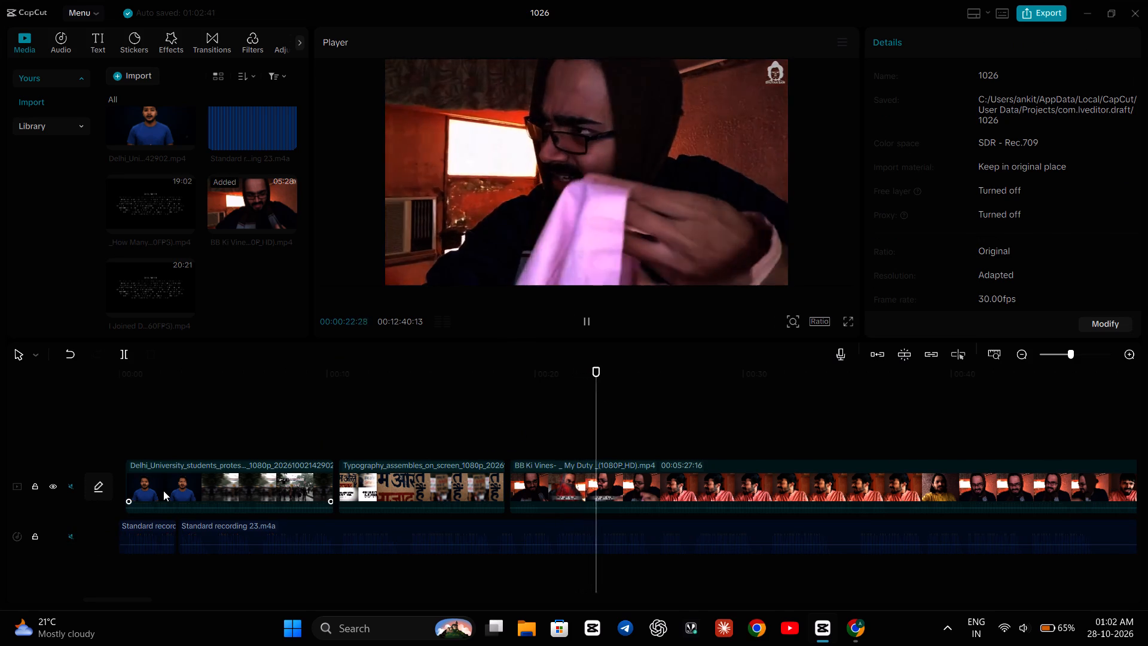
{"action": "left_click", "coordinate": [71, 486]}
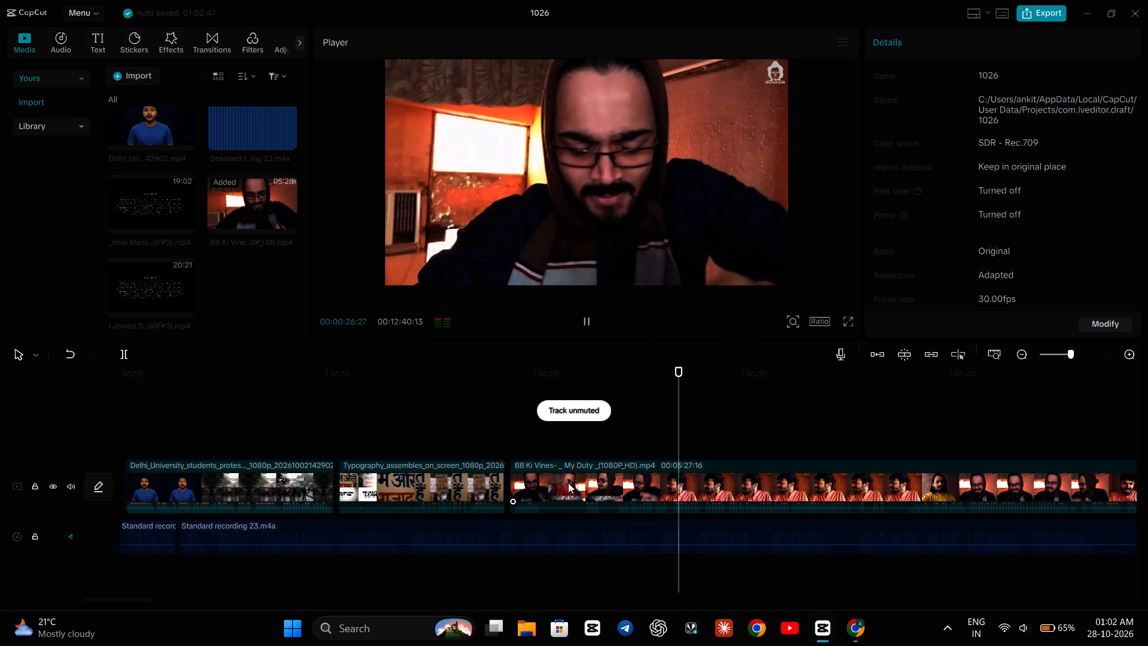
Pause playback and move the BB Ki Vines clip to a new track above the main one, starting where the Typography clip ends.
{"action": "right_click_drag", "start_coordinate": [568, 483], "coordinate": [558, 428]}
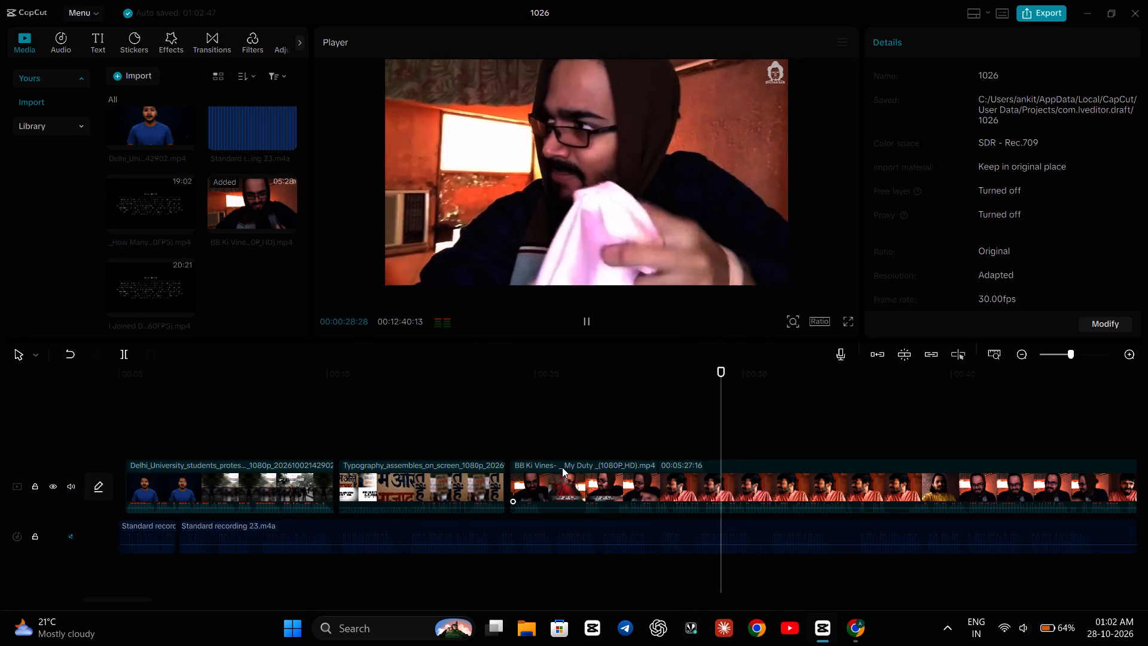
{"action": "left_click", "coordinate": [562, 467]}
{"action": "right_click_drag", "start_coordinate": [562, 467], "coordinate": [554, 423]}
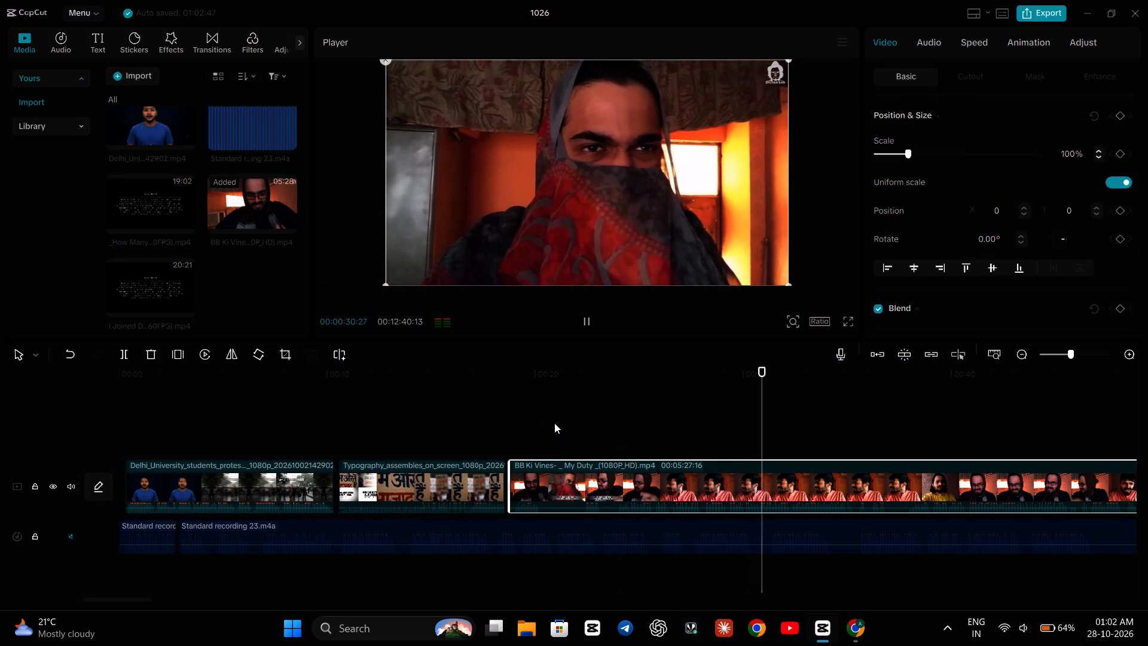
{"action": "key", "text": "space"}
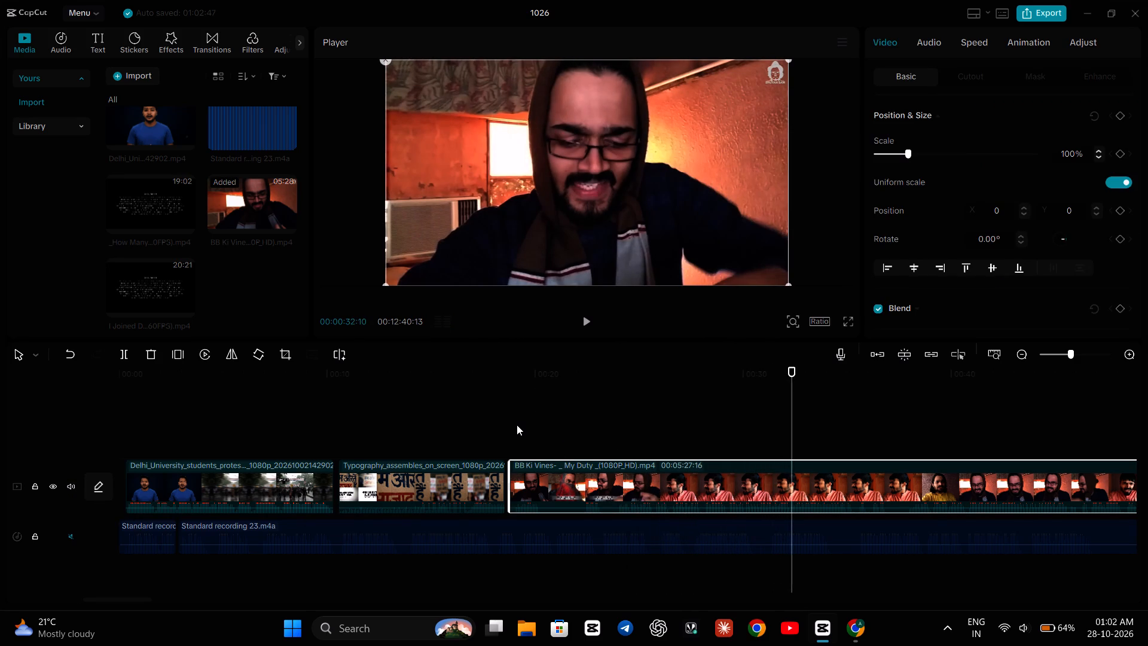
{"action": "left_click_drag", "start_coordinate": [539, 468], "coordinate": [537, 422]}
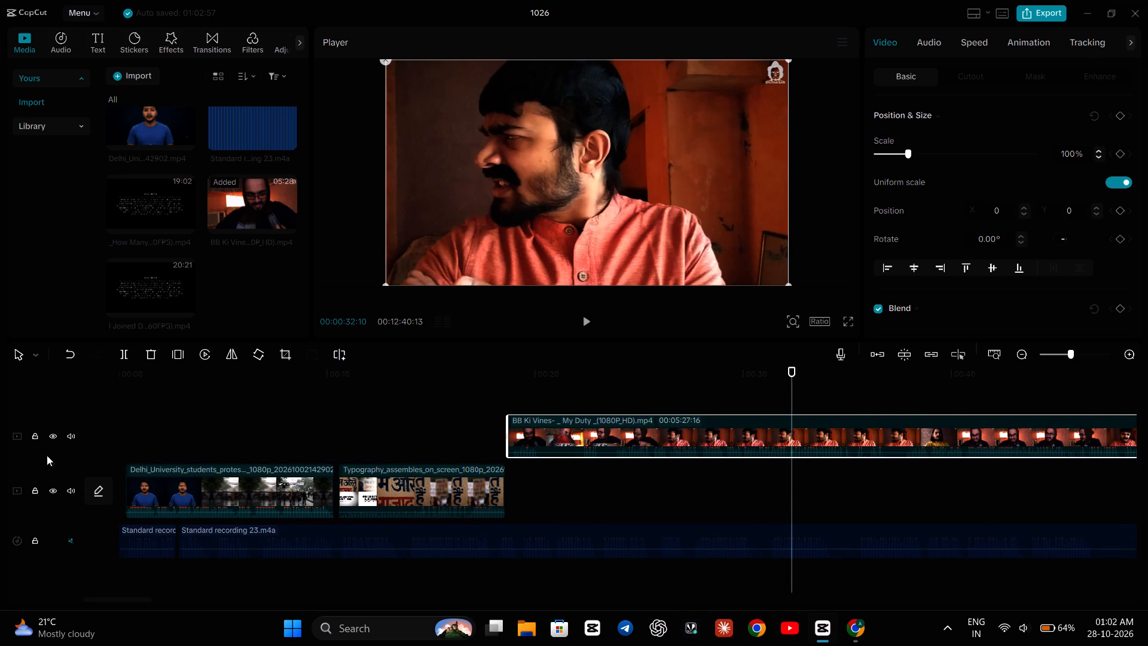
Play the BB Ki Vines clip from 00:00:28:06 and look through its footage further along the timeline for a usable section.
{"action": "left_click", "coordinate": [706, 394]}
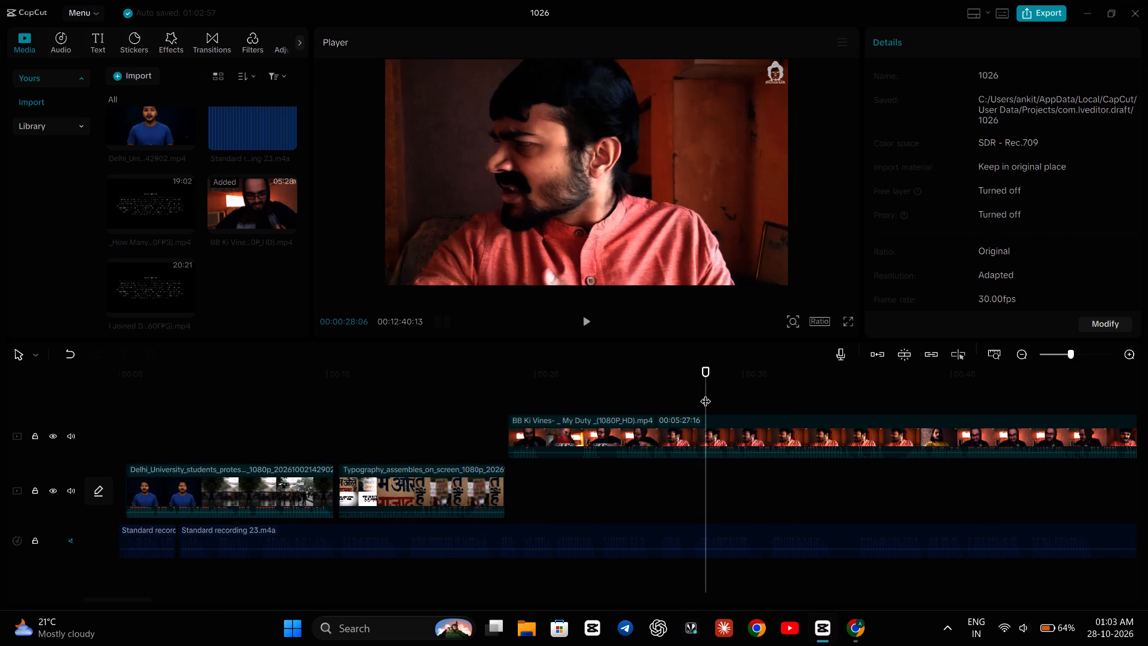
{"action": "key", "text": "space"}
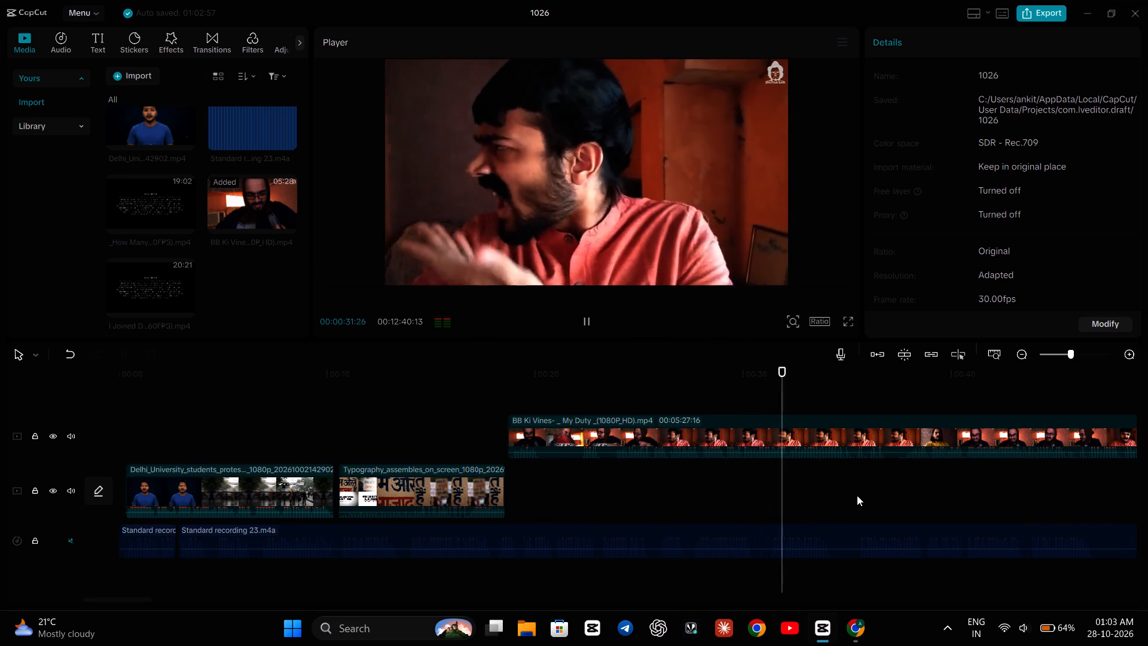
{"action": "scroll", "coordinate": [857, 495], "scroll_direction": "left", "scroll_amount": 5}
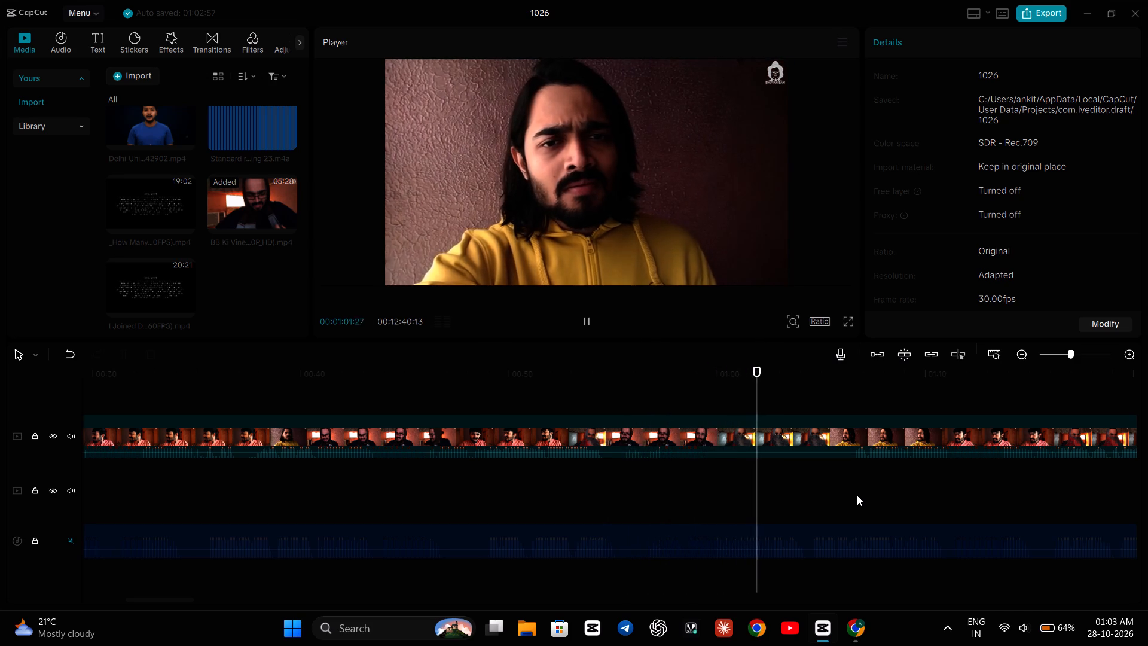
{"action": "scroll", "coordinate": [857, 495], "scroll_direction": "left", "scroll_amount": 7}
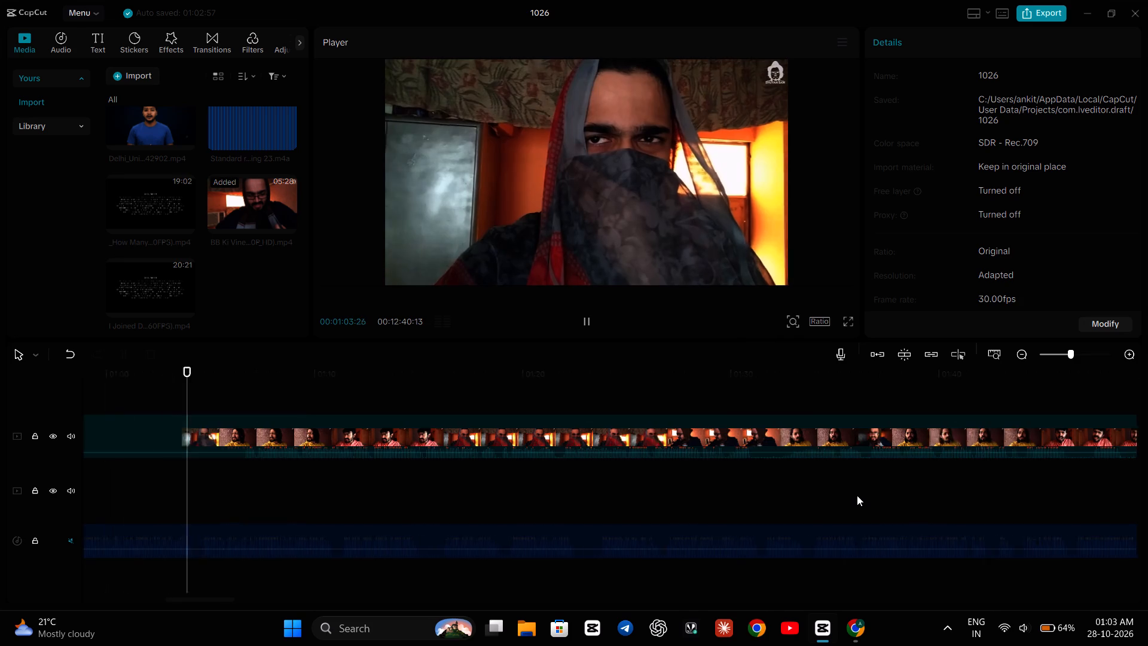
{"action": "scroll", "coordinate": [857, 495], "scroll_direction": "left", "scroll_amount": 5}
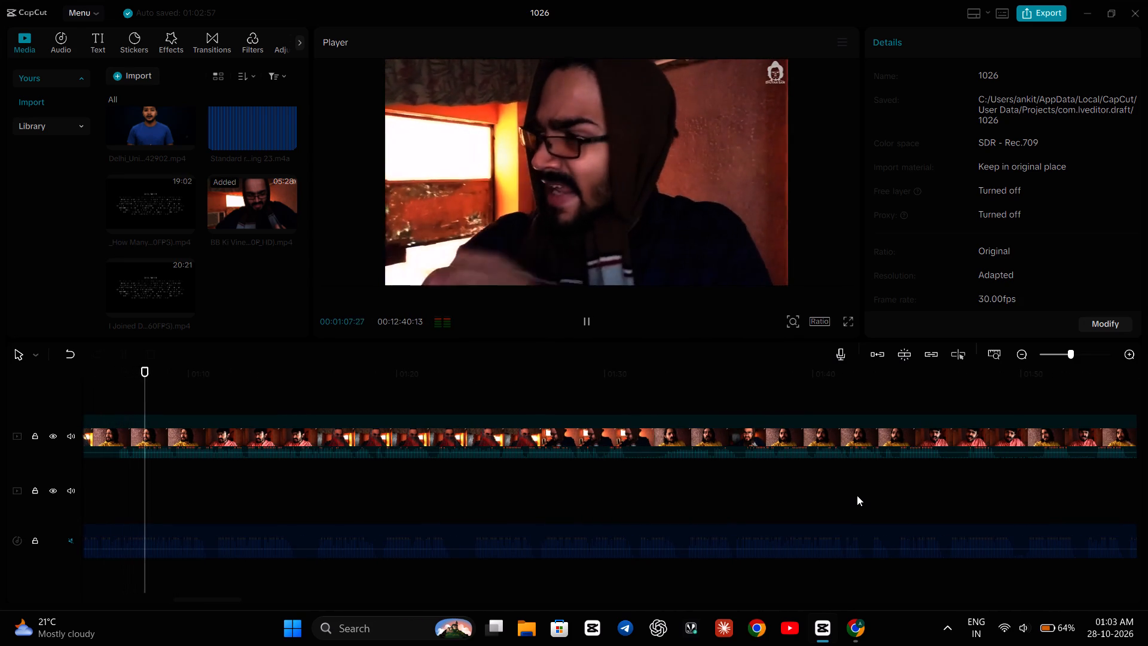
{"action": "scroll", "coordinate": [857, 495], "scroll_direction": "left", "scroll_amount": 14}
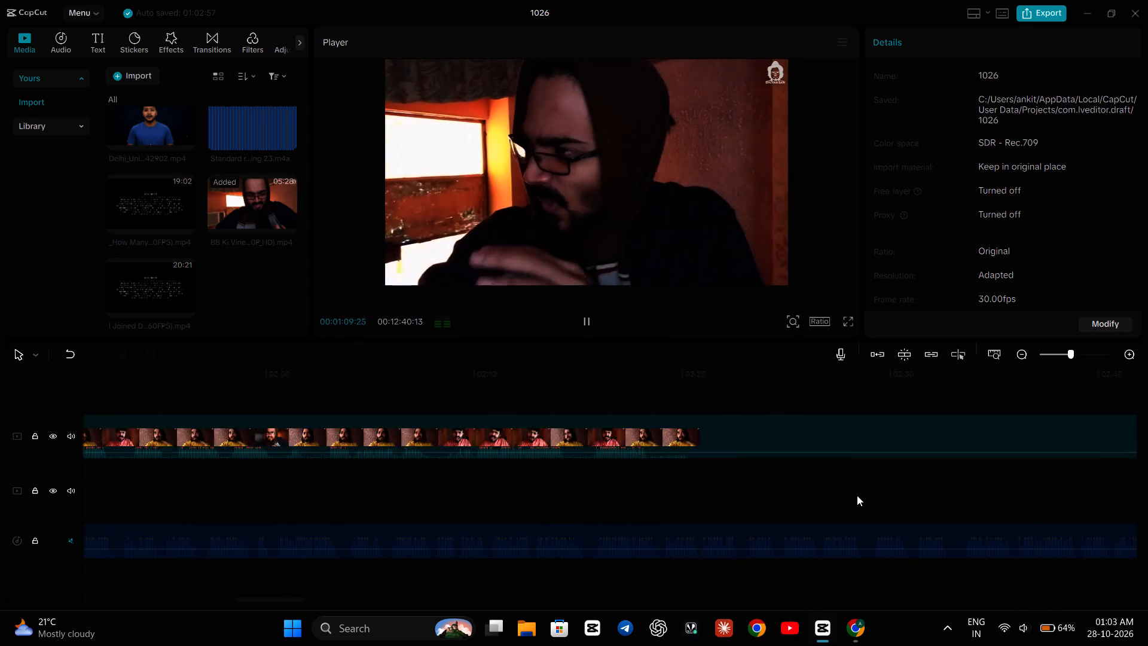
{"action": "scroll", "coordinate": [857, 495], "scroll_direction": "left", "scroll_amount": 11}
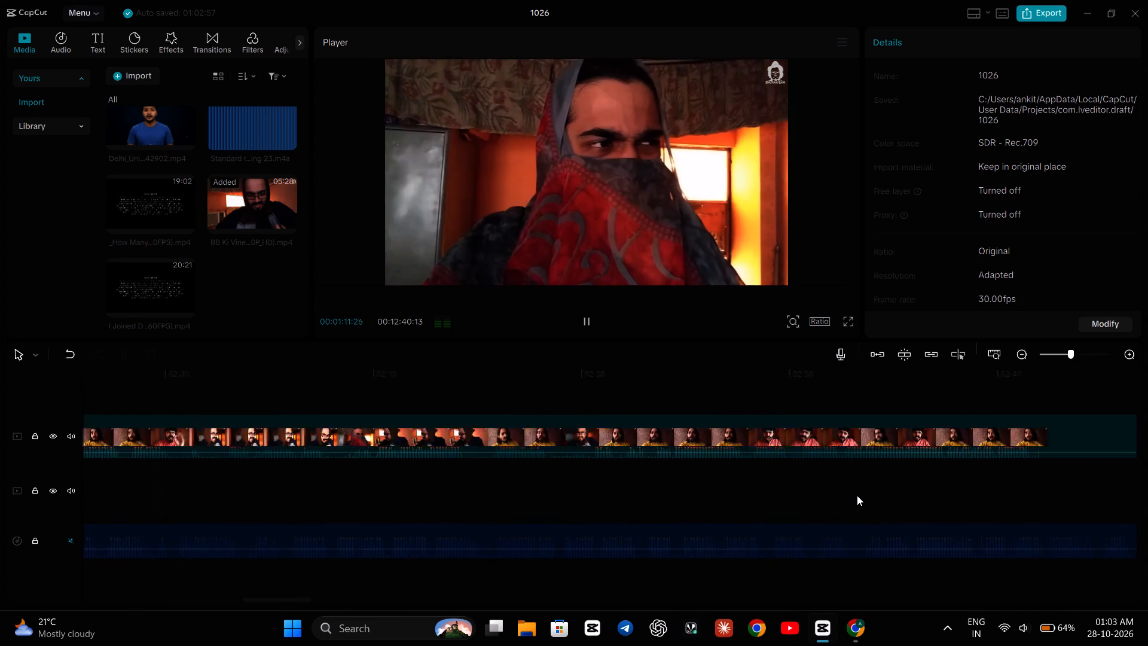
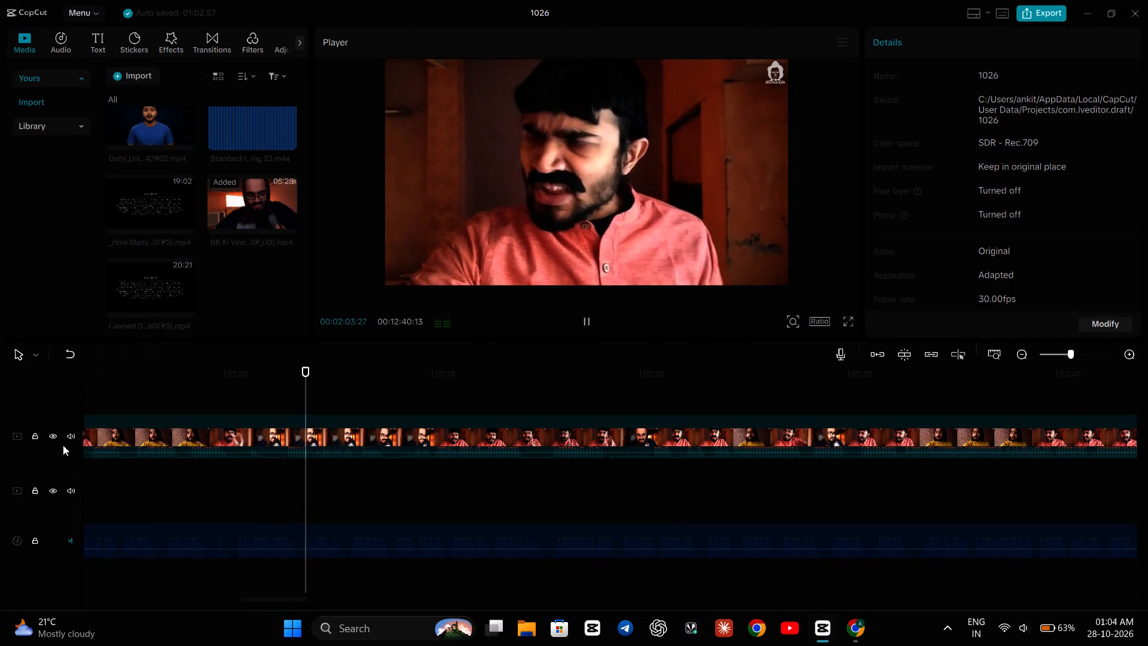
Play the BB Ki Vines footage from about 00:01:54, sample further on, and replay an earlier stretch to locate a usable section's start.
{"action": "left_click", "coordinate": [93, 429]}
{"action": "left_click", "coordinate": [112, 401]}
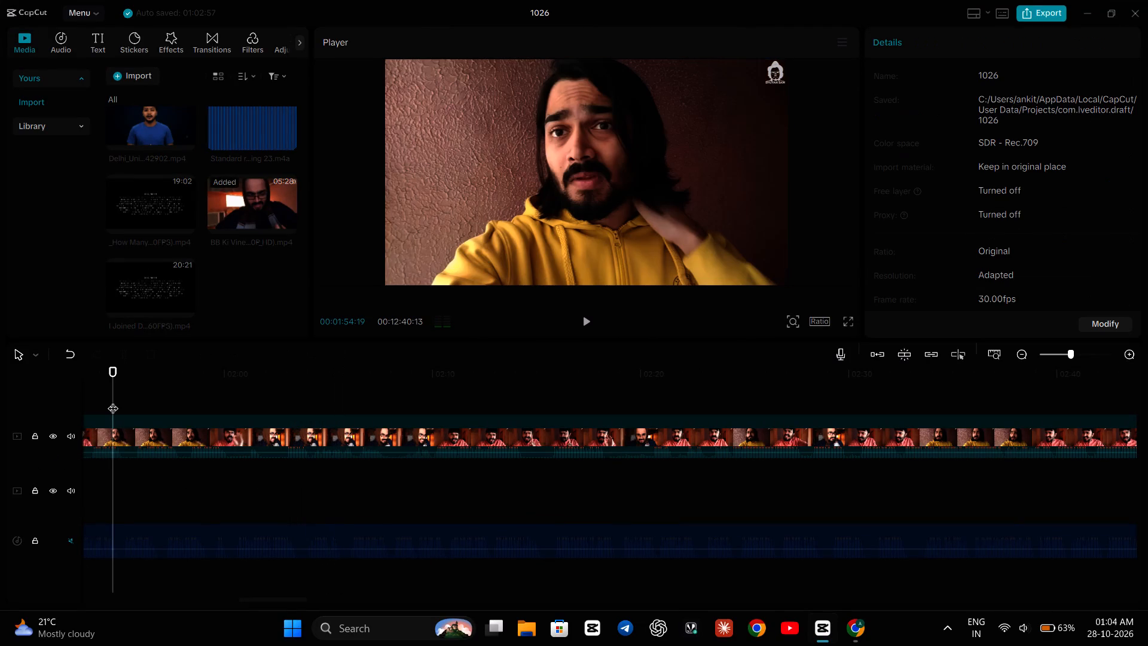
{"action": "key", "text": "space"}
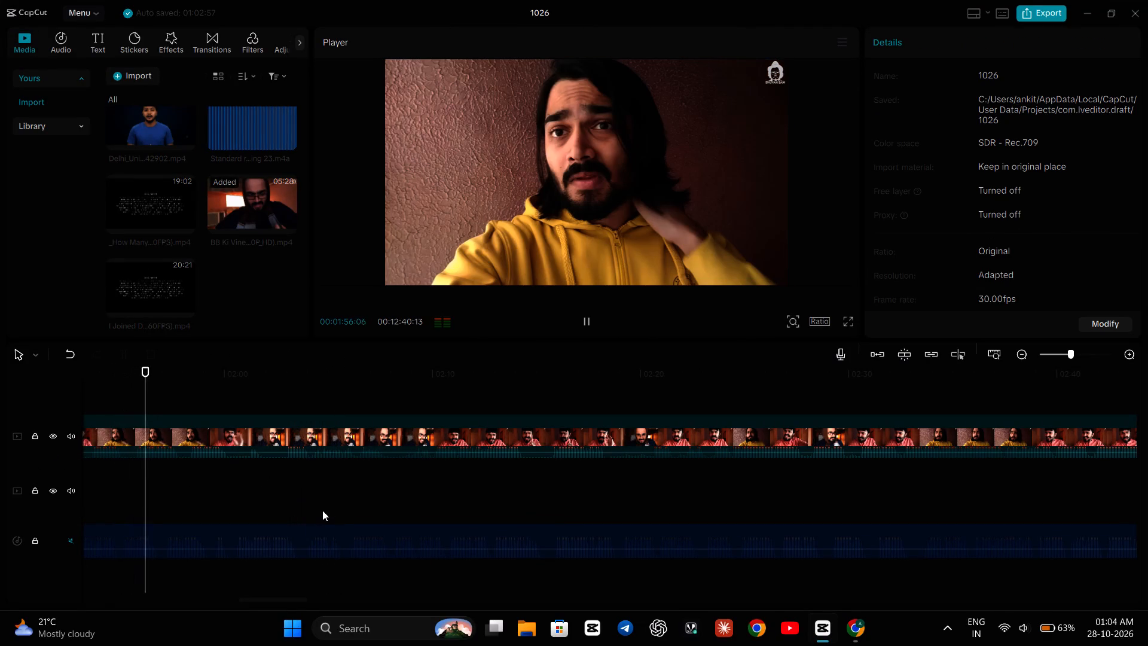
{"action": "left_click_drag", "start_coordinate": [322, 510], "coordinate": [458, 512]}
{"action": "left_click_drag", "start_coordinate": [380, 507], "coordinate": [581, 511]}
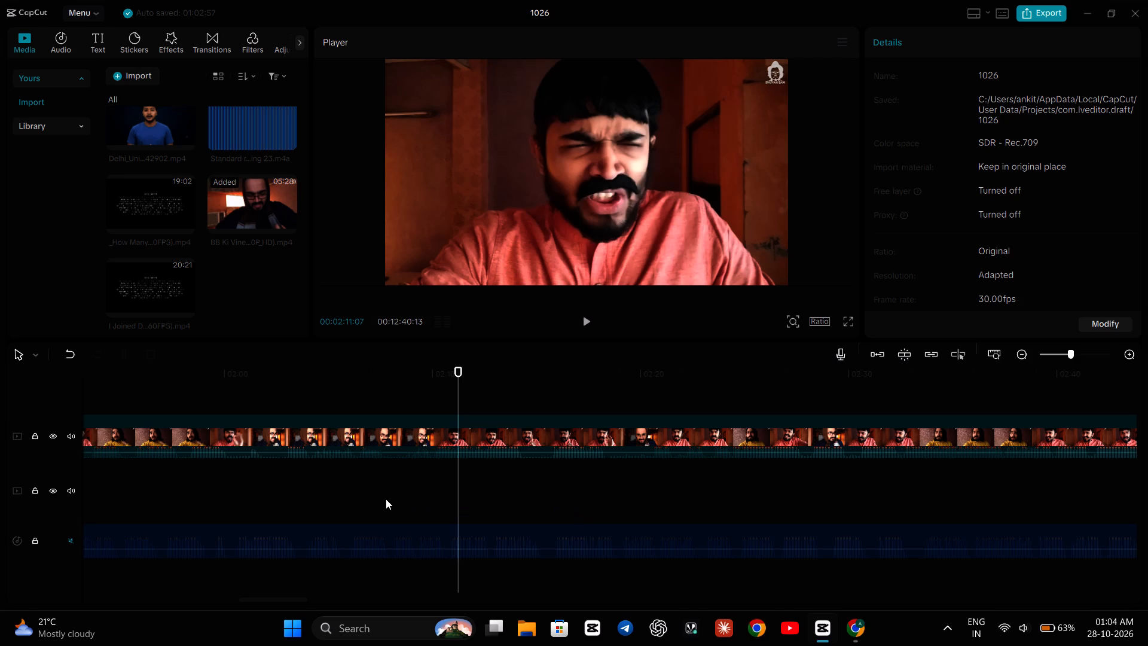
{"action": "scroll", "coordinate": [386, 499], "scroll_direction": "right", "scroll_amount": 3}
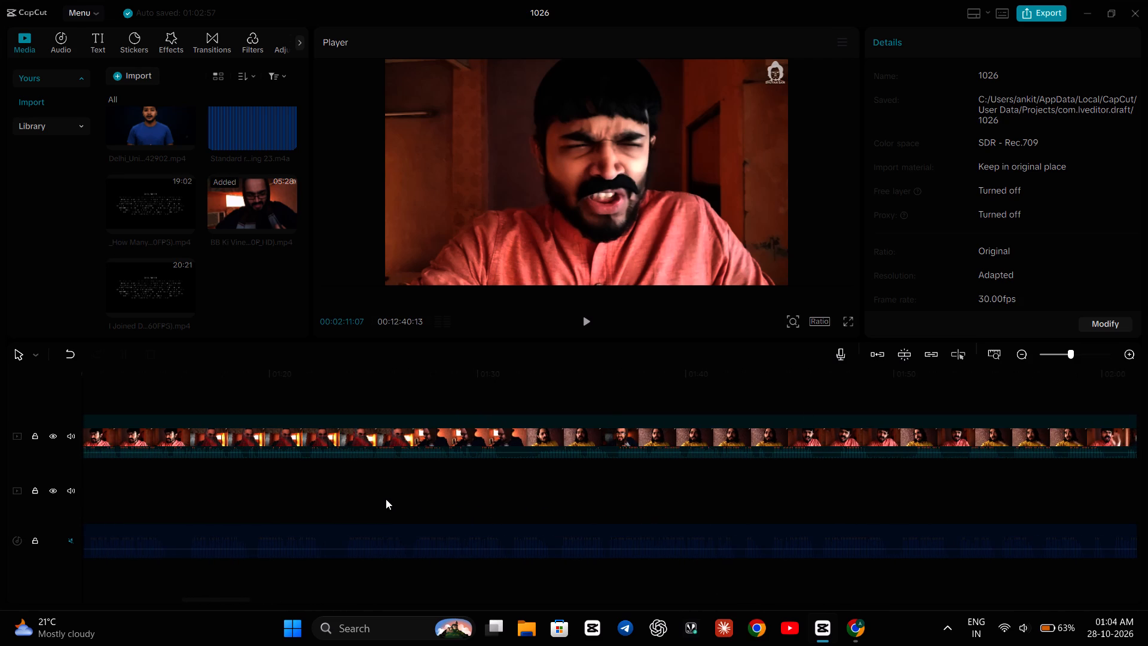
{"action": "left_click", "coordinate": [422, 395]}
{"action": "key", "text": "space"}
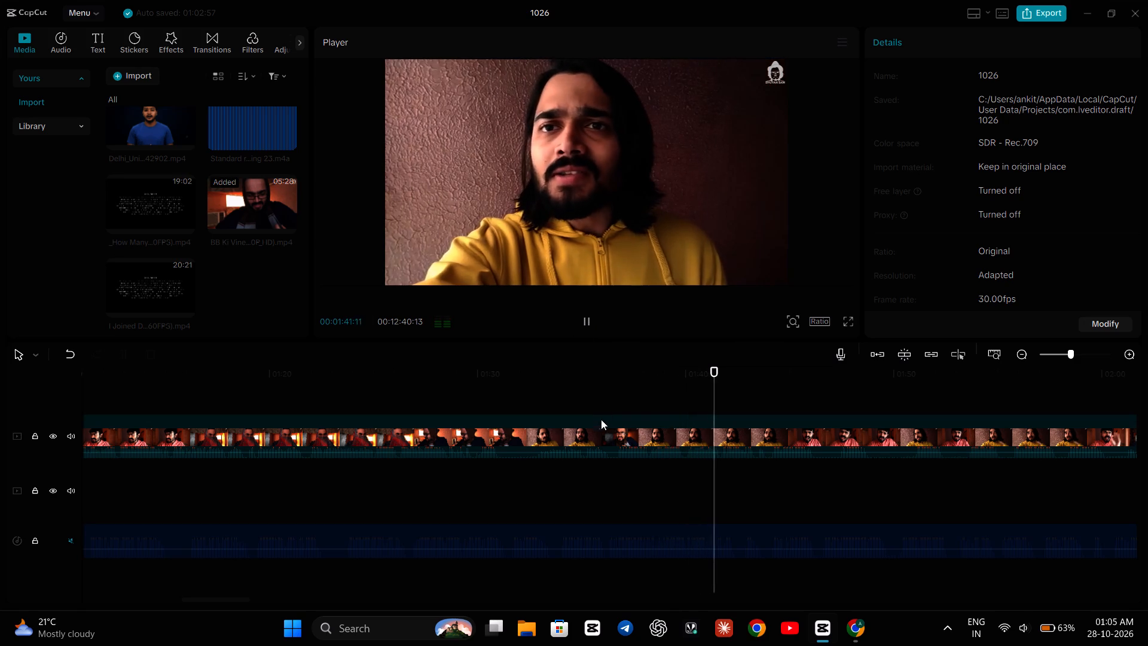
{"action": "left_click", "coordinate": [601, 425]}
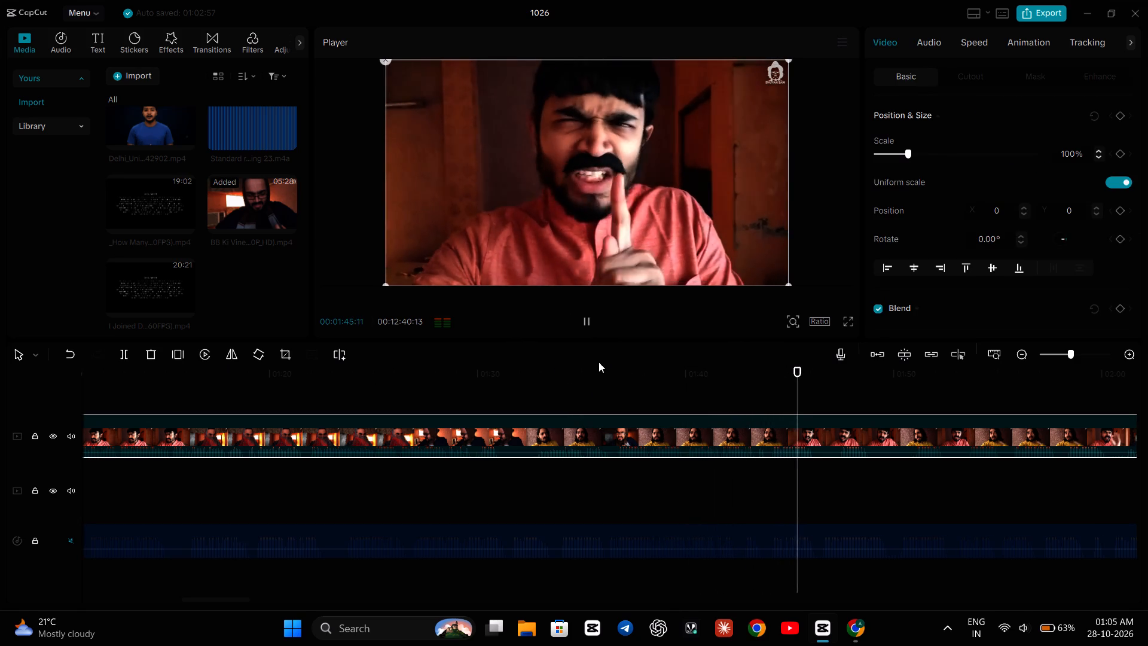
Split the BB Ki Vines clip at 00:01:44:00, where the shot changes to the man in the kurta, and delete the part before it.
{"action": "left_click", "coordinate": [744, 382]}
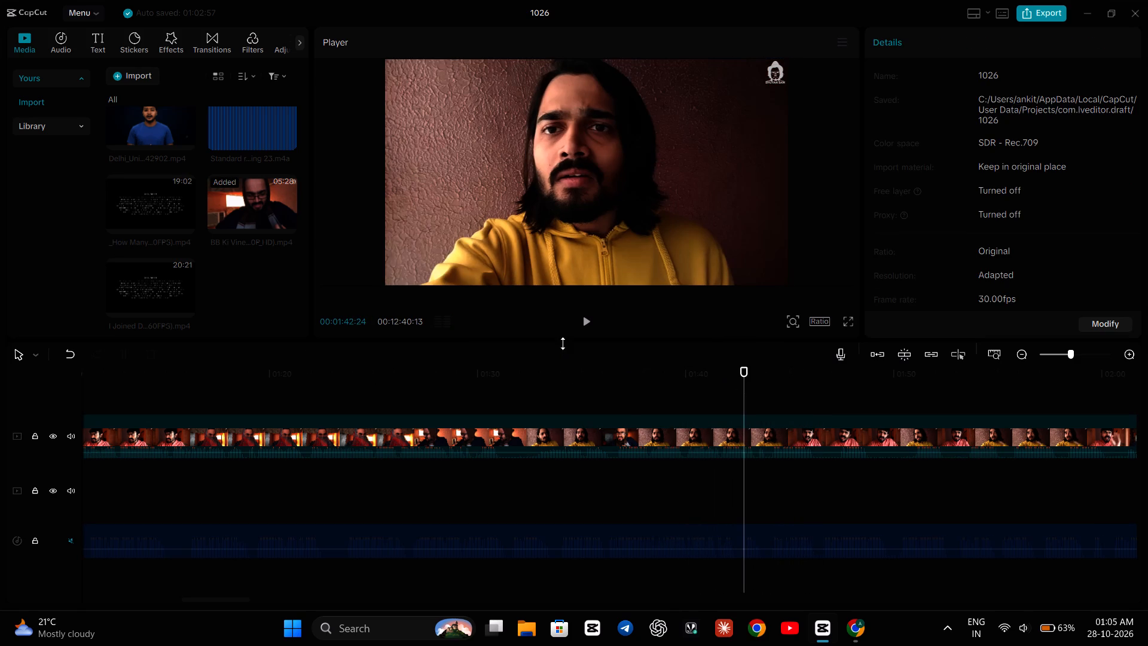
{"action": "left_click", "coordinate": [365, 430]}
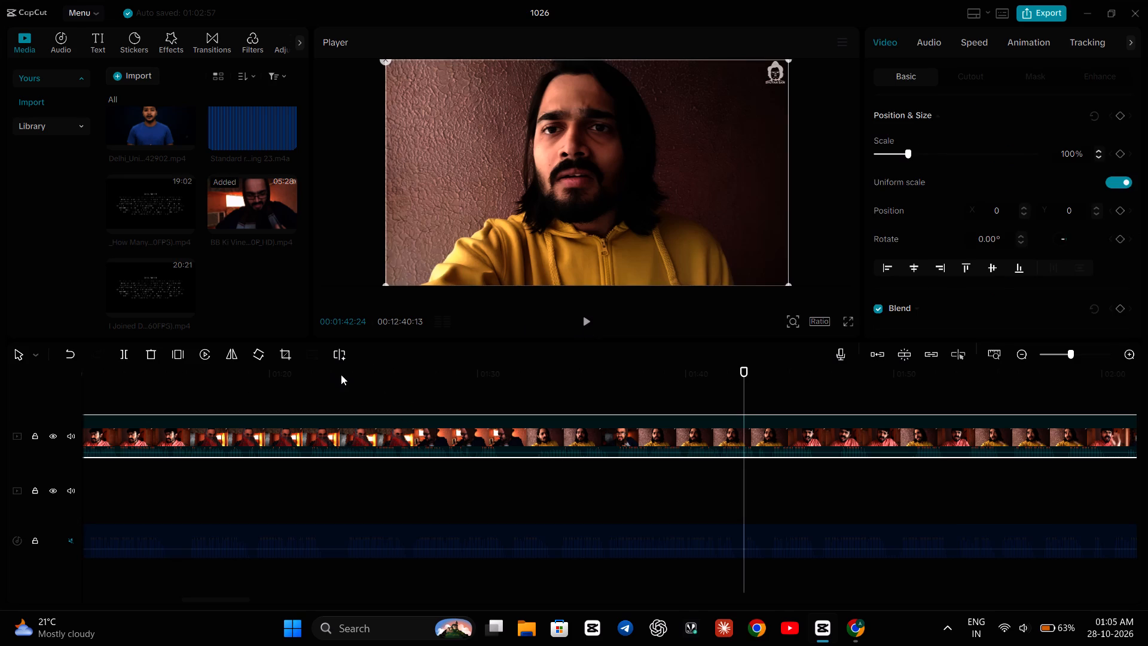
{"action": "key", "text": "Right"}
{"action": "key", "text": "Right"}
{"action": "key", "text": "Right"}
{"action": "key", "text": "Right"}
{"action": "key", "text": "Right"}
{"action": "key", "text": "Right"}
{"action": "key", "text": "Right"}
{"action": "key", "text": "Right"}
{"action": "key", "text": "Right"}
{"action": "key", "text": "Right"}
{"action": "key", "text": "Right"}
{"action": "key", "text": "Right"}
{"action": "key", "text": "Right"}
{"action": "key", "text": "Right"}
{"action": "key", "text": "Right"}
{"action": "key", "text": "Right"}
{"action": "key", "text": "Right"}
{"action": "key", "text": "Right"}
{"action": "key", "text": "Right"}
{"action": "key", "text": "Right"}
{"action": "key", "text": "Right"}
{"action": "key", "text": "Right"}
{"action": "key", "text": "Right"}
{"action": "key", "text": "Right"}
{"action": "key", "text": "Right"}
{"action": "key", "text": "Right"}
{"action": "key", "text": "Right"}
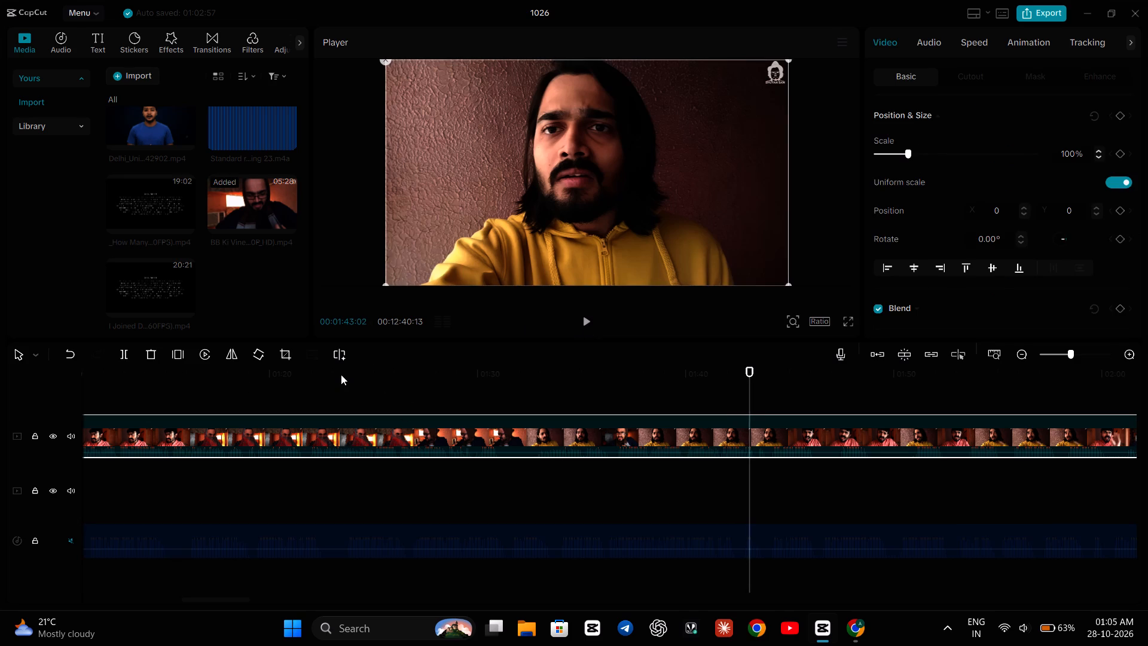
{"action": "key", "text": "Right"}
{"action": "key", "text": "Right"}
{"action": "key", "text": "Right"}
{"action": "key", "text": "Right"}
{"action": "key", "text": "Right"}
{"action": "key", "text": "Right"}
{"action": "key", "text": "Right"}
{"action": "key", "text": "Right"}
{"action": "key", "text": "Right"}
{"action": "key", "text": "Right"}
{"action": "key", "text": "Right"}
{"action": "key", "text": "Right"}
{"action": "key", "text": "Right"}
{"action": "key", "text": "Right"}
{"action": "key", "text": "Right"}
{"action": "key", "text": "Right"}
{"action": "key", "text": "Right"}
{"action": "key", "text": "Right"}
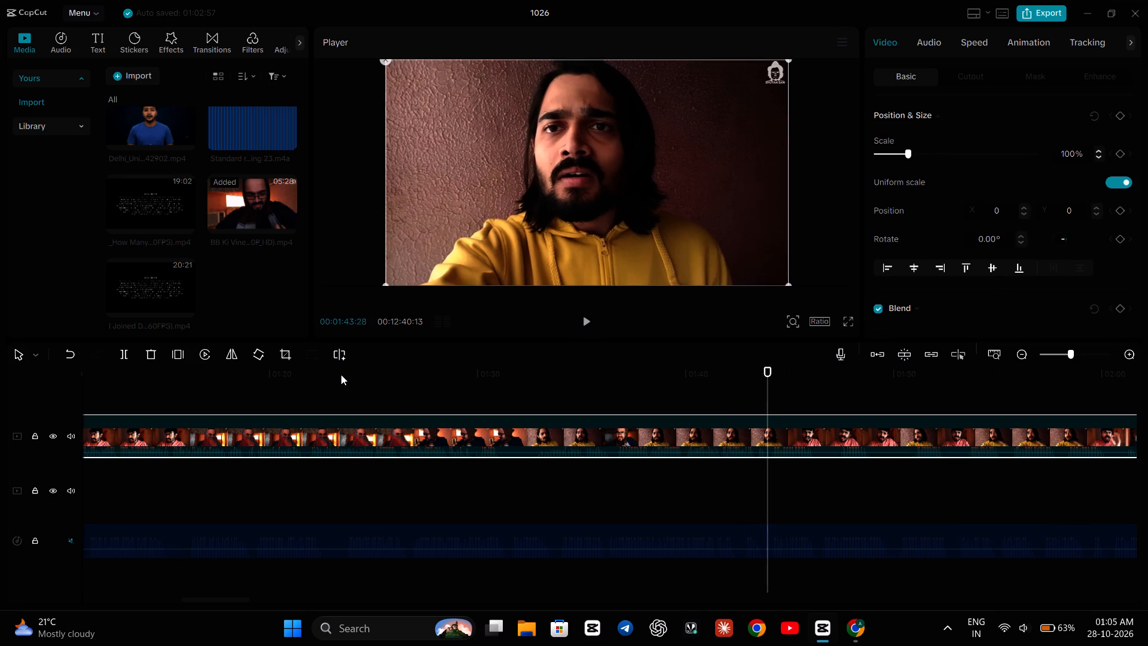
{"action": "key", "text": "Left"}
{"action": "key", "text": "Left"}
{"action": "key", "text": "Left"}
{"action": "key", "text": "Left"}
{"action": "key", "text": "Left"}
{"action": "key", "text": "Left"}
{"action": "key", "text": "Left"}
{"action": "key", "text": "Left"}
{"action": "key", "text": "Left"}
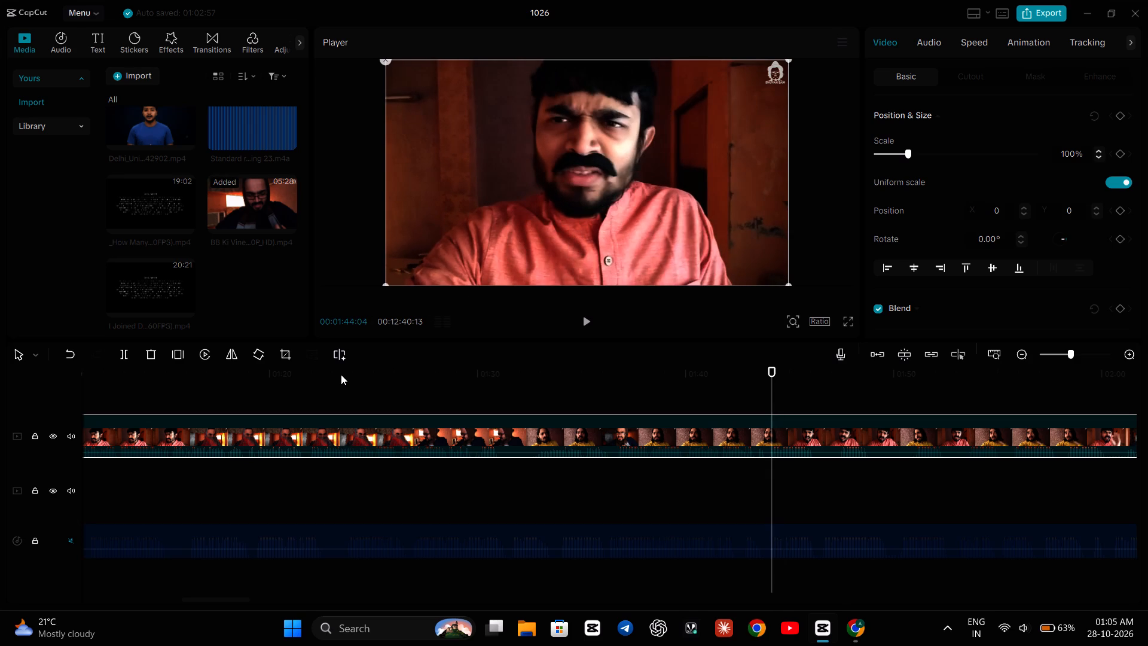
{"action": "key", "text": "Left"}
{"action": "key", "text": "Left"}
{"action": "key", "text": "Left"}
{"action": "key", "text": "Left"}
{"action": "key", "text": "Left"}
{"action": "key", "text": "Left"}
{"action": "key", "text": "Left"}
{"action": "key", "text": "Left"}
{"action": "key", "text": "Left"}
{"action": "key", "text": "Left"}
{"action": "key", "text": "Left"}
{"action": "key", "text": "Left"}
{"action": "key", "text": "Left"}
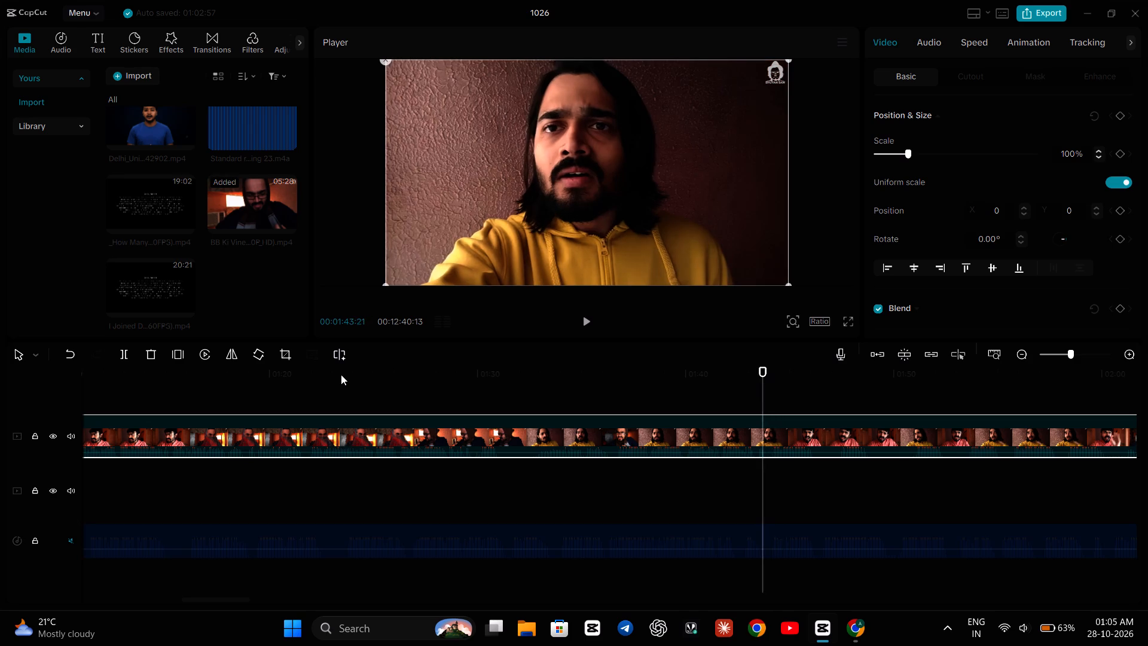
{"action": "key", "text": "Right"}
{"action": "key", "text": "Right"}
{"action": "key", "text": "Right"}
{"action": "key", "text": "Right"}
{"action": "key", "text": "Right"}
{"action": "key", "text": "Right"}
{"action": "key", "text": "Right"}
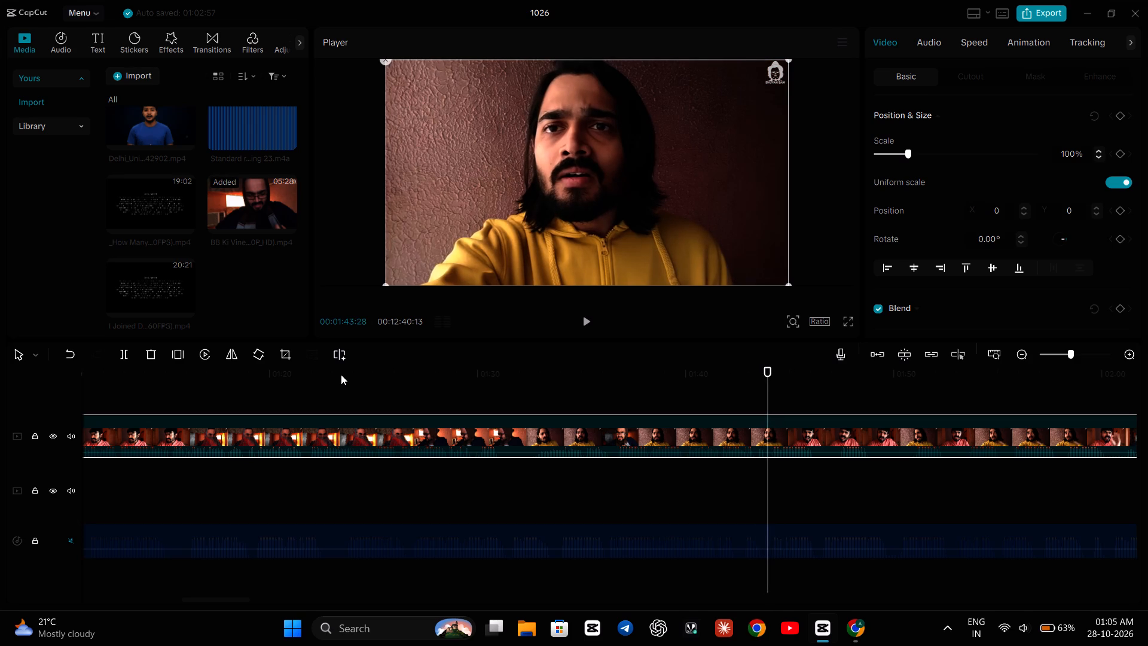
{"action": "key", "text": "Right"}
{"action": "key", "text": "Right"}
{"action": "key", "text": "Right"}
{"action": "key", "text": "Right"}
{"action": "key", "text": "Right"}
{"action": "key", "text": "Right"}
{"action": "key", "text": "Left"}
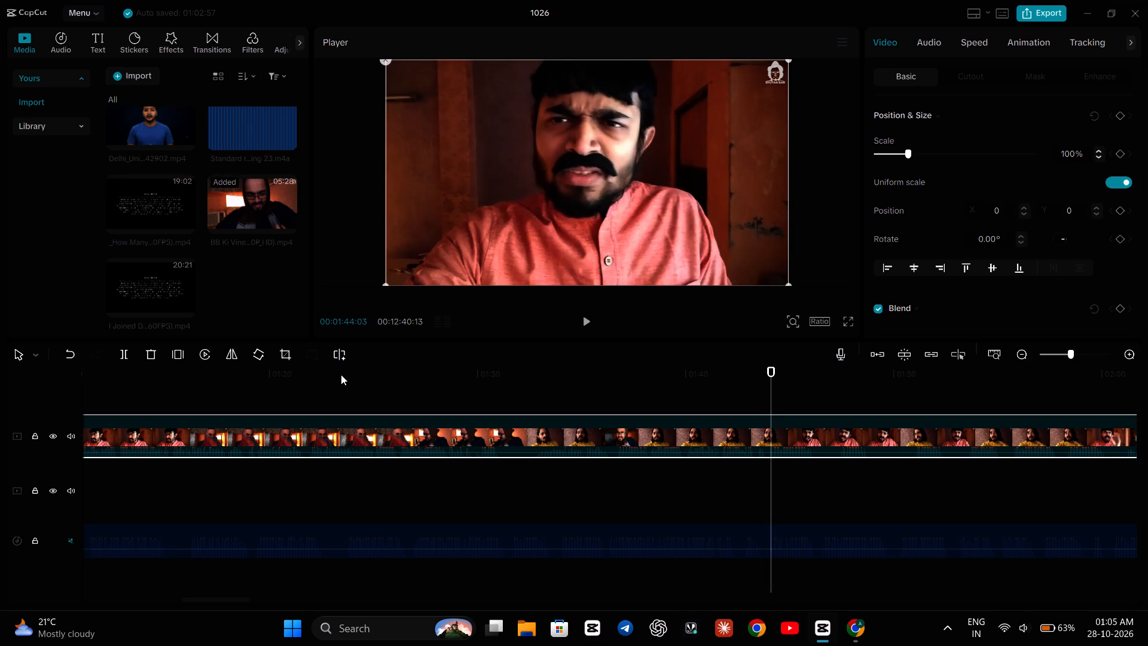
{"action": "key", "text": "Left"}
{"action": "key", "text": "Left"}
{"action": "key", "text": "Left"}
{"action": "key", "text": "Left"}
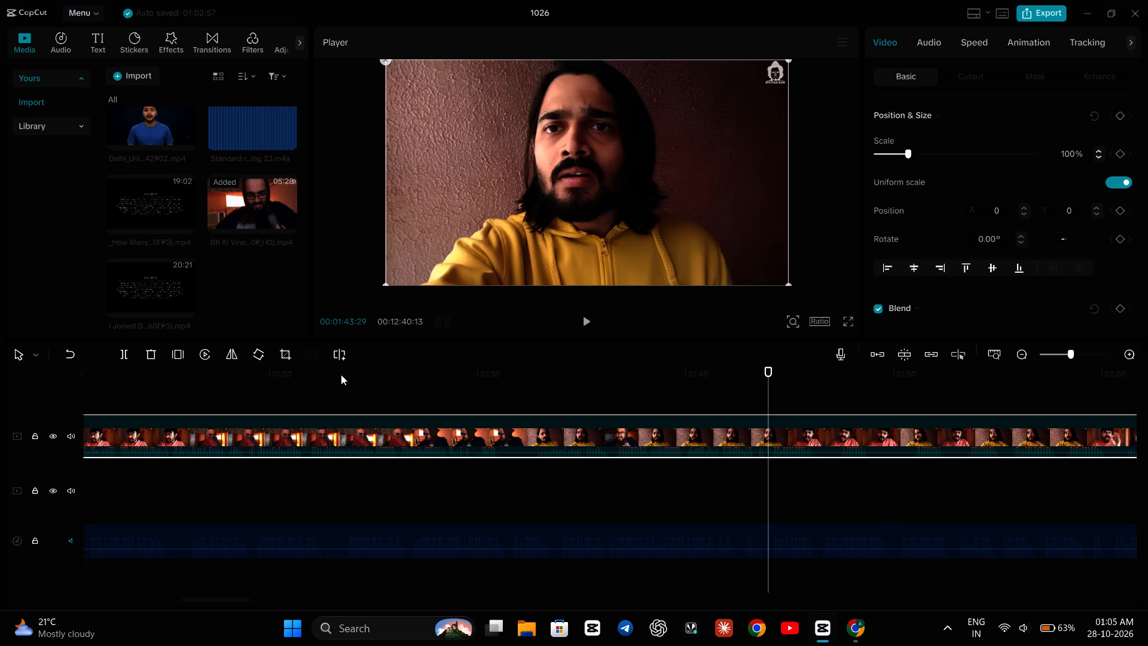
{"action": "key", "text": "Right"}
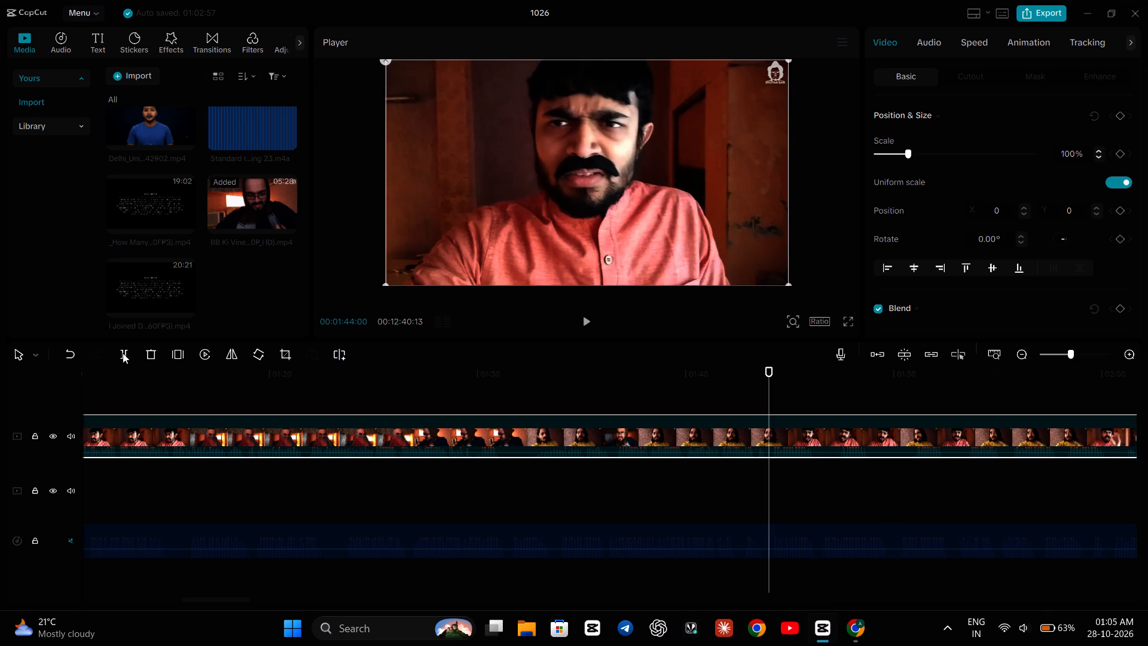
{"action": "left_click", "coordinate": [123, 351]}
{"action": "left_click", "coordinate": [268, 435]}
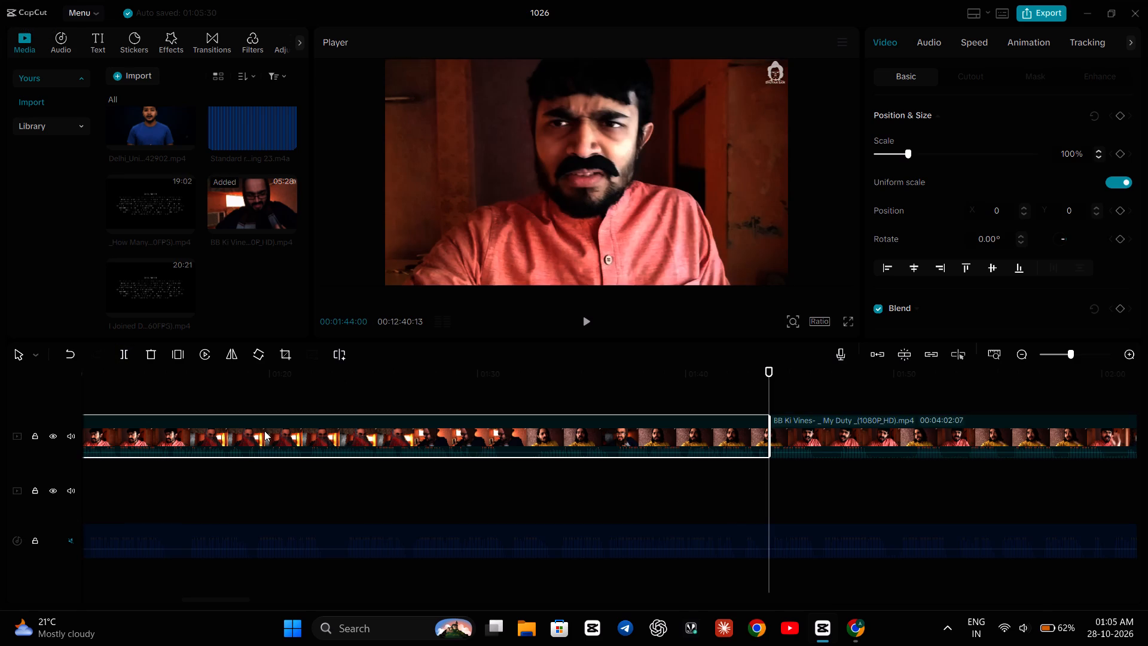
{"action": "left_click", "coordinate": [148, 354]}
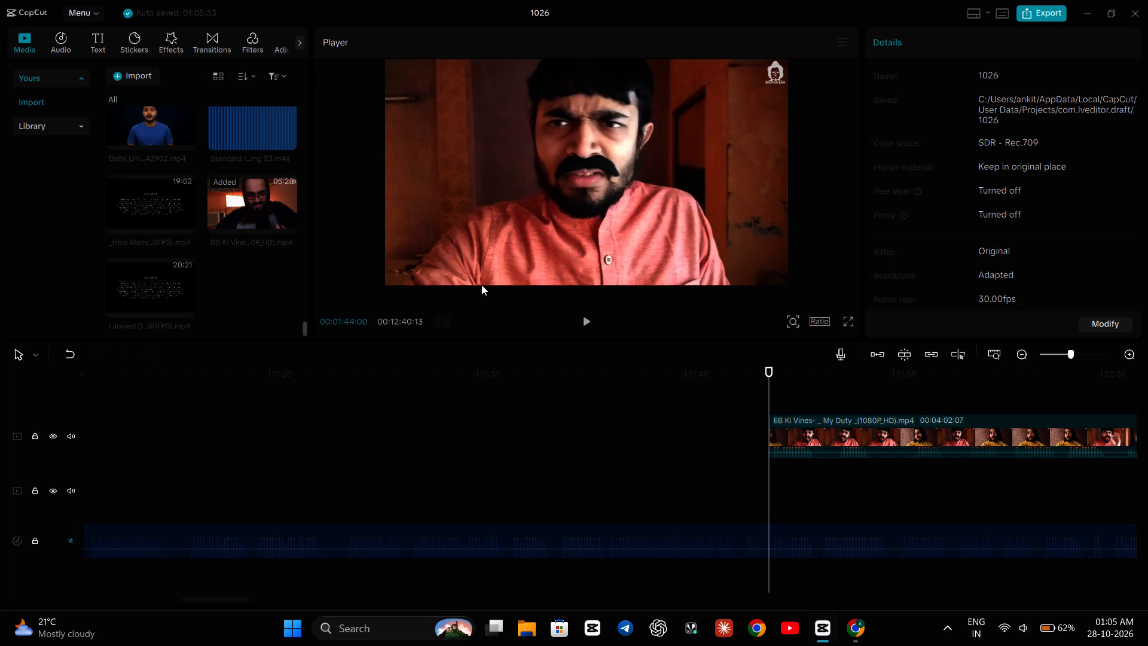
Play the remaining BB Ki Vines footage, split it at 00:02:18:27 and delete the part after the cut.
{"action": "left_click", "coordinate": [588, 321]}
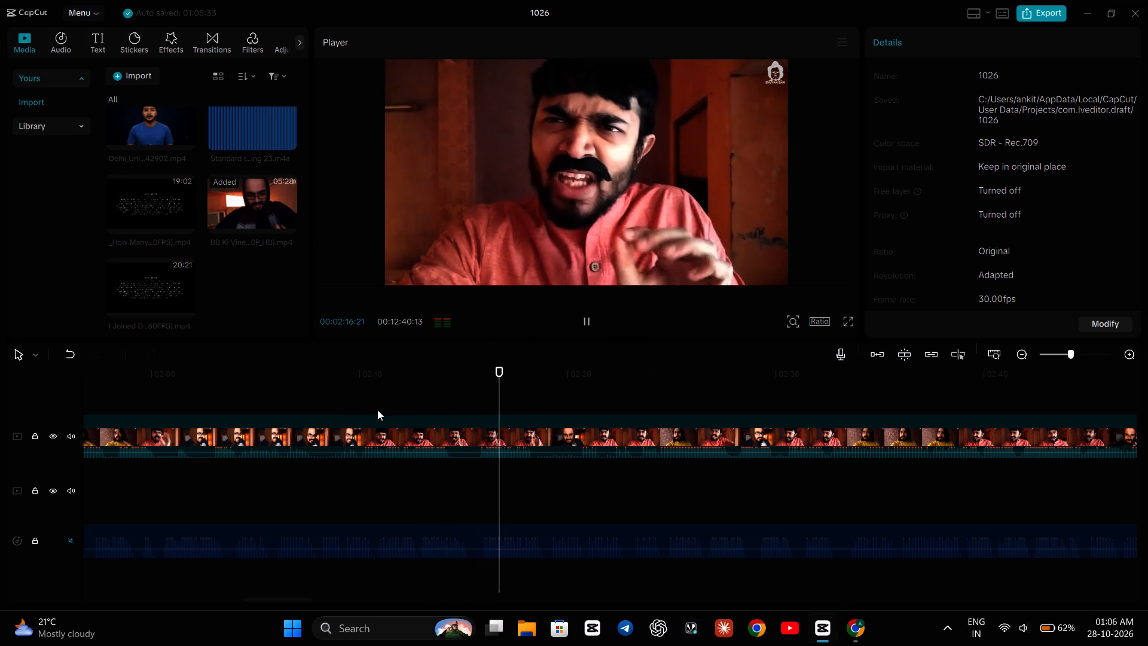
{"action": "left_click", "coordinate": [378, 425]}
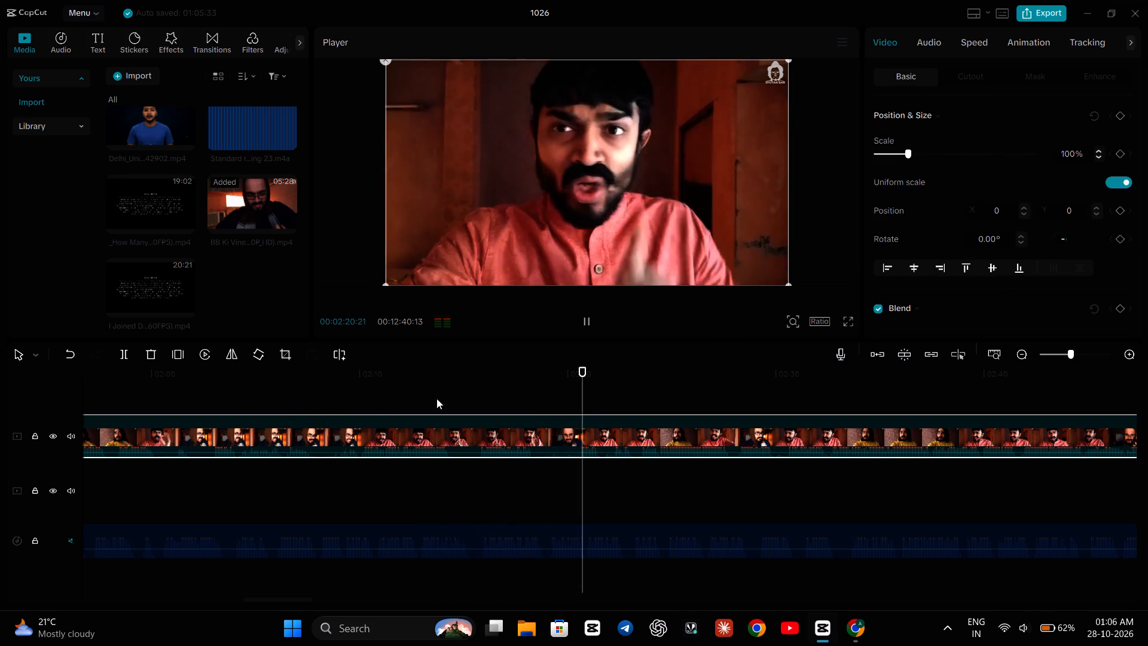
{"action": "left_click", "coordinate": [509, 382]}
{"action": "left_click", "coordinate": [478, 425]}
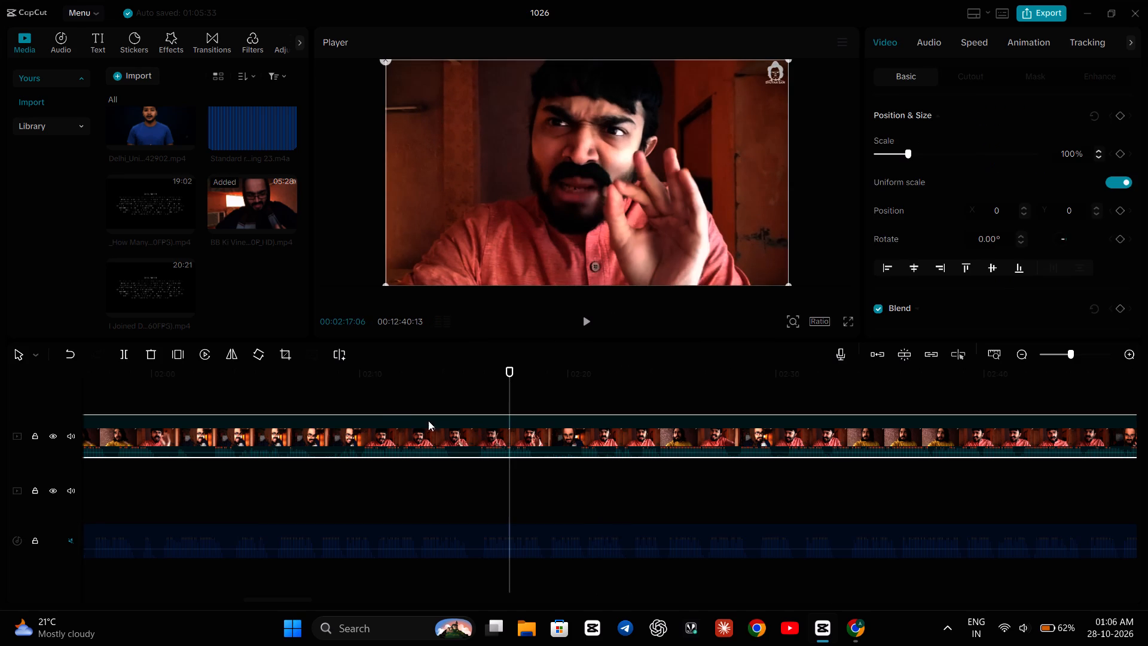
{"action": "left_click", "coordinate": [588, 316]}
{"action": "left_click", "coordinate": [128, 356]}
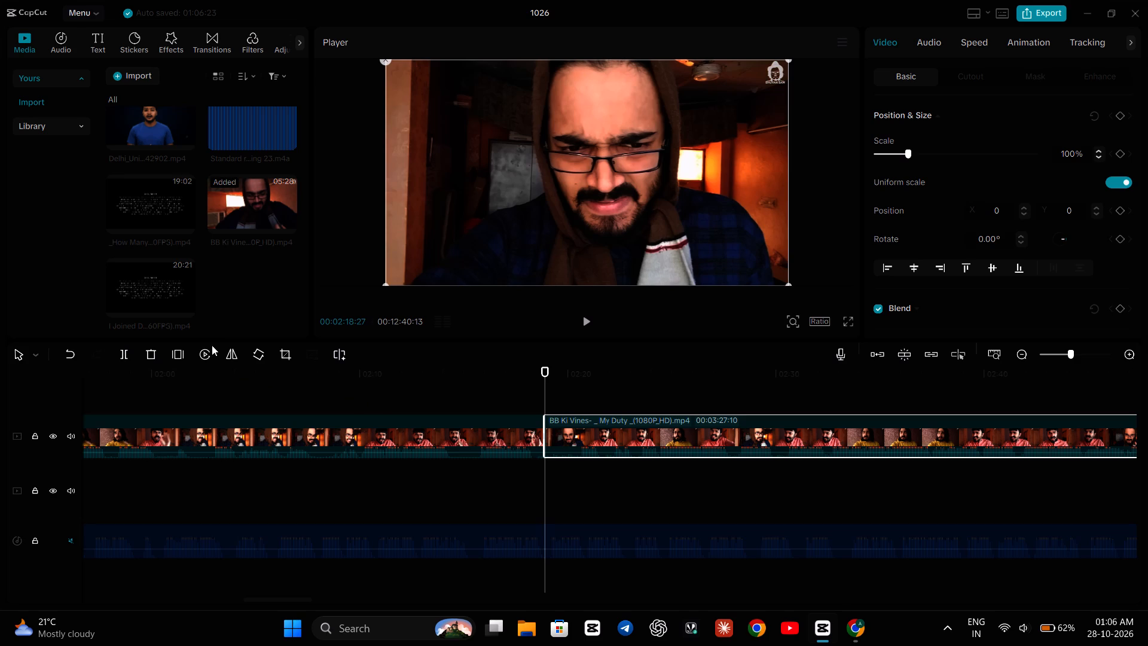
{"action": "left_click", "coordinate": [148, 356]}
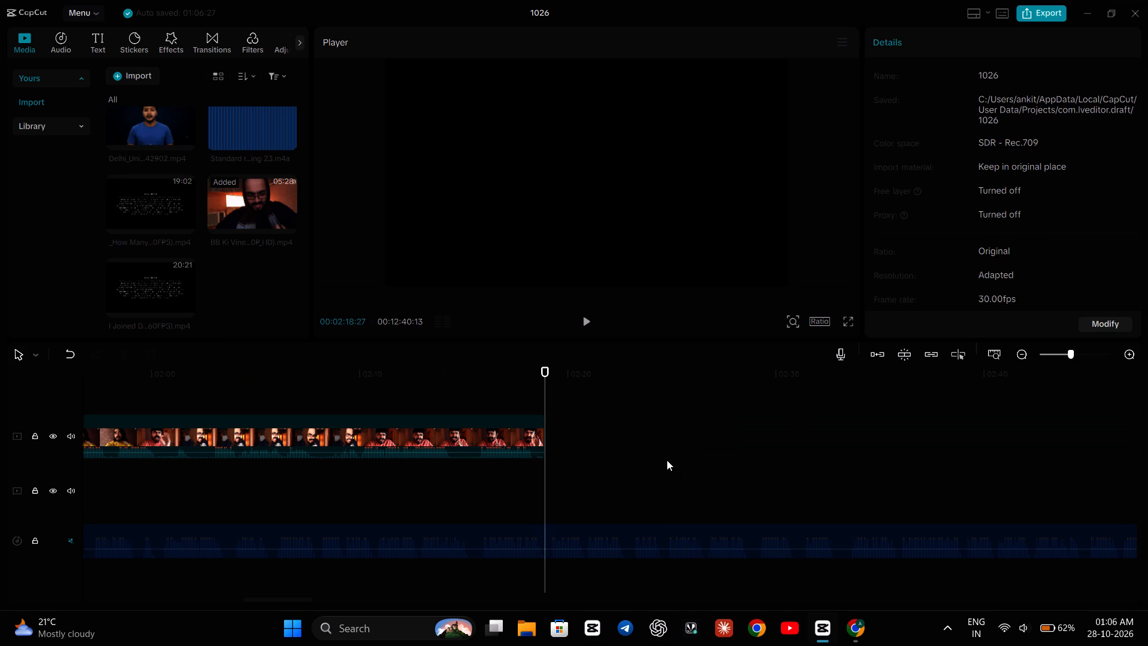
Move the trimmed BB Ki Vines clip along its upper track to the start of the timeline, above the Delhi University clip.
{"action": "left_click", "coordinate": [452, 442]}
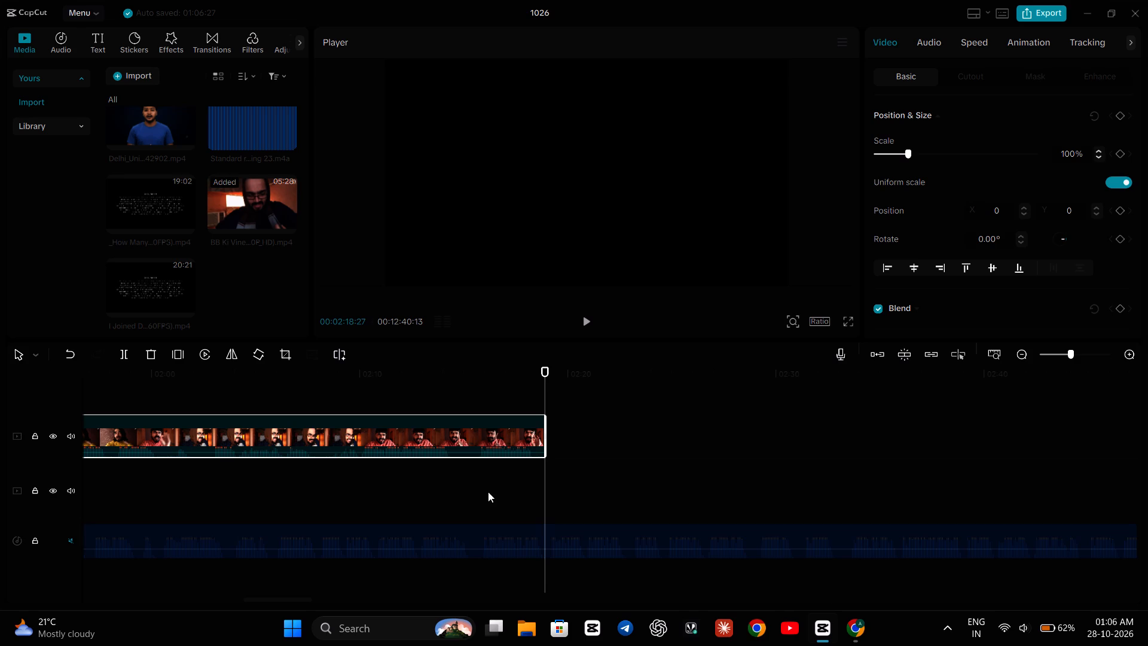
{"action": "left_click_drag", "start_coordinate": [400, 482], "coordinate": [452, 491]}
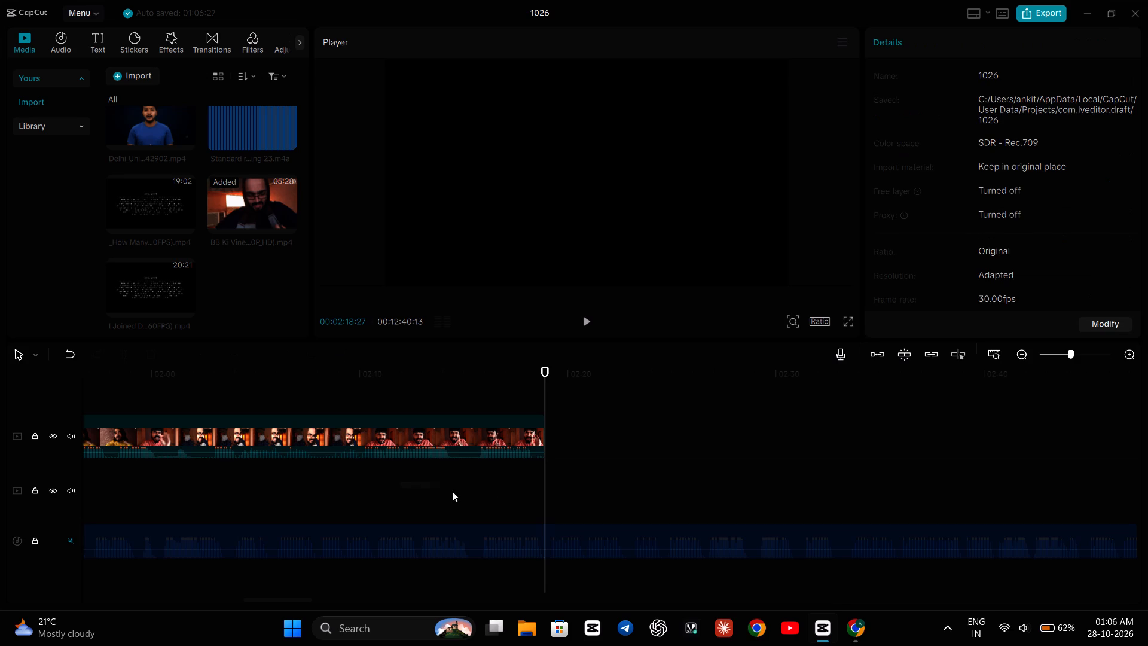
{"action": "left_click_drag", "start_coordinate": [452, 491], "coordinate": [535, 499]}
{"action": "scroll", "coordinate": [584, 480], "scroll_direction": "right", "scroll_amount": 3}
{"action": "scroll", "coordinate": [584, 480], "scroll_direction": "left", "scroll_amount": 1}
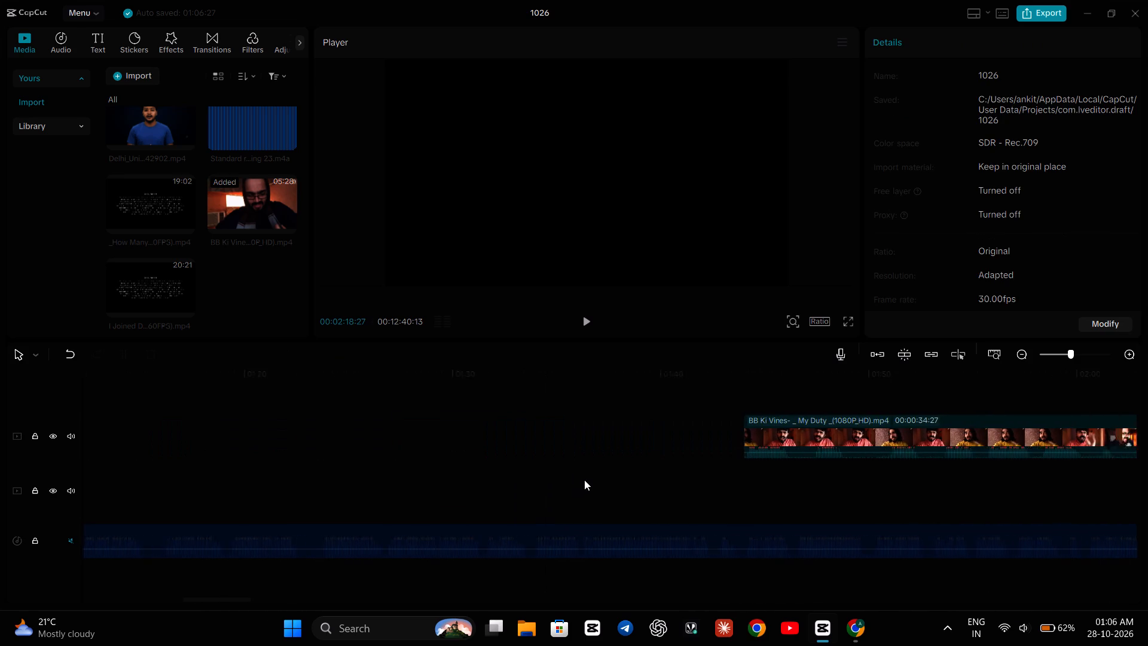
{"action": "scroll", "coordinate": [584, 480], "scroll_direction": "left", "scroll_amount": 1}
{"action": "left_click", "coordinate": [643, 437]}
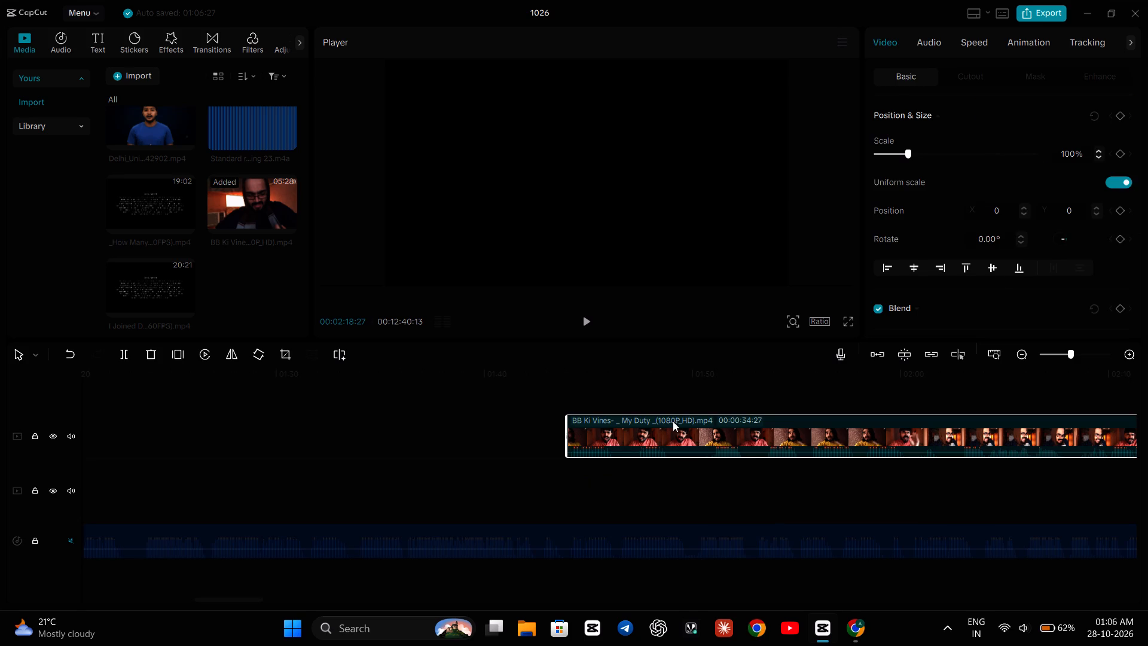
{"action": "left_click_drag", "start_coordinate": [696, 437], "coordinate": [491, 444]}
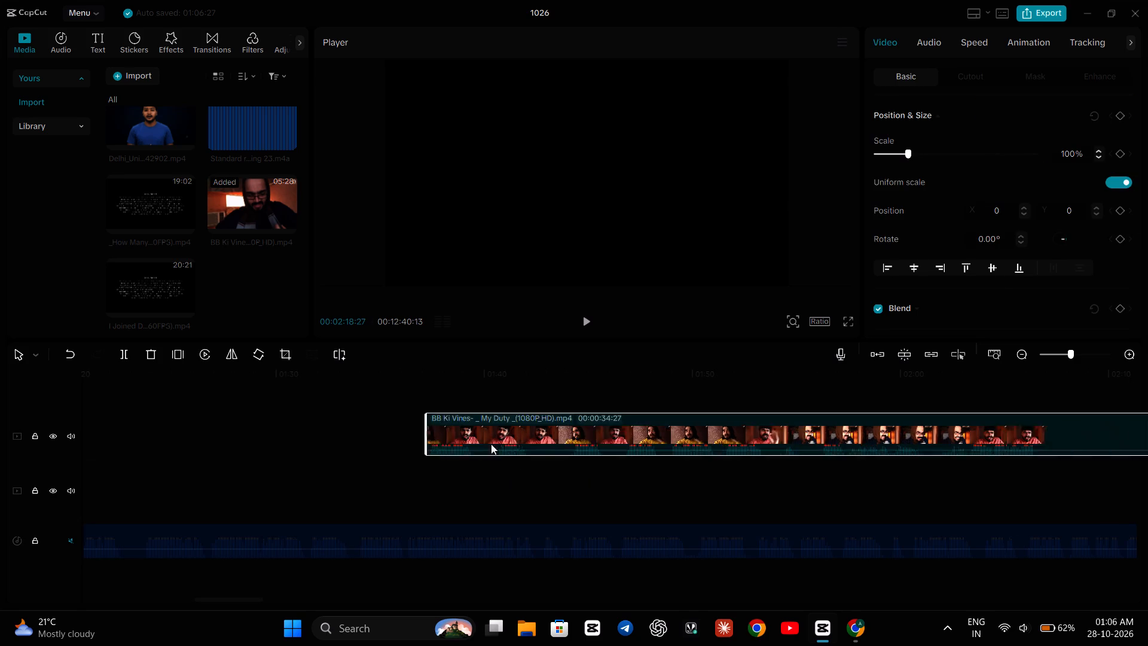
{"action": "left_click_drag", "start_coordinate": [491, 444], "coordinate": [0, 420]}
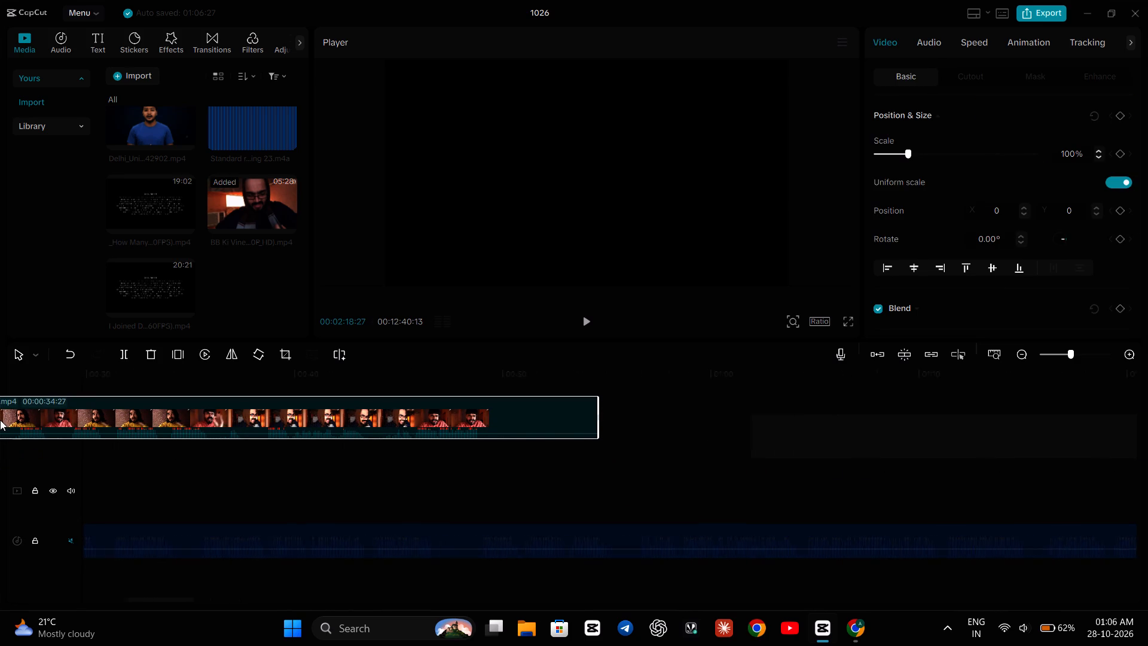
{"action": "left_click_drag", "start_coordinate": [0, 420], "coordinate": [68, 441]}
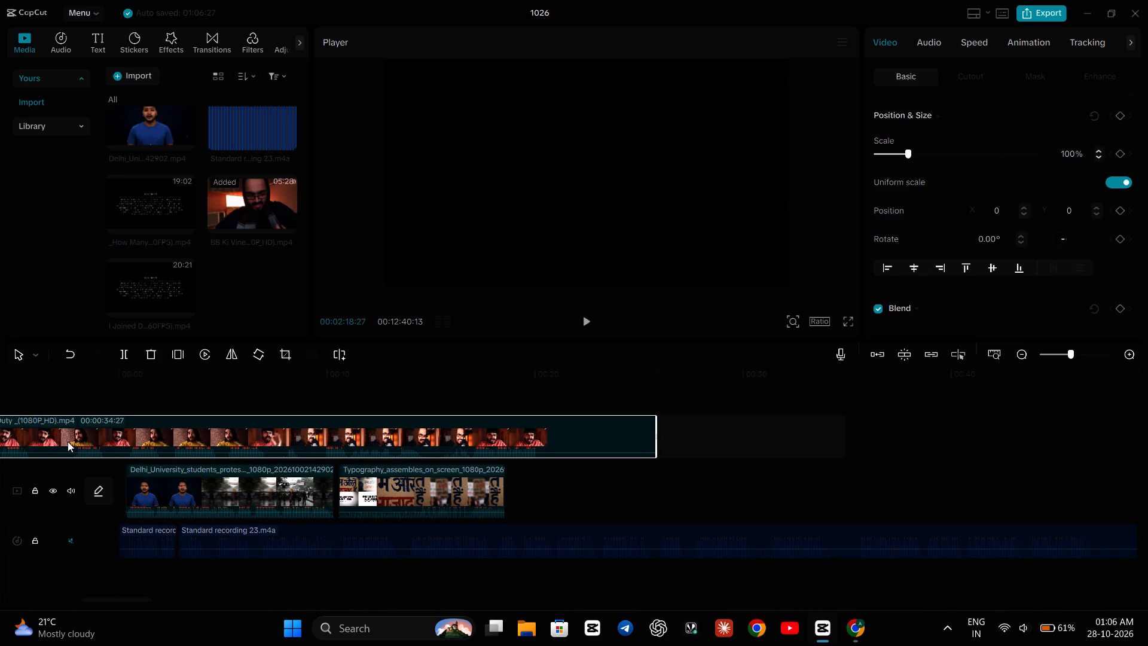
{"action": "left_click_drag", "start_coordinate": [68, 441], "coordinate": [266, 440]}
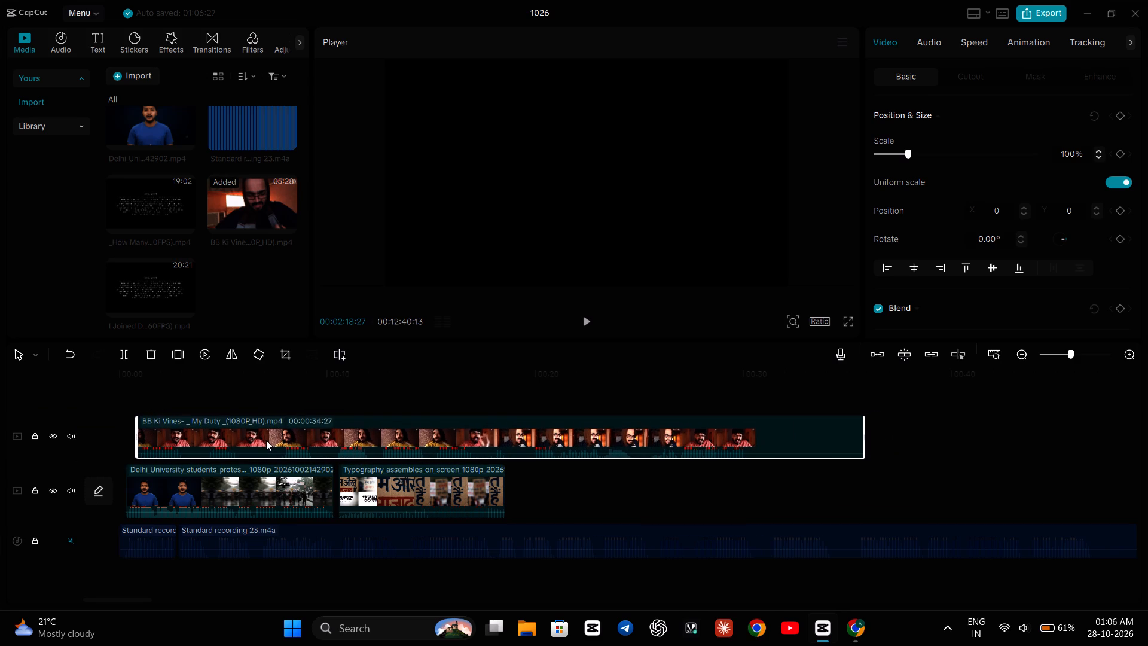
{"action": "left_click_drag", "start_coordinate": [266, 440], "coordinate": [248, 436]}
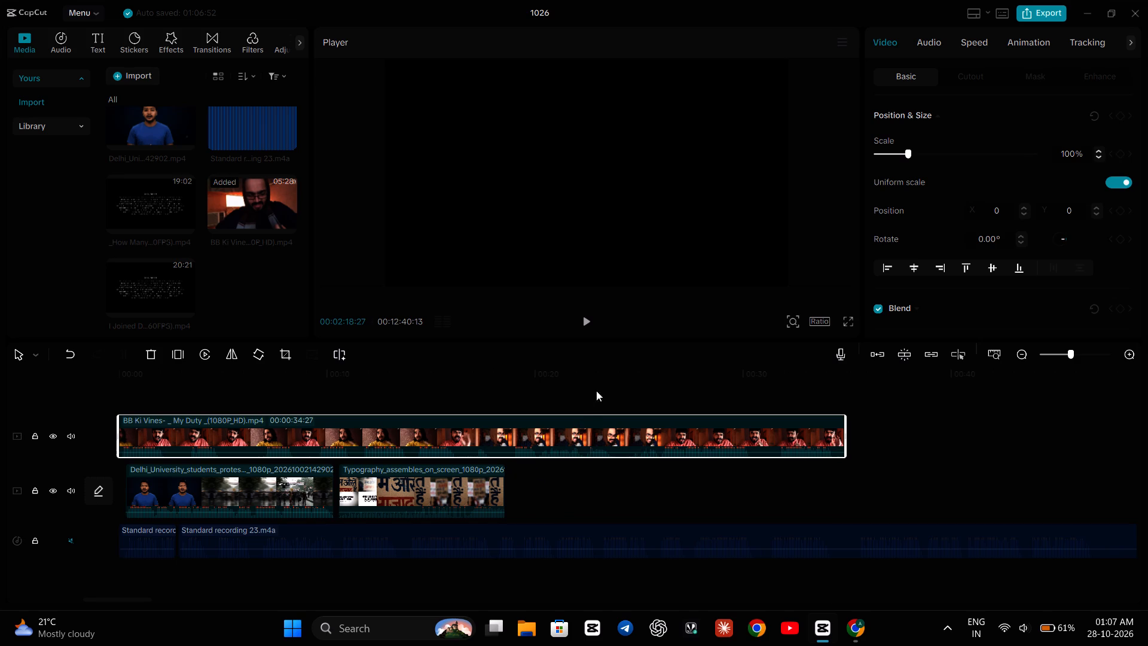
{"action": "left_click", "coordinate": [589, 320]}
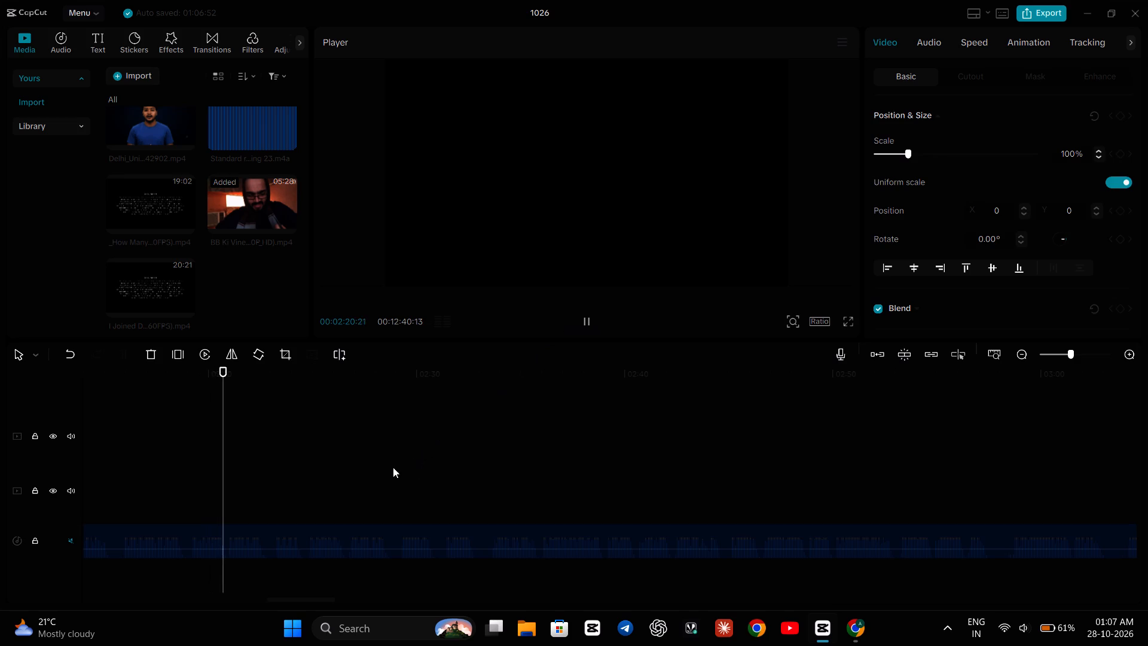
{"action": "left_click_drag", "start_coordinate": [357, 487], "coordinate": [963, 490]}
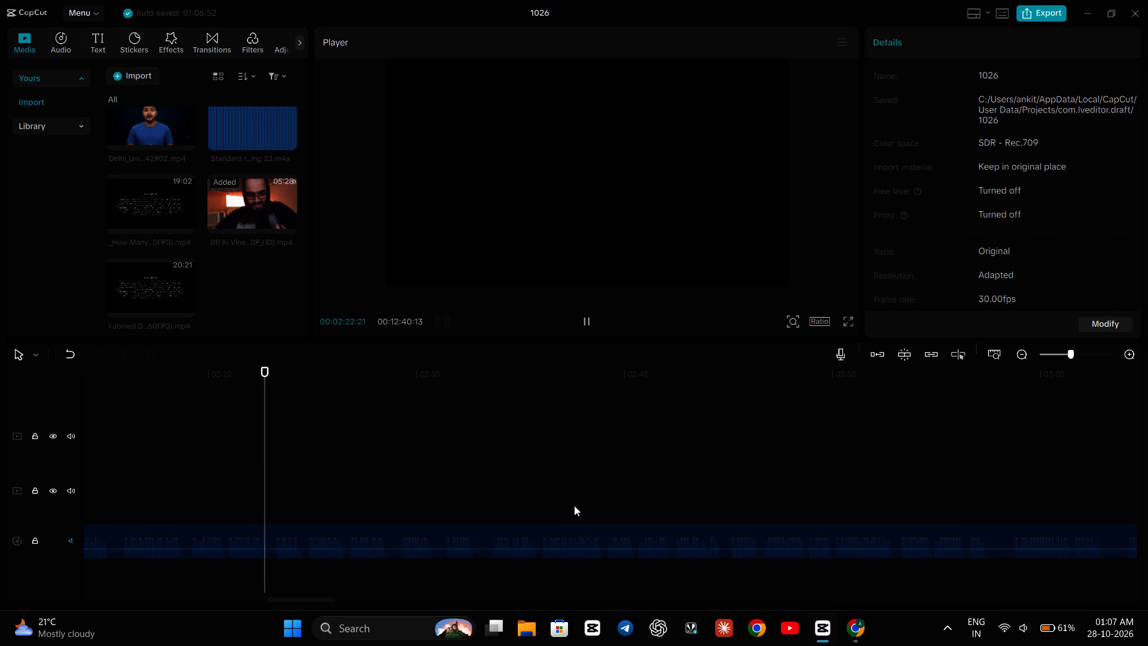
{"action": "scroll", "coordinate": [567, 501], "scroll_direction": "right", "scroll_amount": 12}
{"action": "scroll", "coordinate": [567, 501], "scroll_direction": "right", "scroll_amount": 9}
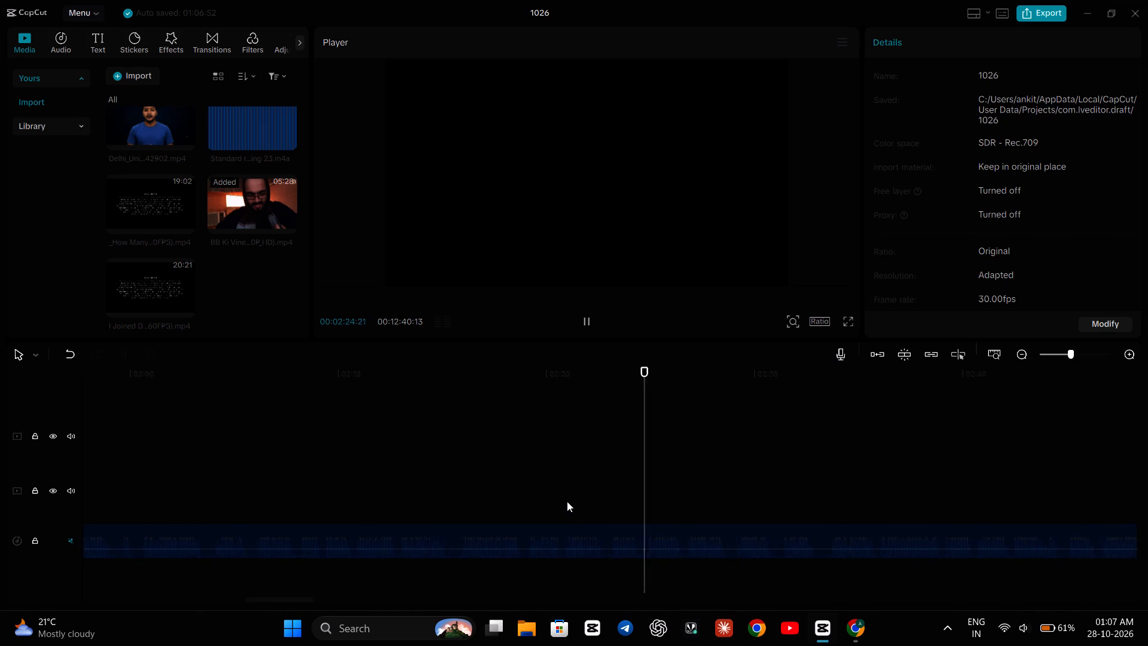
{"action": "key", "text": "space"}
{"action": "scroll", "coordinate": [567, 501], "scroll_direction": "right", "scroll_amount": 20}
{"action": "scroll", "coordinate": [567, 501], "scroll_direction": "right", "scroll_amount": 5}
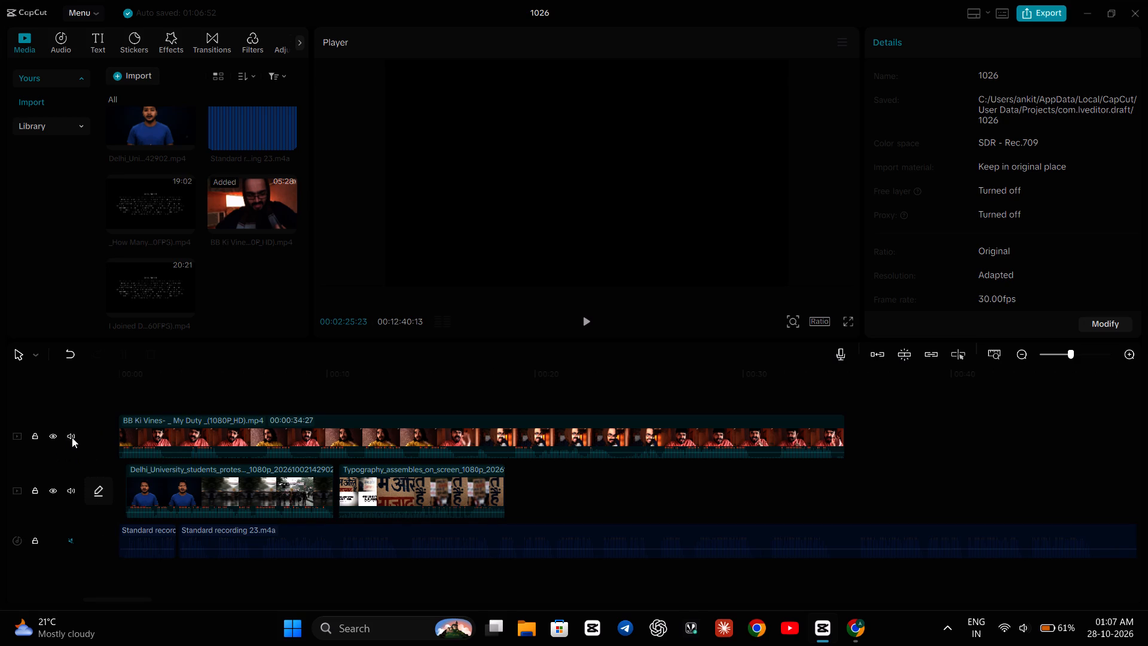
Move the trimmed BB Ki Vines clip along its upper track to just past the voice-over's end, at about 00:12:40.
{"action": "left_click", "coordinate": [170, 429]}
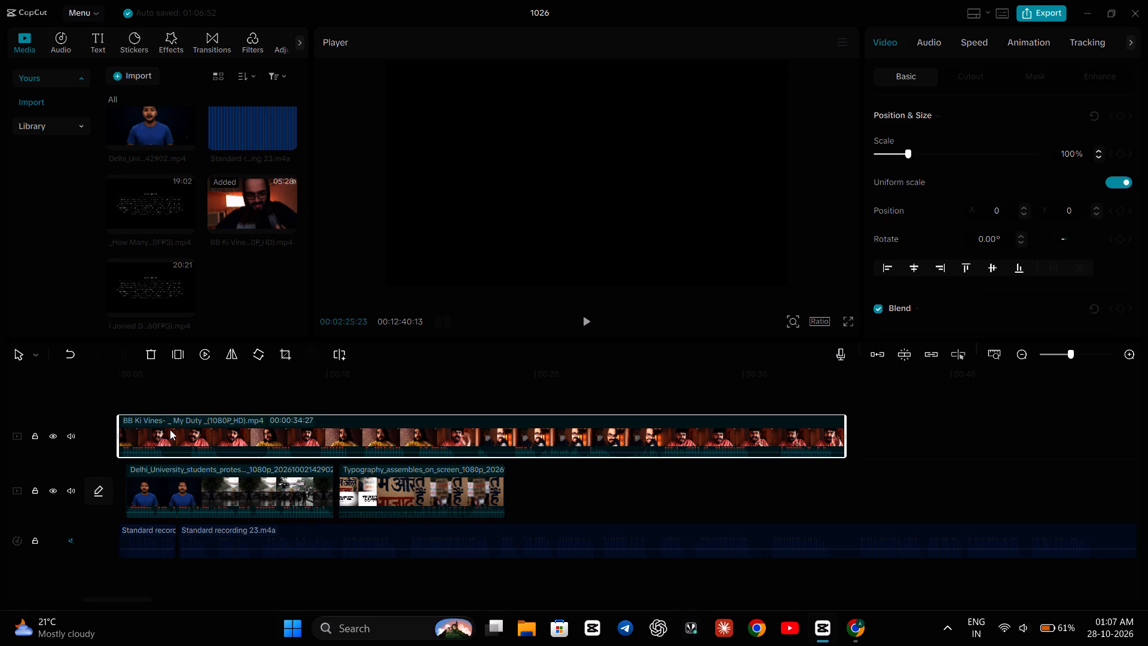
{"action": "left_click_drag", "start_coordinate": [170, 429], "coordinate": [976, 392]}
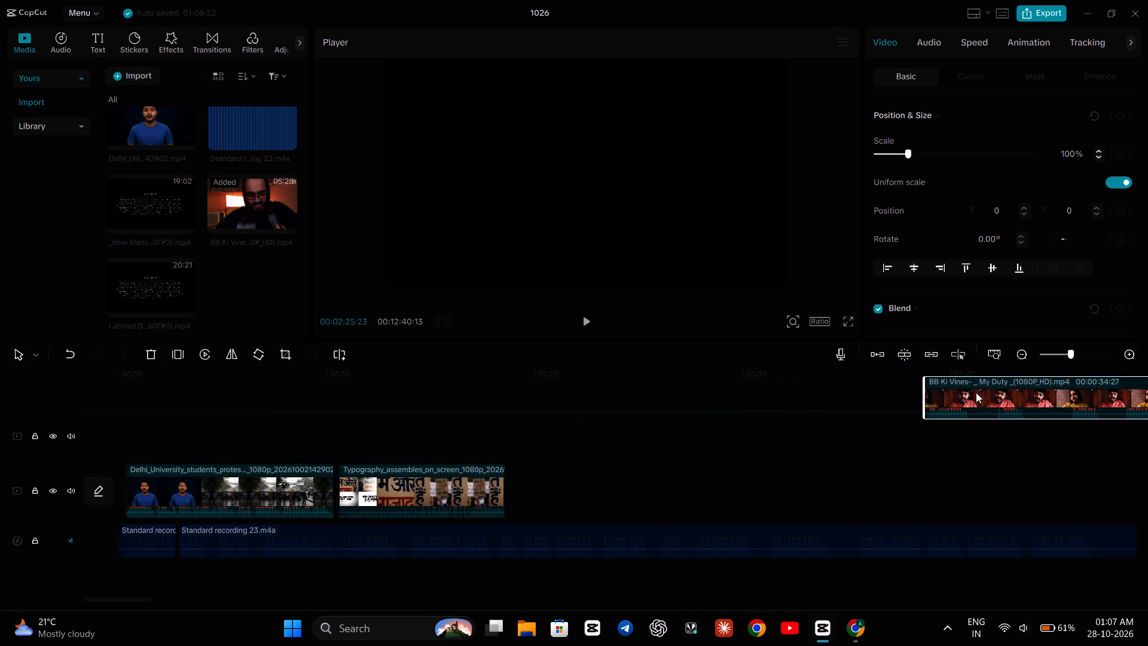
{"action": "left_click_drag", "start_coordinate": [976, 392], "coordinate": [1147, 380]}
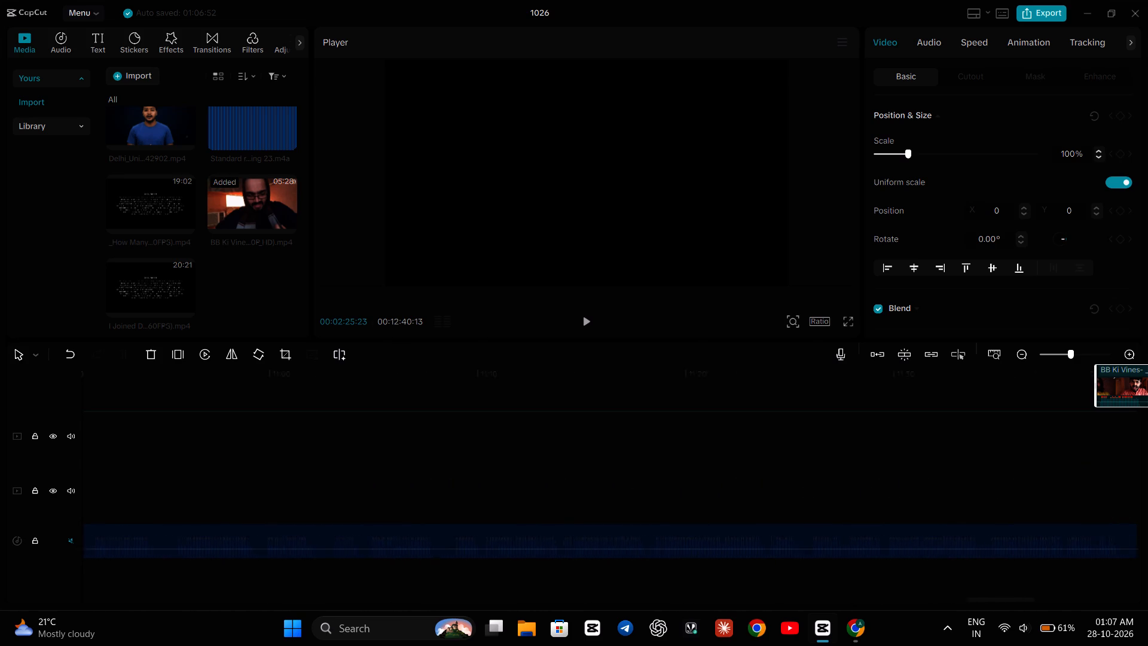
{"action": "left_click_drag", "start_coordinate": [1147, 380], "coordinate": [870, 465]}
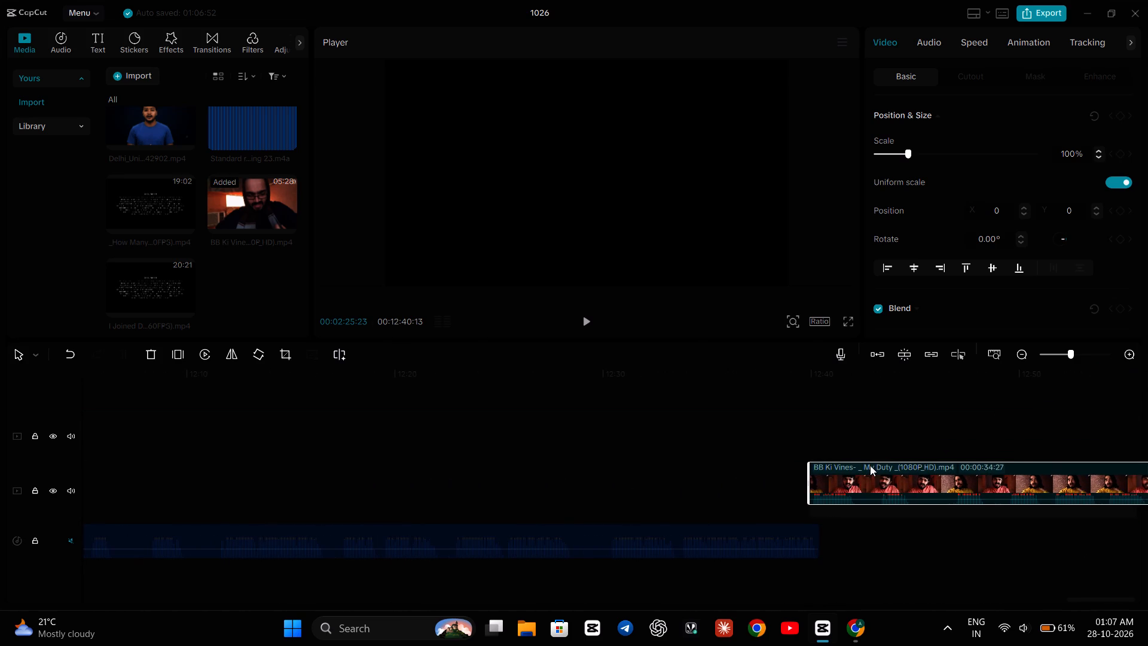
{"action": "left_click_drag", "start_coordinate": [870, 465], "coordinate": [875, 464]}
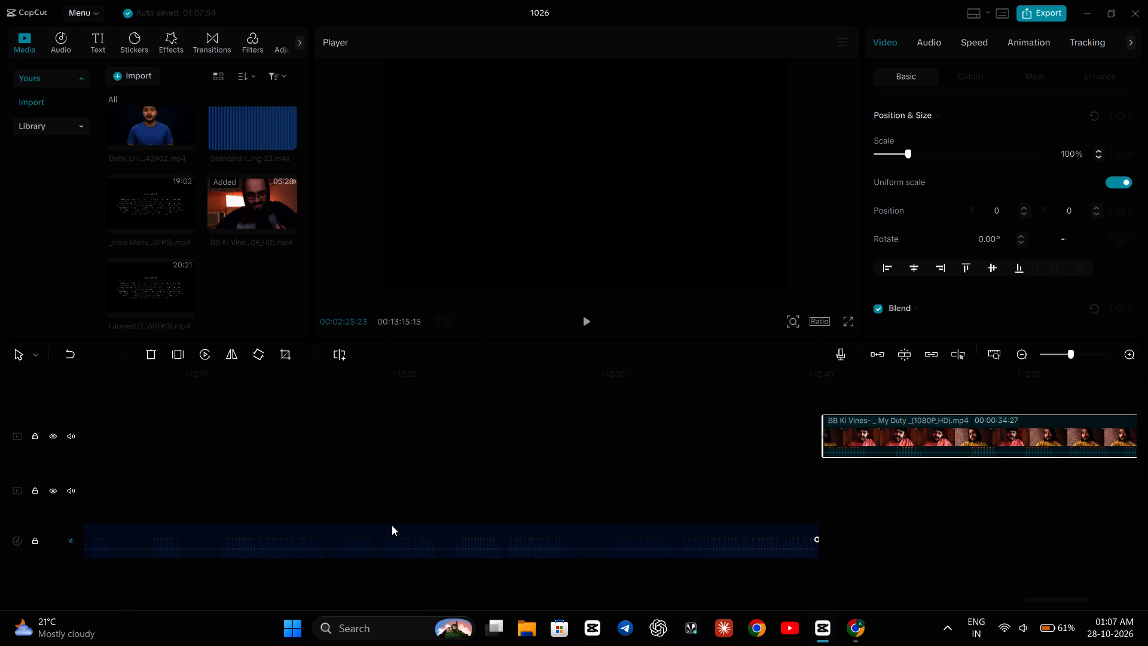
Play the timeline from its start through the Delhi University clip and into the Typography clip.
{"action": "scroll", "coordinate": [392, 525], "scroll_direction": "right", "scroll_amount": 20}
{"action": "scroll", "coordinate": [392, 525], "scroll_direction": "right", "scroll_amount": 20}
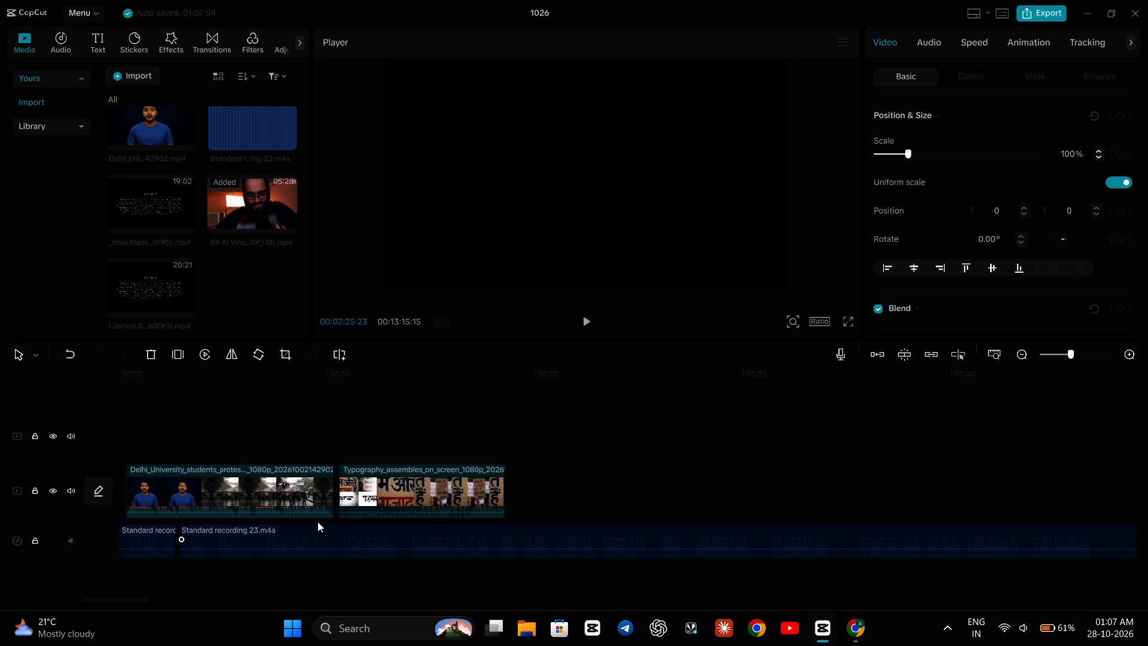
{"action": "left_click", "coordinate": [114, 426]}
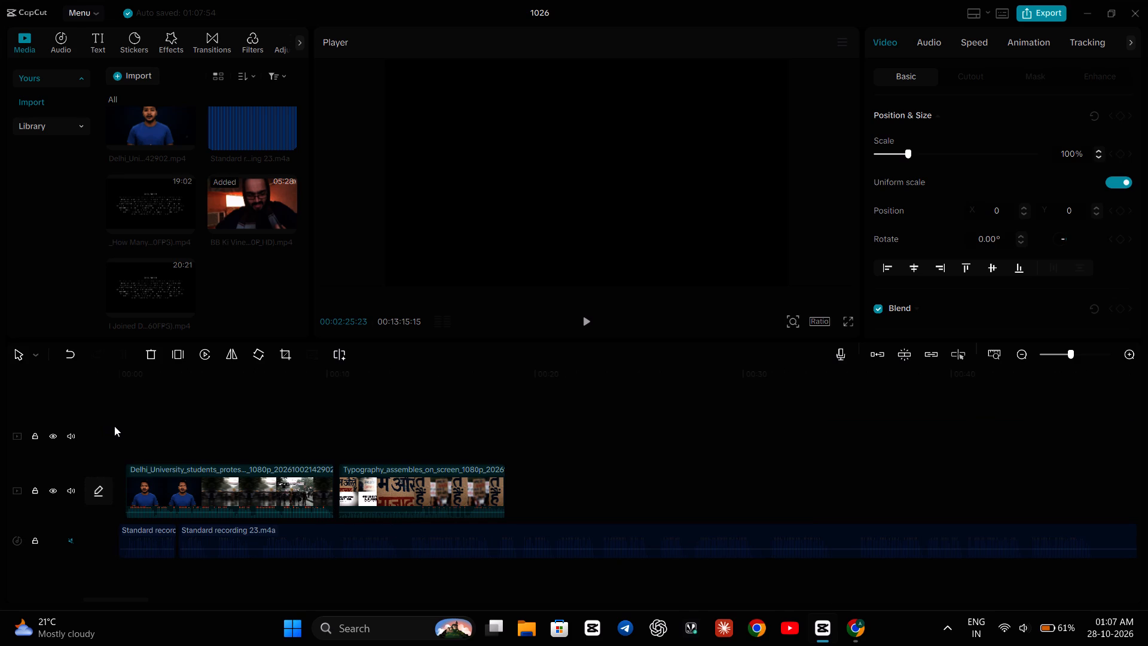
{"action": "left_click", "coordinate": [120, 425]}
{"action": "key", "text": "space"}
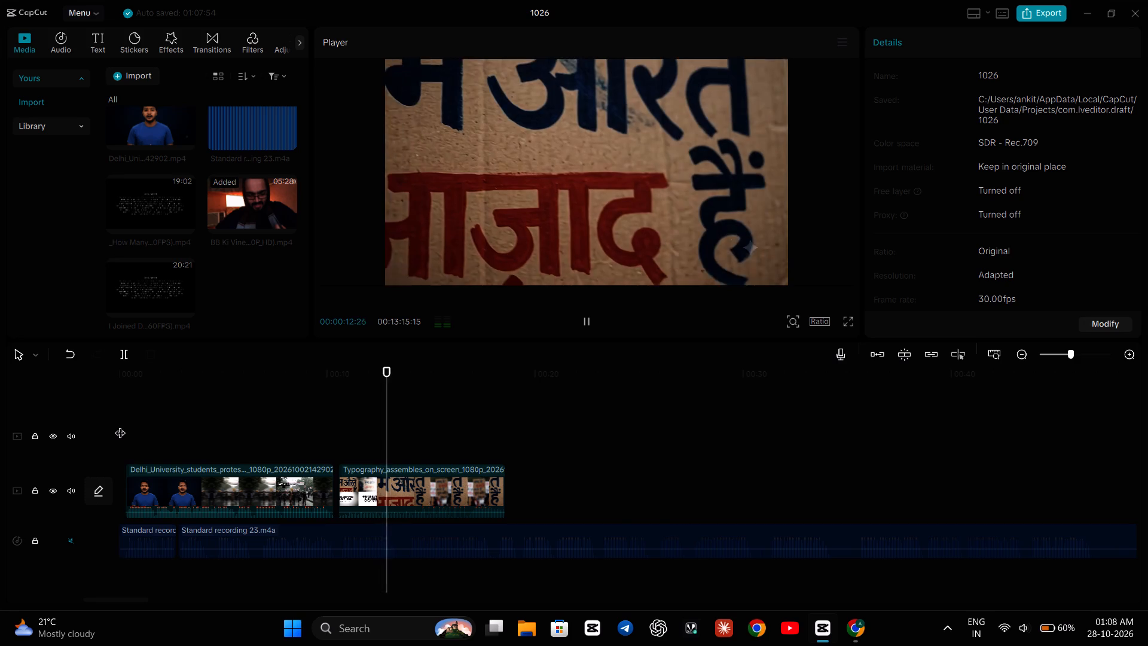
{"action": "left_click", "coordinate": [224, 430]}
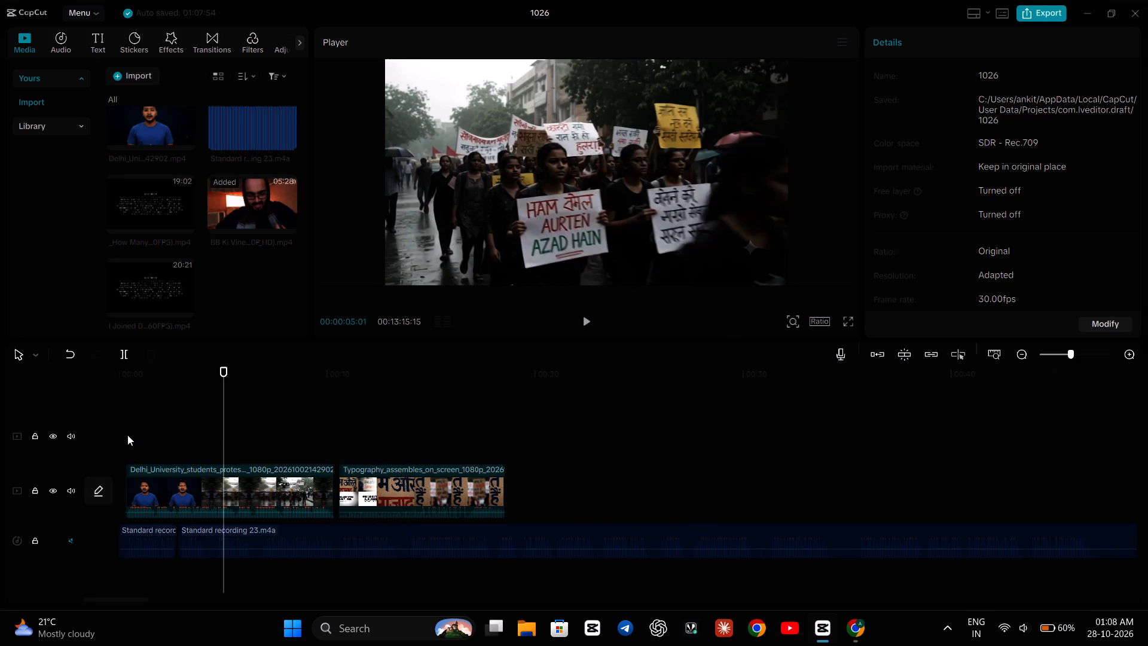
Unmute the Standard recording 23 voice-over track and mute the main video track with the Delhi University footage.
{"action": "left_click", "coordinate": [69, 540]}
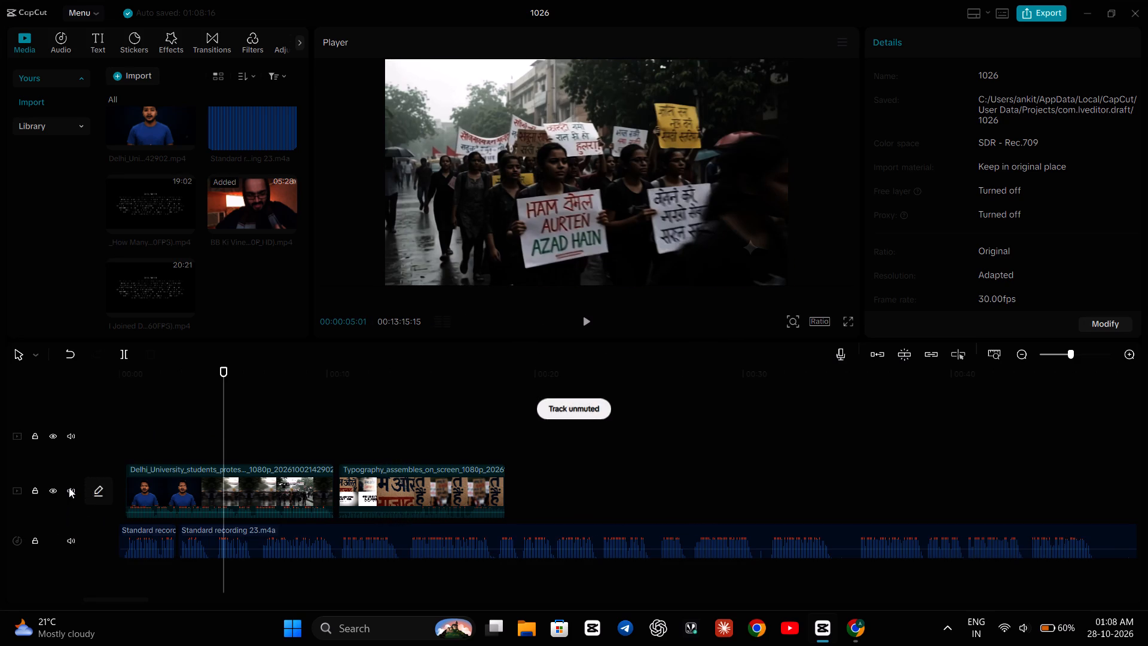
{"action": "left_click", "coordinate": [69, 487]}
Play the opening from the first frames with the voice-over and stop at 00:00:21:08, past the Typography clip.
{"action": "left_click", "coordinate": [125, 422]}
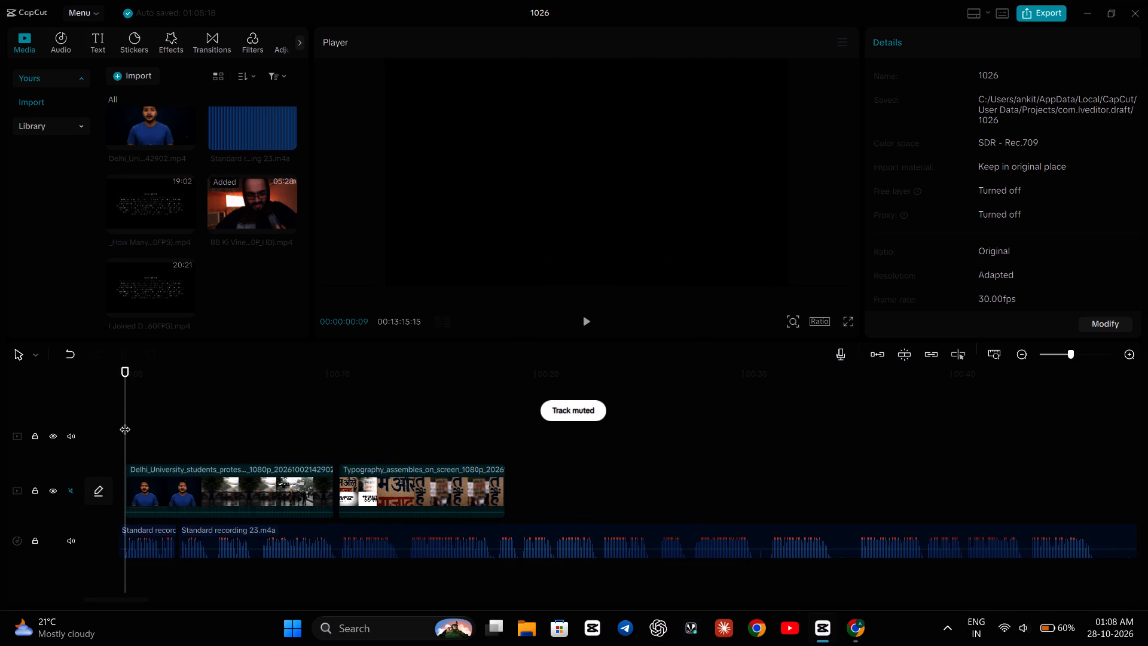
{"action": "key", "text": "space"}
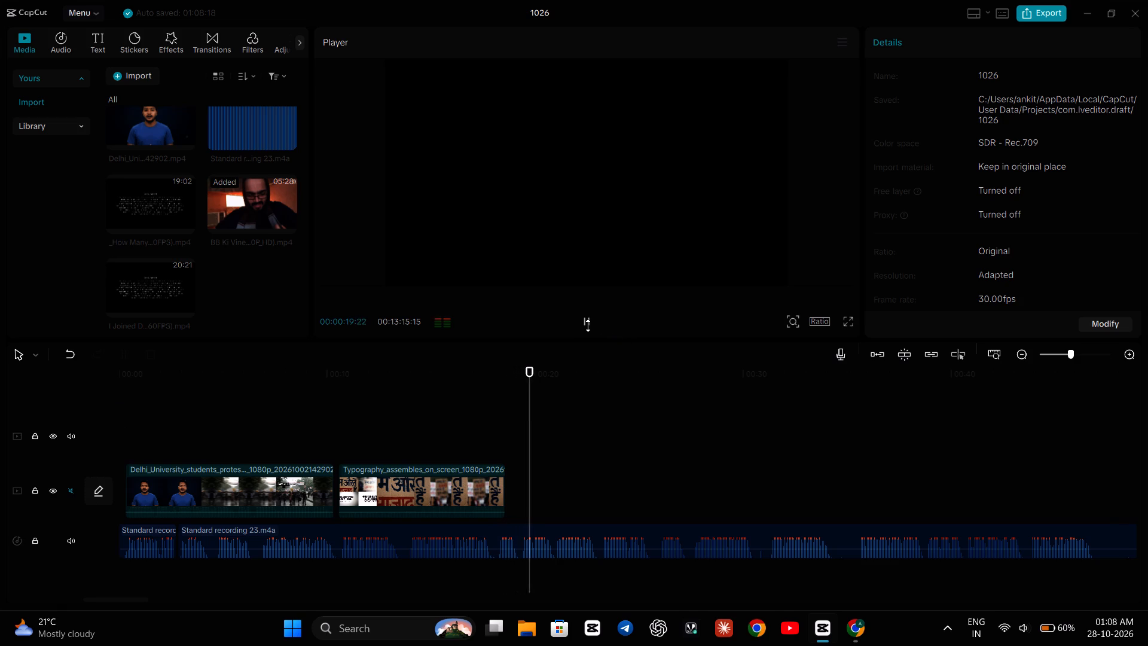
{"action": "left_click", "coordinate": [590, 317]}
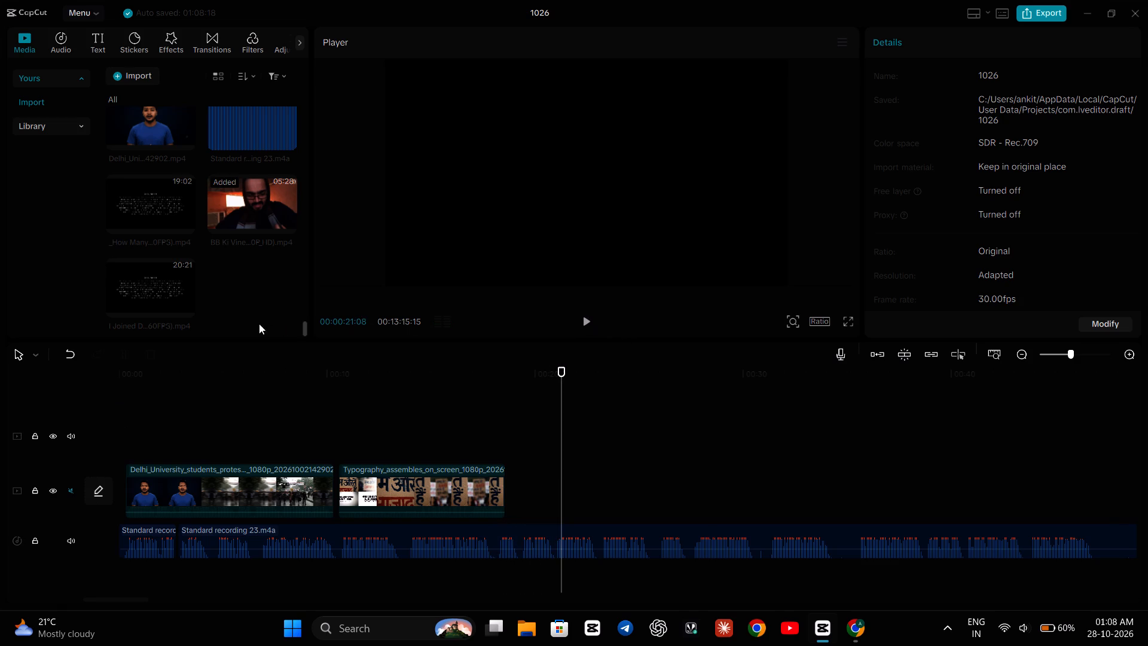
Browse the imported media for footage that could follow the Typography clip.
{"action": "scroll", "coordinate": [232, 302], "scroll_direction": "up", "scroll_amount": 8}
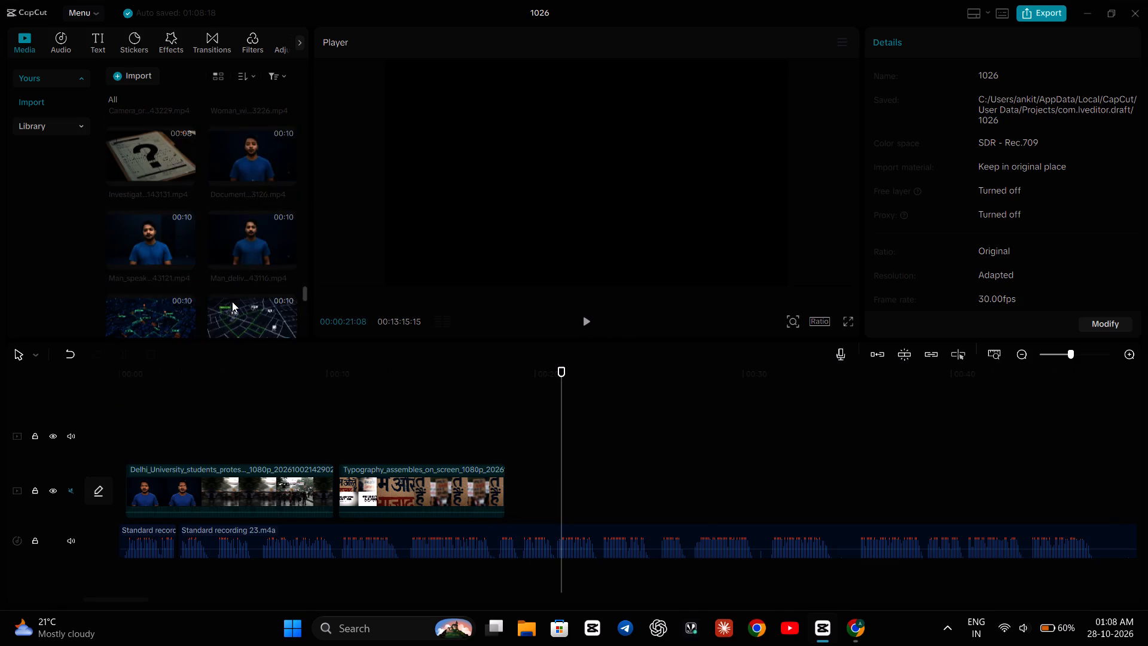
{"action": "scroll", "coordinate": [232, 301], "scroll_direction": "up", "scroll_amount": 19}
{"action": "scroll", "coordinate": [232, 301], "scroll_direction": "up", "scroll_amount": 9}
{"action": "scroll", "coordinate": [232, 301], "scroll_direction": "down", "scroll_amount": 18}
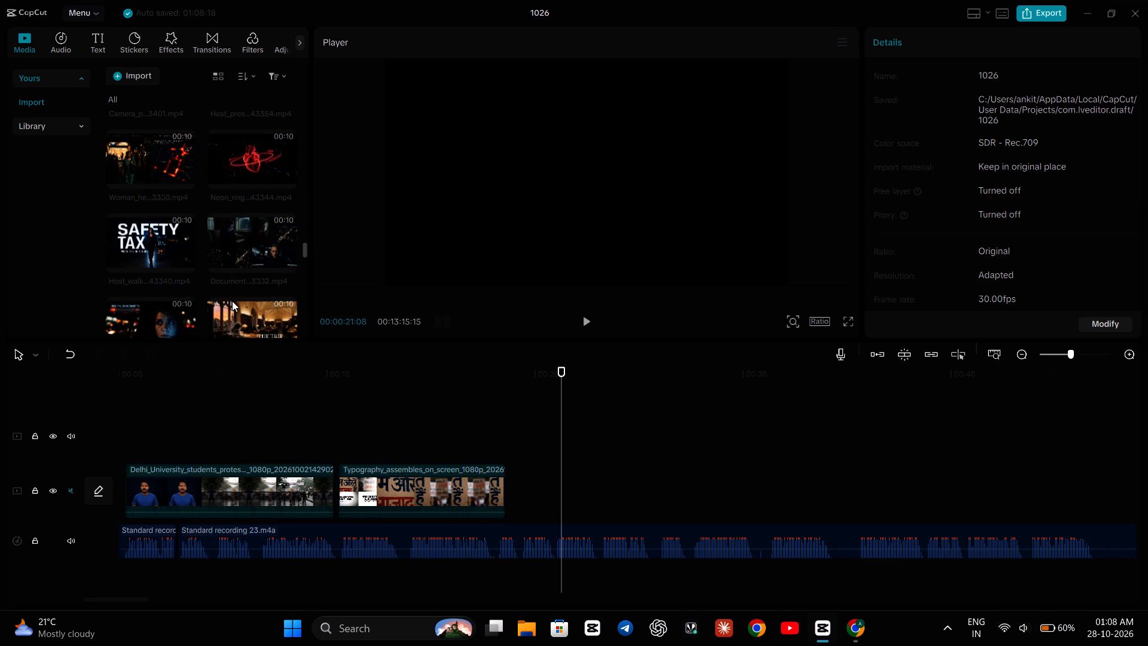
{"action": "scroll", "coordinate": [219, 296], "scroll_direction": "down", "scroll_amount": 5}
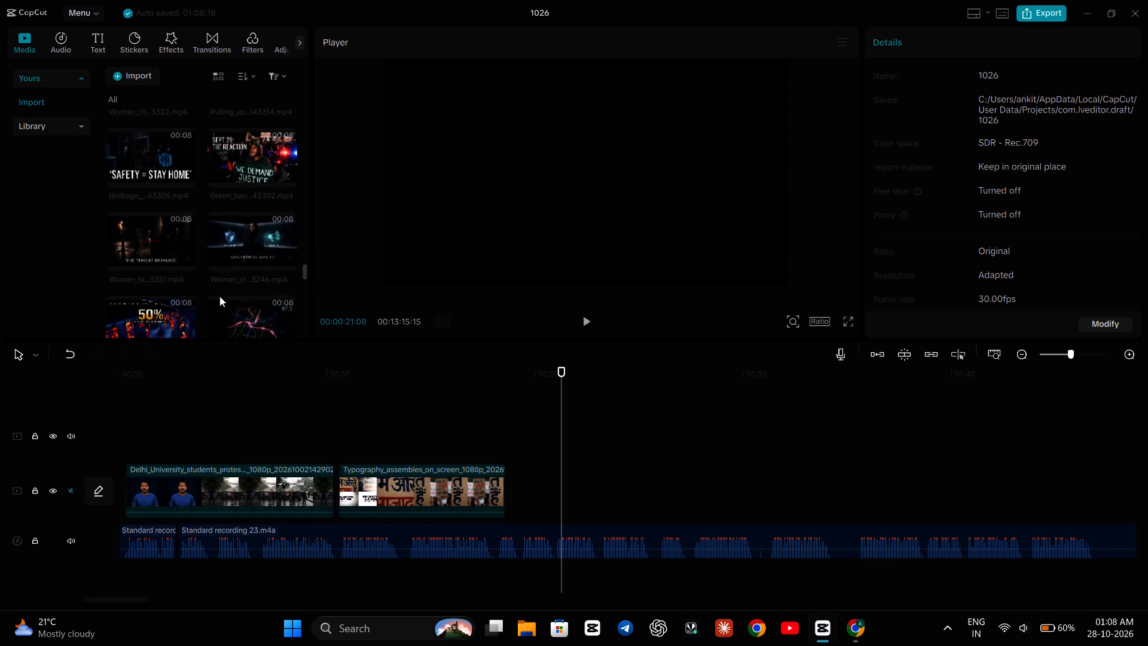
{"action": "scroll", "coordinate": [219, 296], "scroll_direction": "down", "scroll_amount": 5}
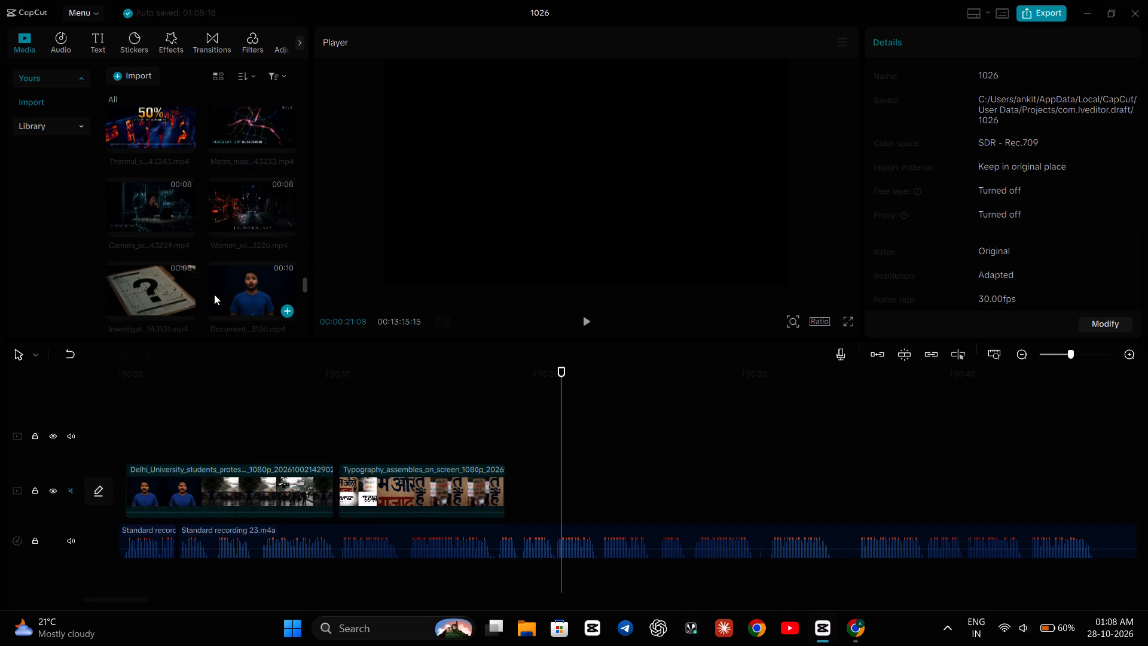
{"action": "scroll", "coordinate": [214, 294], "scroll_direction": "down", "scroll_amount": 10}
{"action": "scroll", "coordinate": [214, 294], "scroll_direction": "up", "scroll_amount": 2}
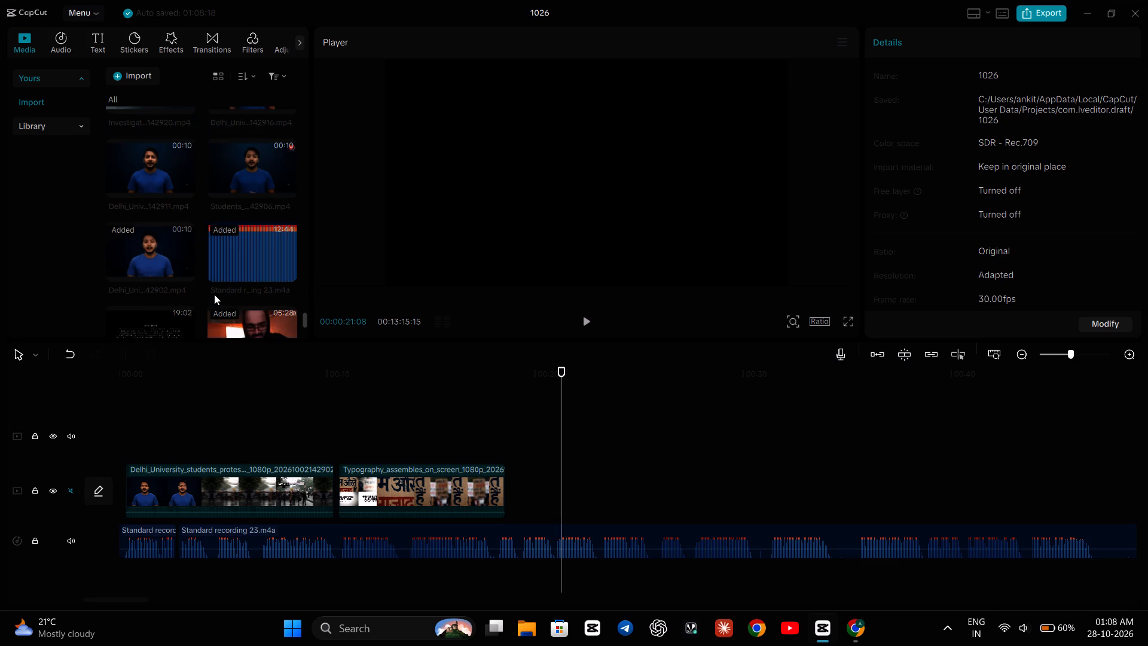
{"action": "scroll", "coordinate": [214, 294], "scroll_direction": "up", "scroll_amount": 3}
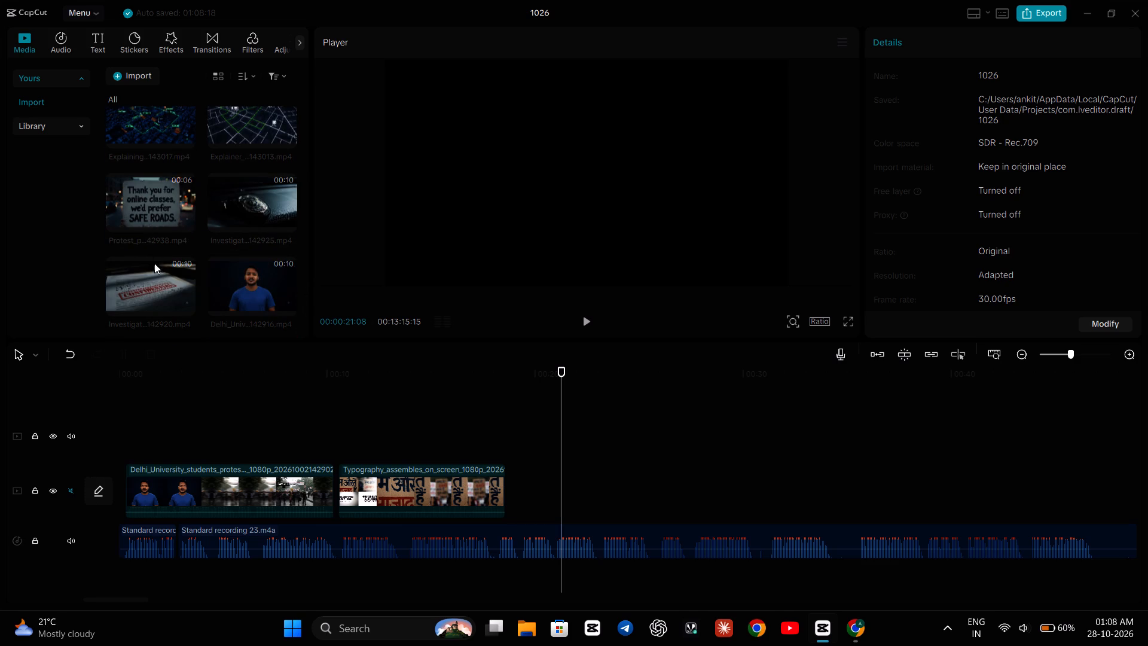
Preview the imported investigation, safe-route map, metro, threat and protest clips for footage that could fit the voice-over.
{"action": "left_click", "coordinate": [157, 283]}
{"action": "left_click", "coordinate": [157, 283]}
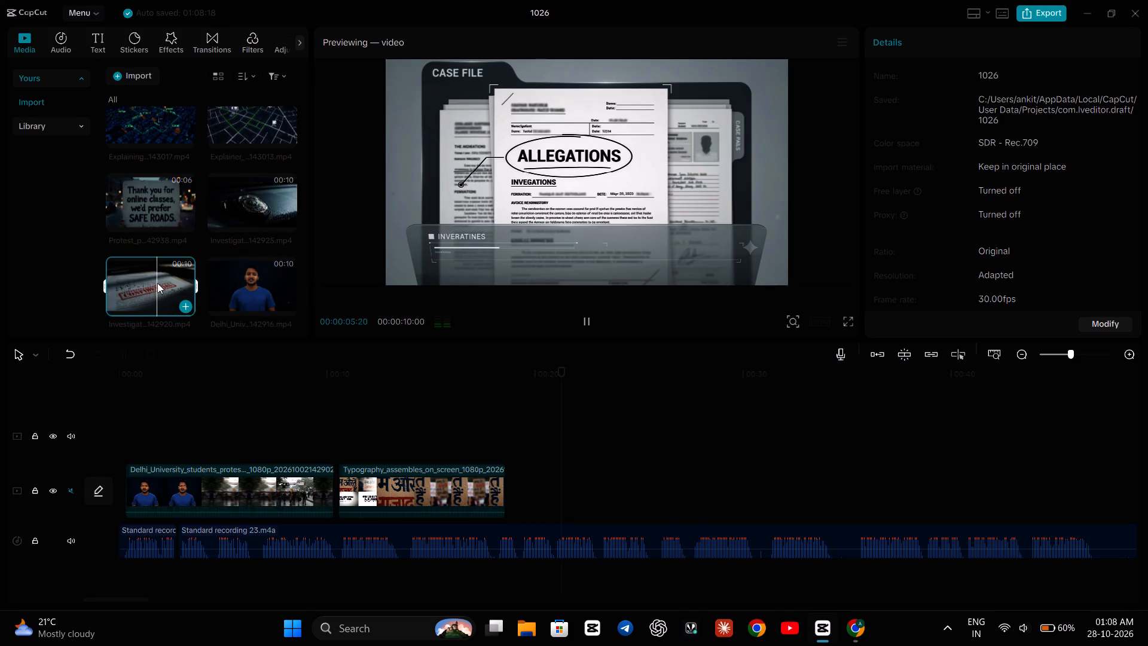
{"action": "double_click", "coordinate": [225, 224]}
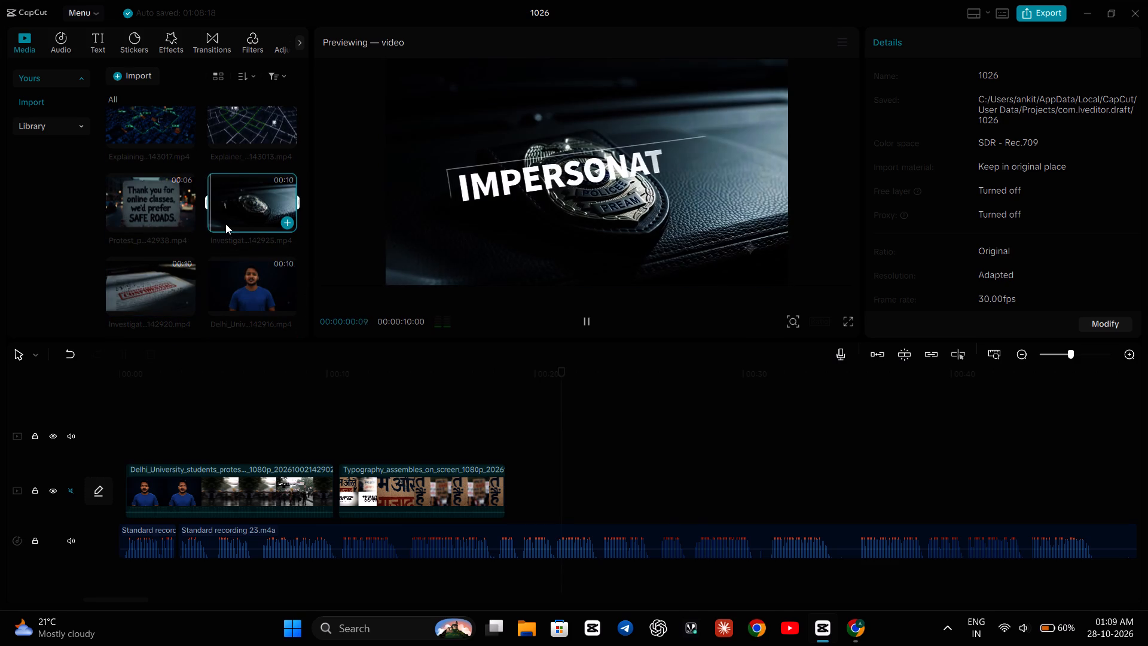
{"action": "scroll", "coordinate": [225, 224], "scroll_direction": "up", "scroll_amount": 2}
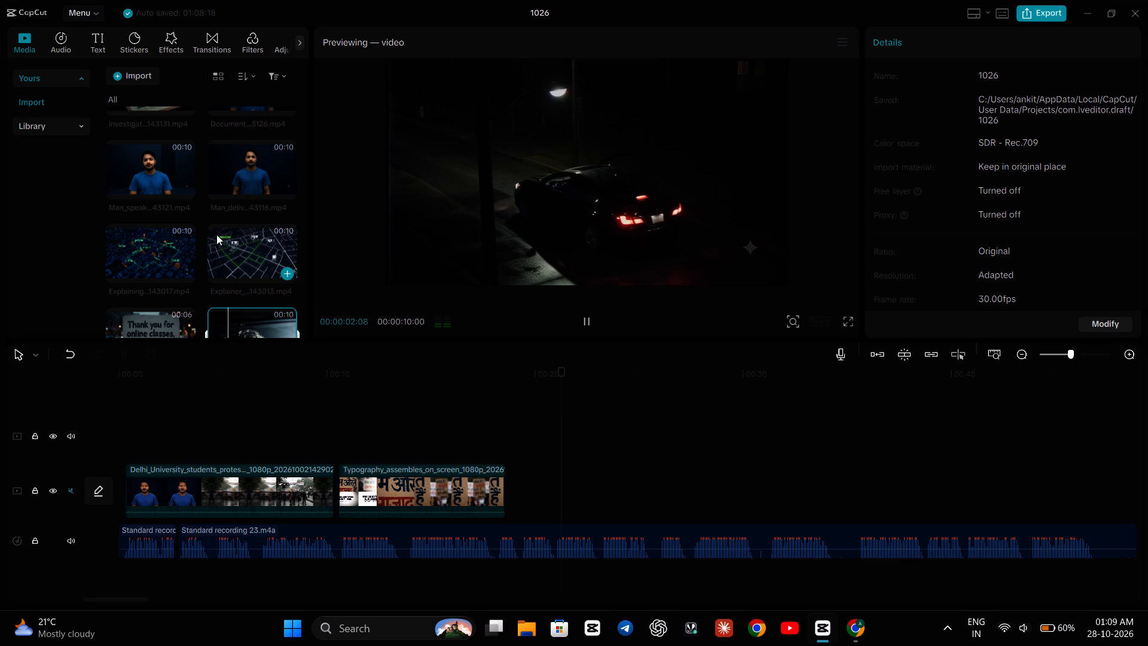
{"action": "double_click", "coordinate": [242, 240]}
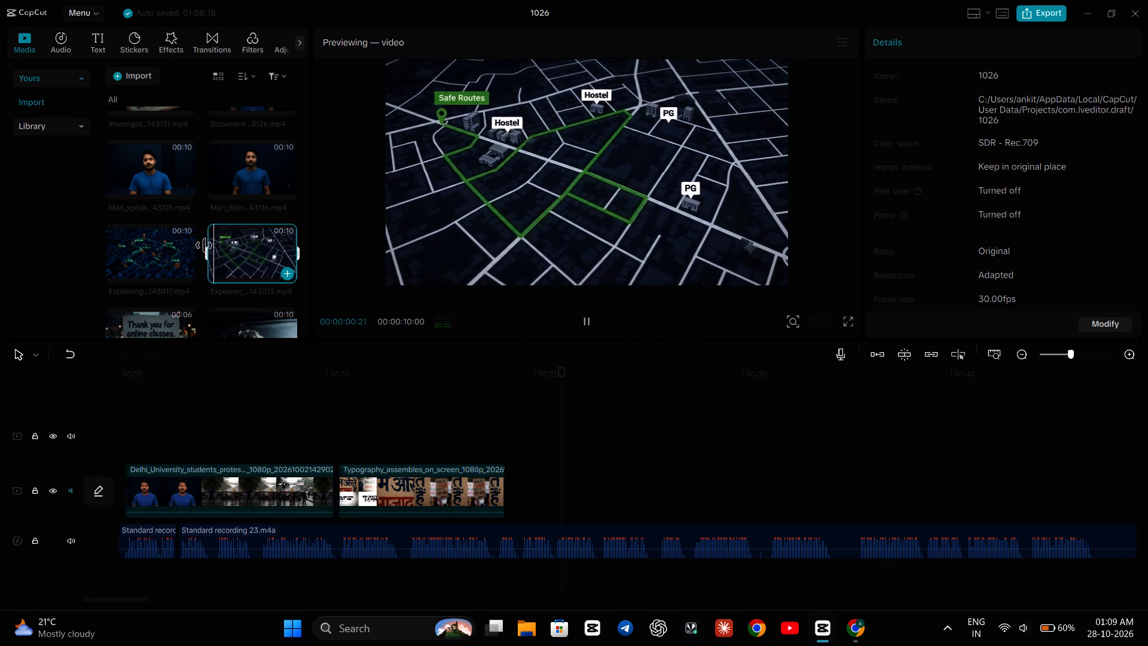
{"action": "double_click", "coordinate": [167, 248]}
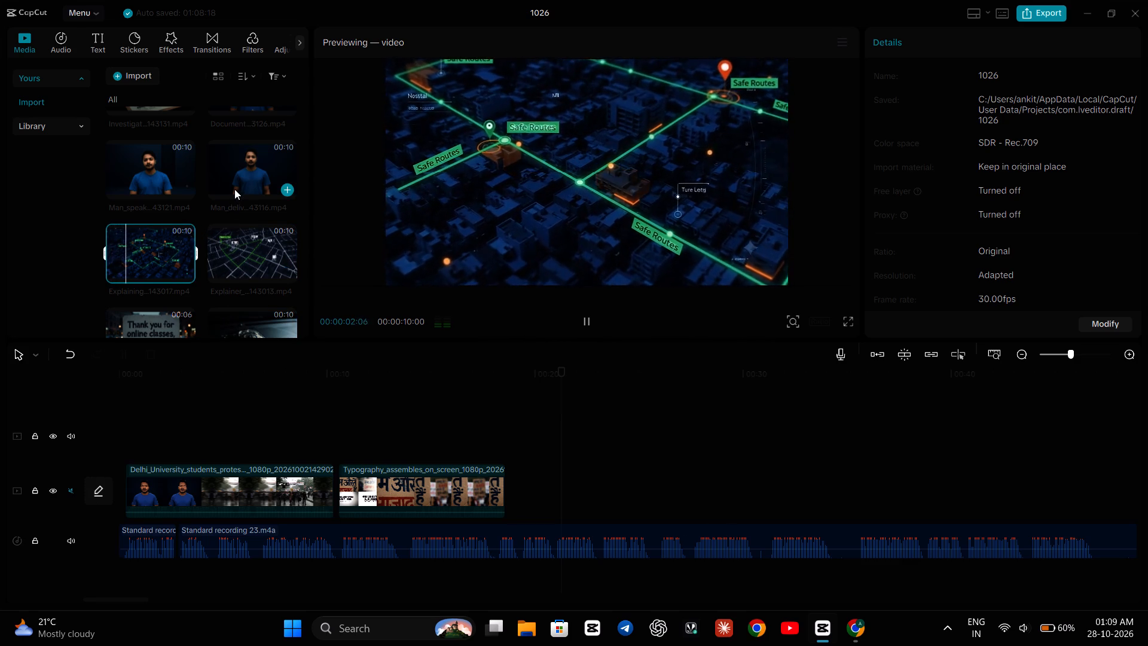
{"action": "scroll", "coordinate": [234, 189], "scroll_direction": "up", "scroll_amount": 2}
{"action": "double_click", "coordinate": [160, 227]}
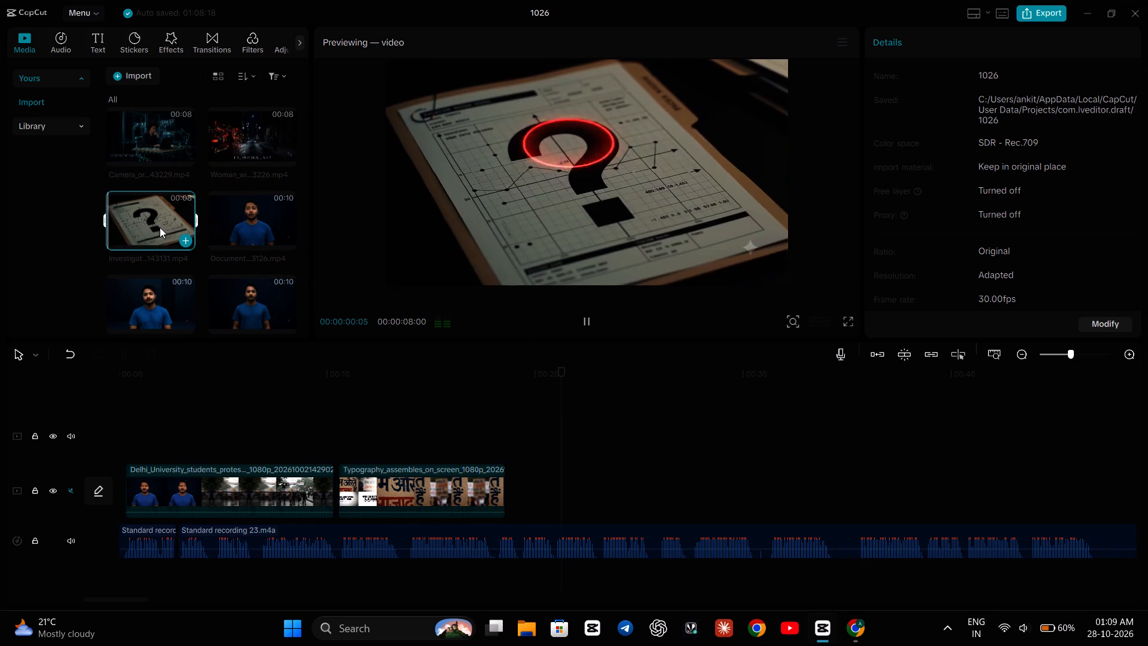
{"action": "scroll", "coordinate": [218, 215], "scroll_direction": "up", "scroll_amount": 1}
{"action": "double_click", "coordinate": [252, 201]}
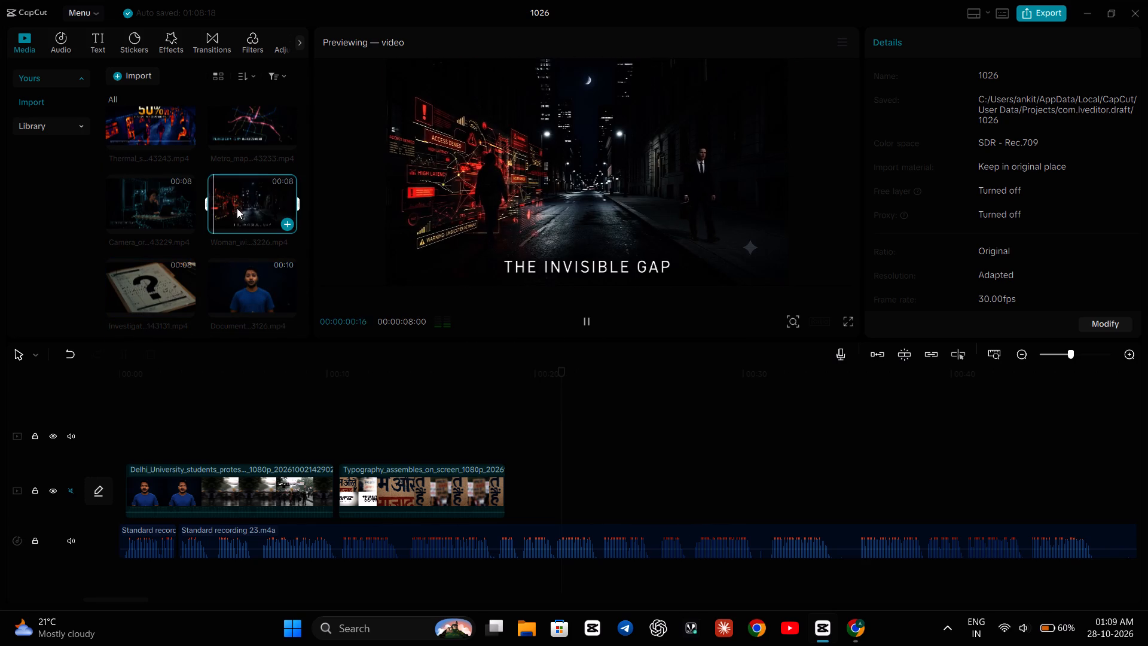
{"action": "double_click", "coordinate": [160, 214]}
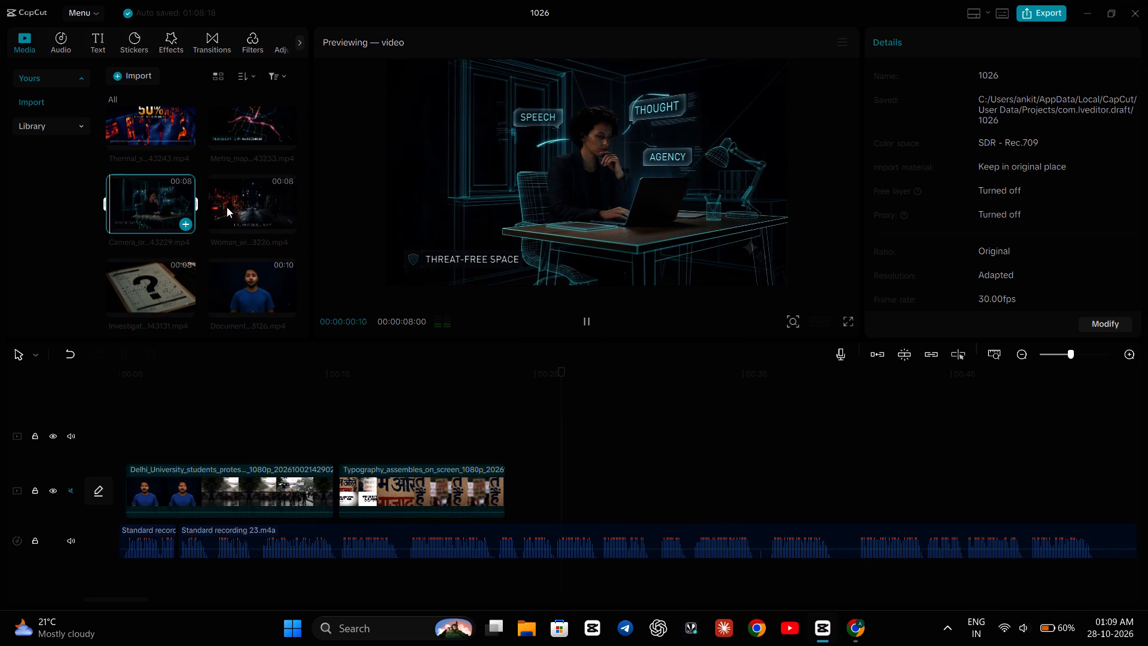
{"action": "scroll", "coordinate": [258, 205], "scroll_direction": "up", "scroll_amount": 2}
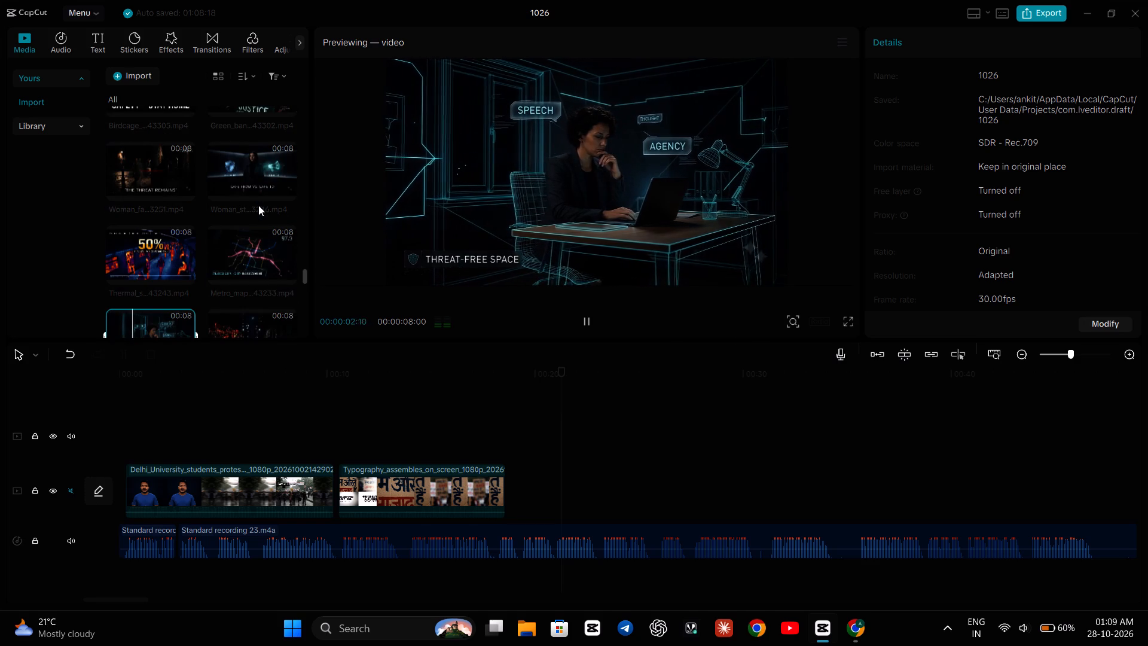
{"action": "double_click", "coordinate": [258, 240]}
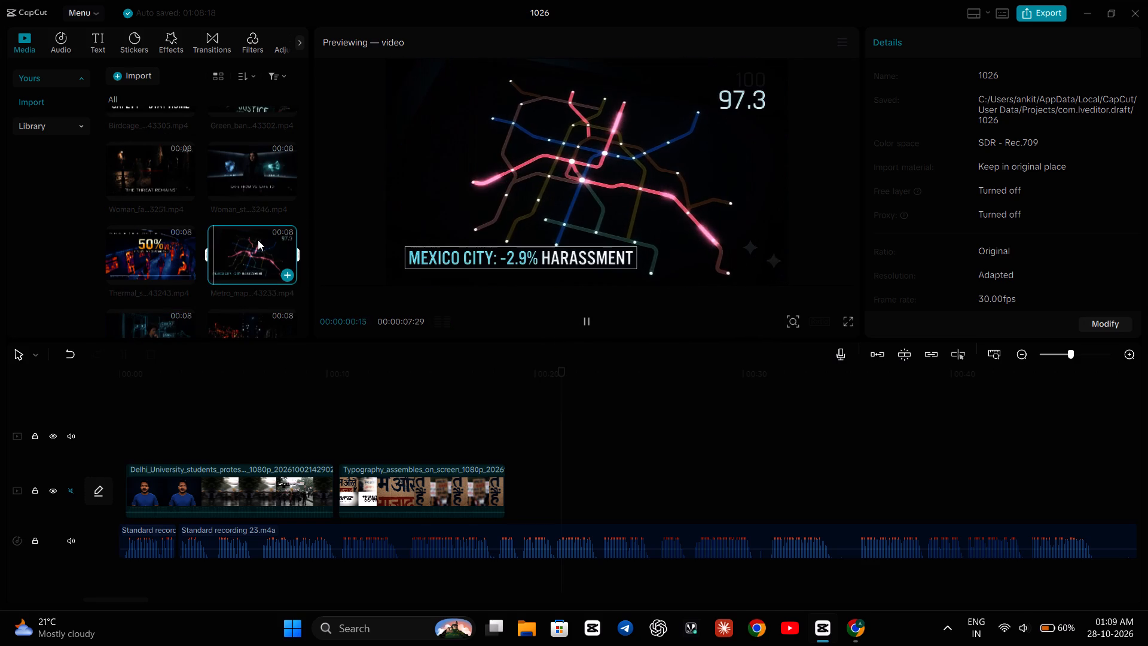
{"action": "double_click", "coordinate": [152, 246]}
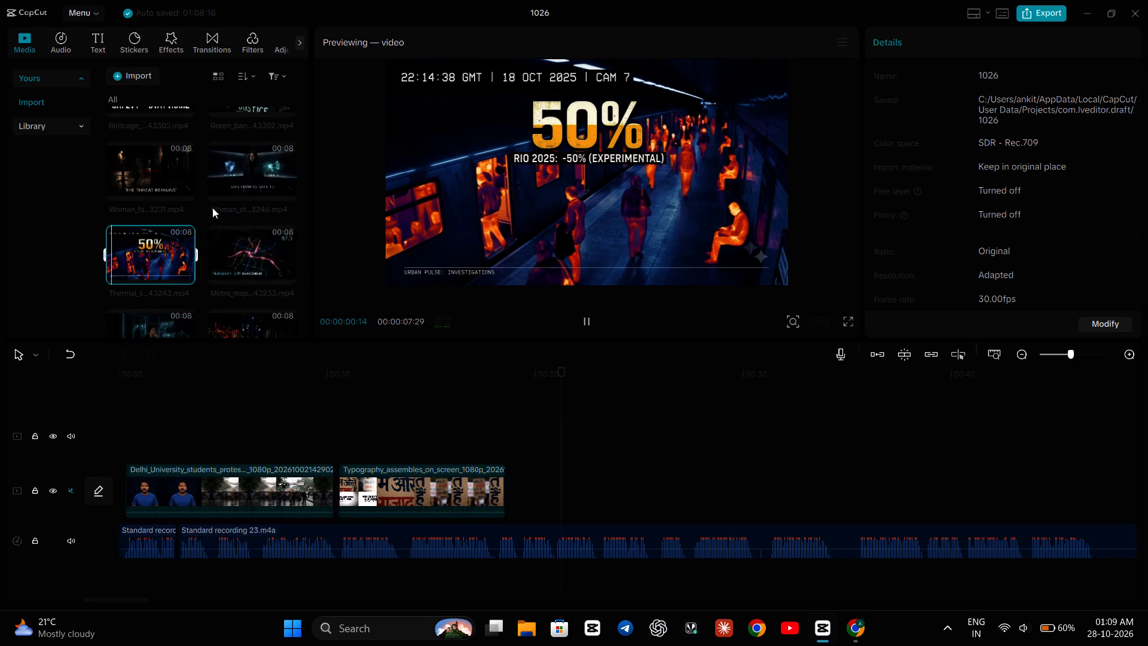
{"action": "double_click", "coordinate": [246, 190]}
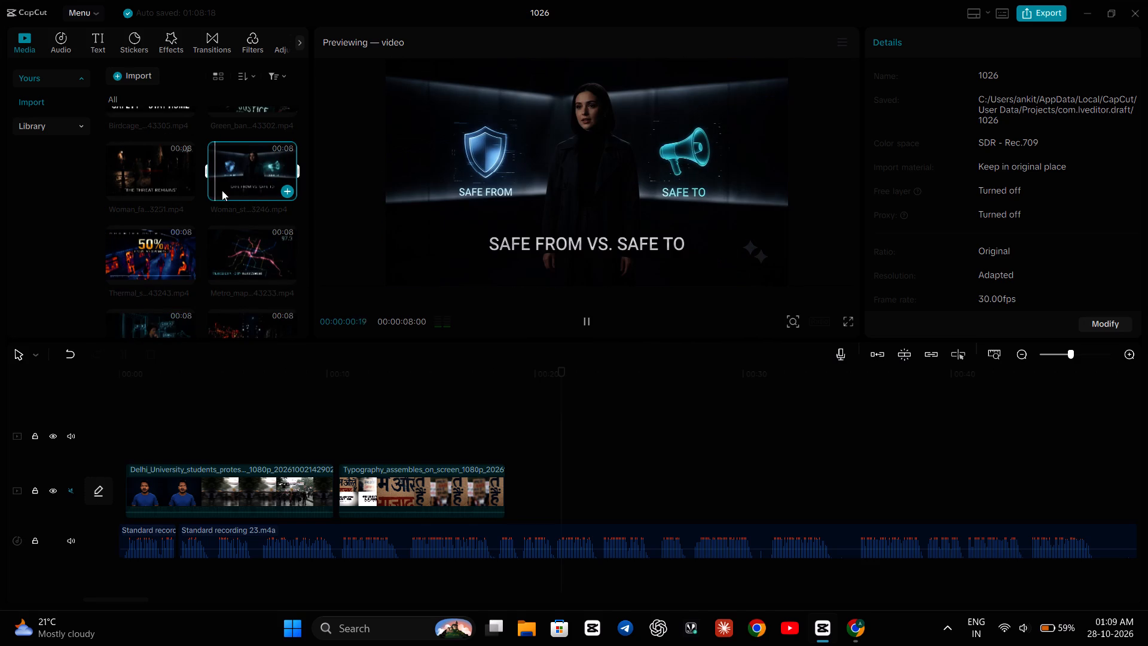
{"action": "double_click", "coordinate": [160, 184]}
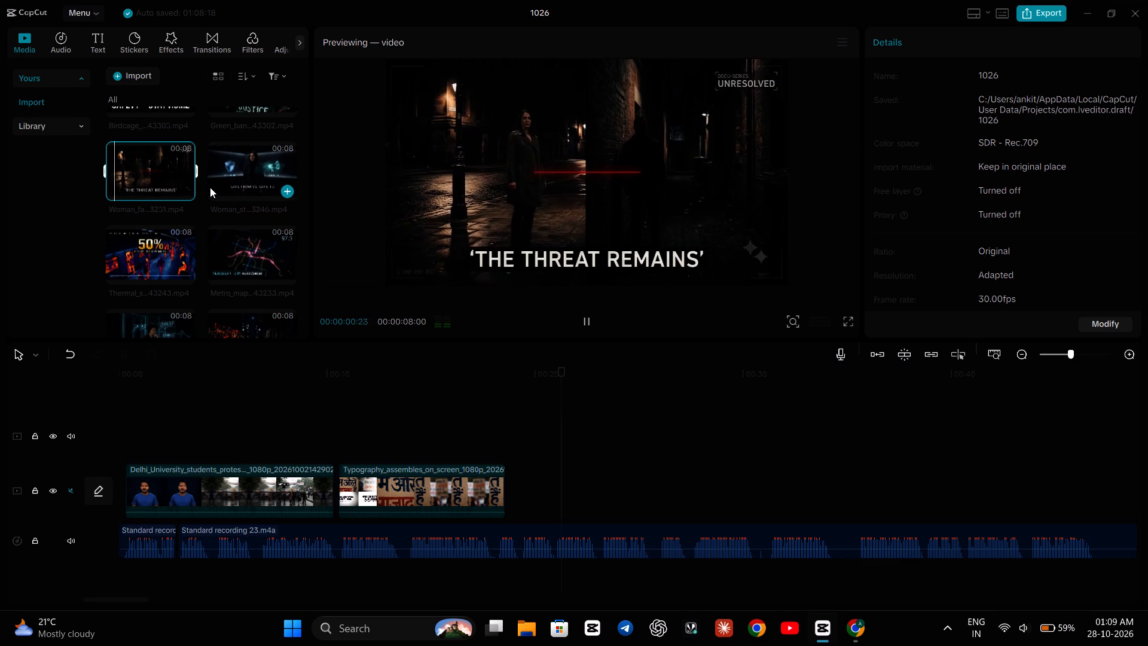
{"action": "scroll", "coordinate": [210, 187], "scroll_direction": "up", "scroll_amount": 1}
{"action": "double_click", "coordinate": [233, 175]}
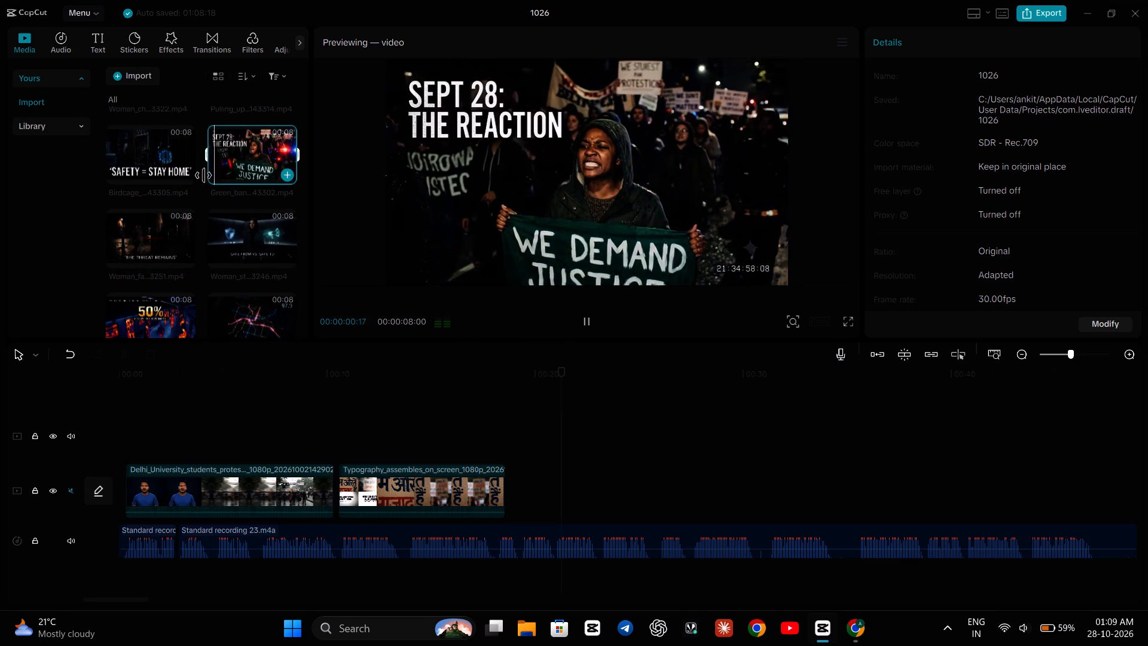
{"action": "double_click", "coordinate": [163, 175]}
{"action": "scroll", "coordinate": [215, 199], "scroll_direction": "up", "scroll_amount": 1}
Delete the Green banner "We Demand Justice" protest clip from the imported media.
{"action": "left_click", "coordinate": [236, 205]}
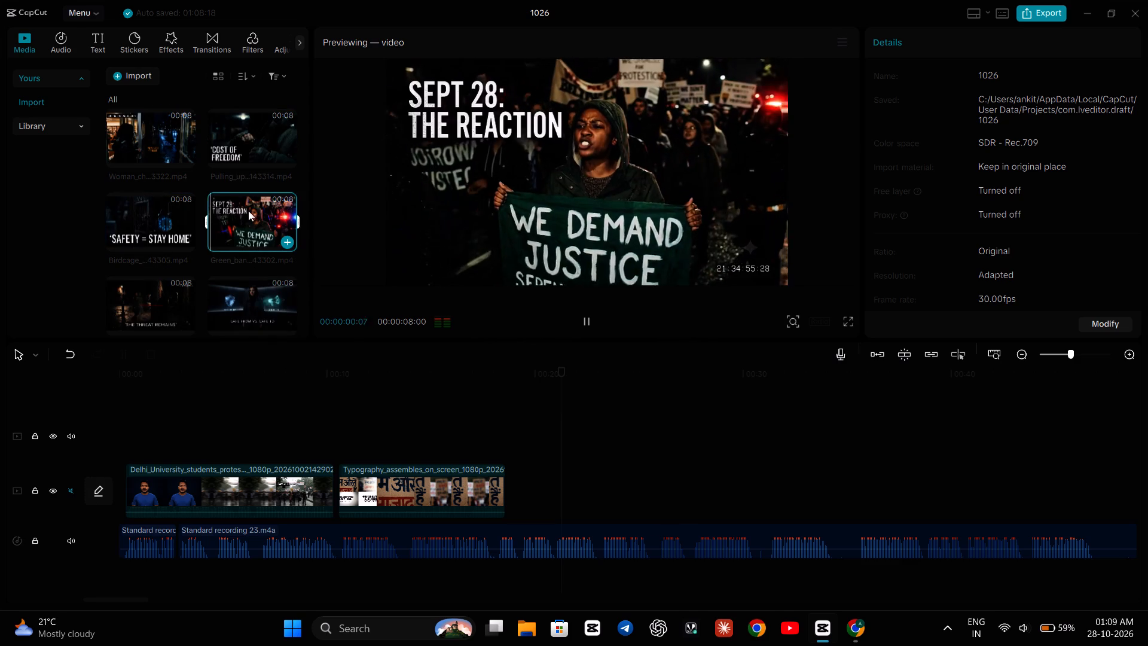
{"action": "right_click", "coordinate": [252, 214]}
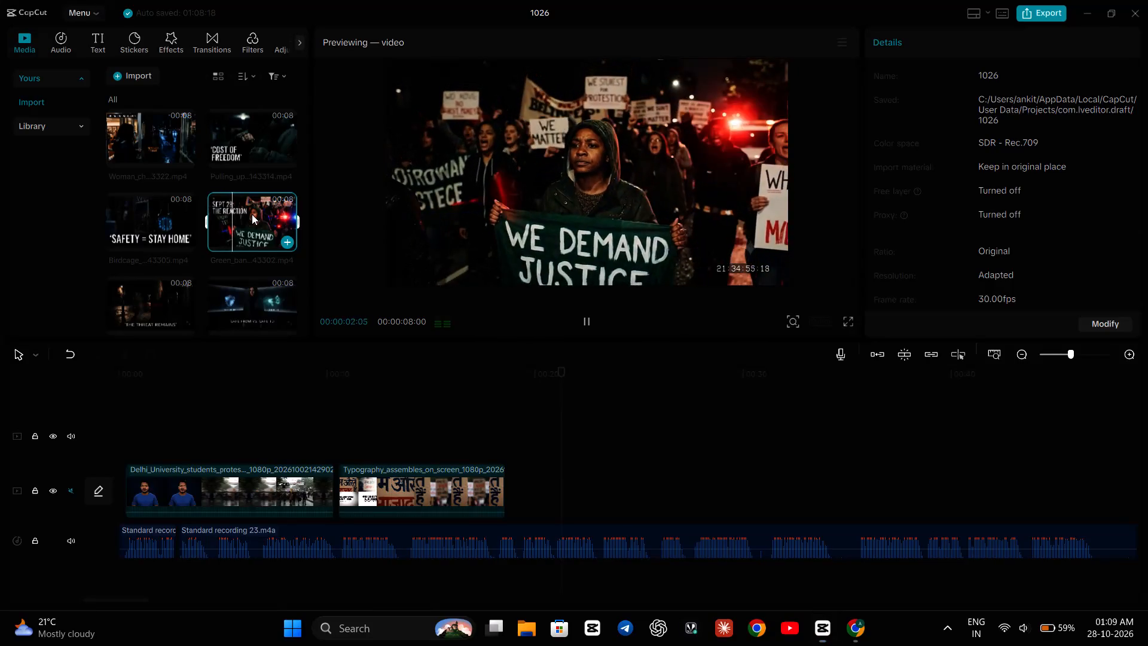
{"action": "left_click", "coordinate": [265, 221]}
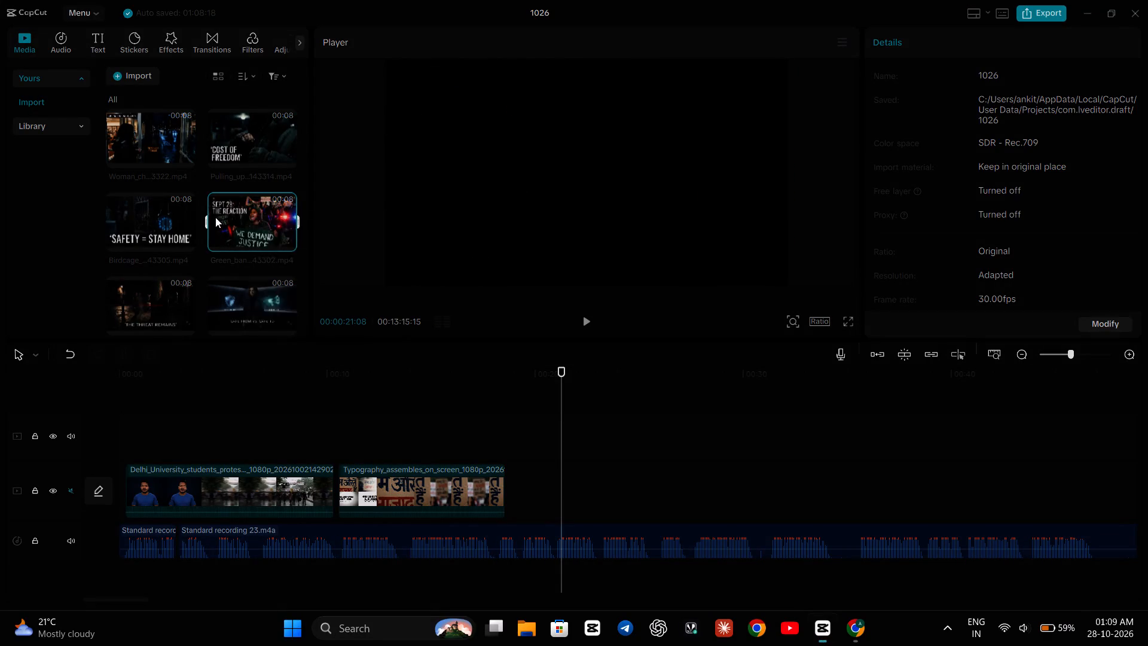
Preview more imported clips, from "Safety = Stay Home" through "The Trip Not Taken" and the Mental Bandwidth clip.
{"action": "left_click", "coordinate": [158, 218]}
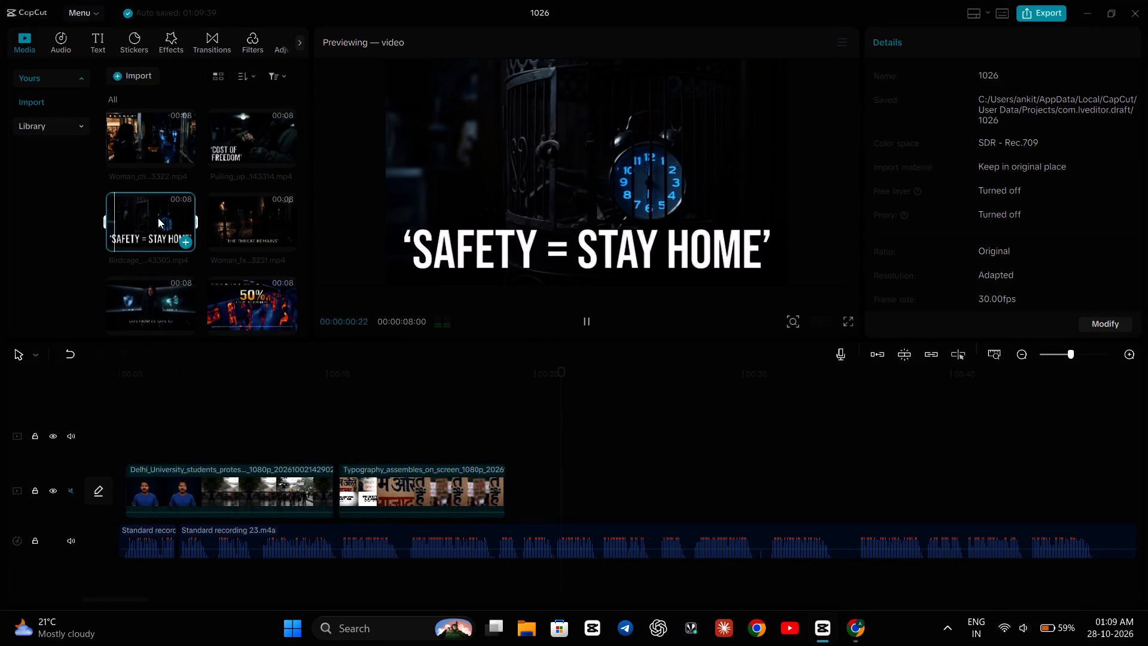
{"action": "scroll", "coordinate": [203, 219], "scroll_direction": "up", "scroll_amount": 1}
{"action": "double_click", "coordinate": [230, 219]}
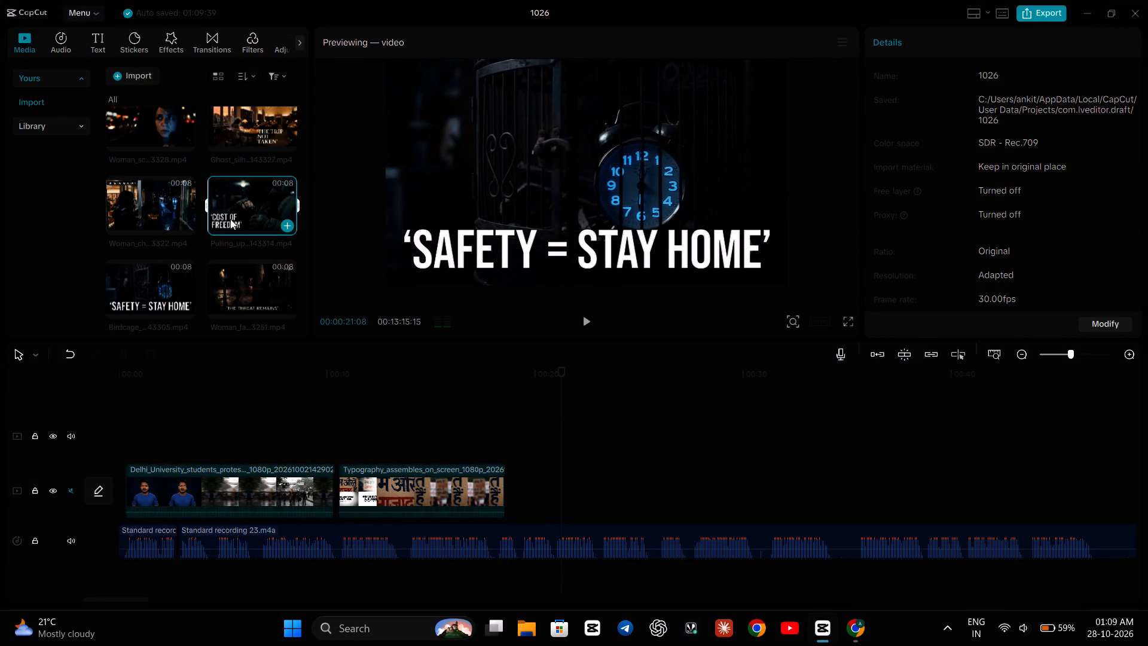
{"action": "double_click", "coordinate": [161, 214]}
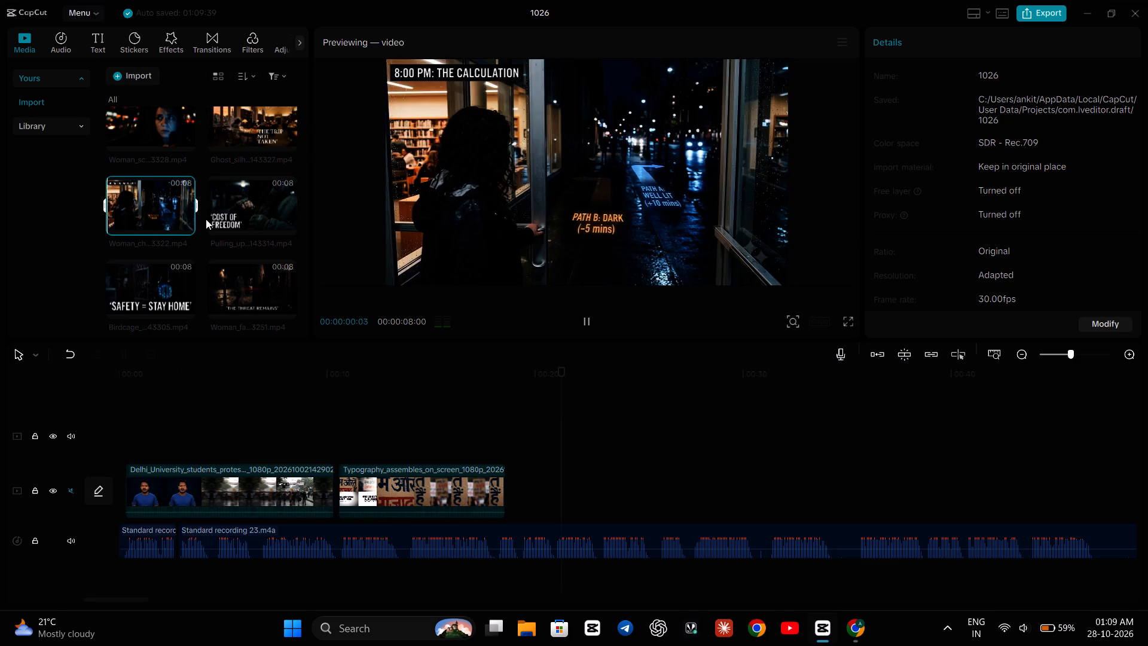
{"action": "scroll", "coordinate": [216, 220], "scroll_direction": "up", "scroll_amount": 1}
{"action": "double_click", "coordinate": [230, 193]}
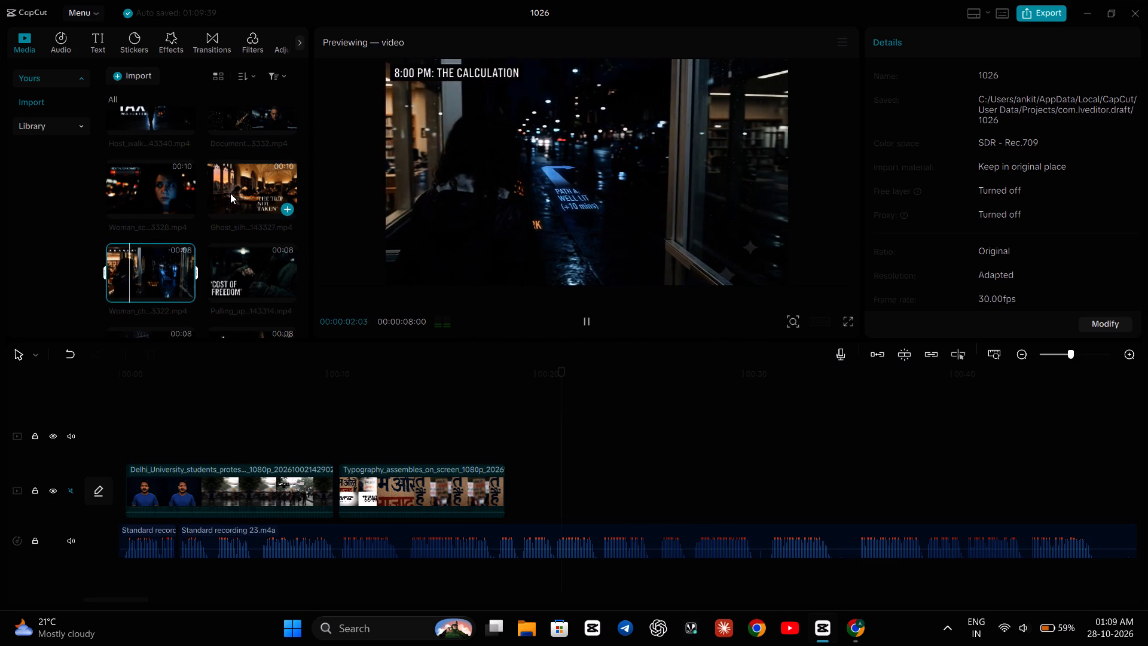
{"action": "double_click", "coordinate": [158, 197]}
{"action": "scroll", "coordinate": [217, 197], "scroll_direction": "up", "scroll_amount": 1}
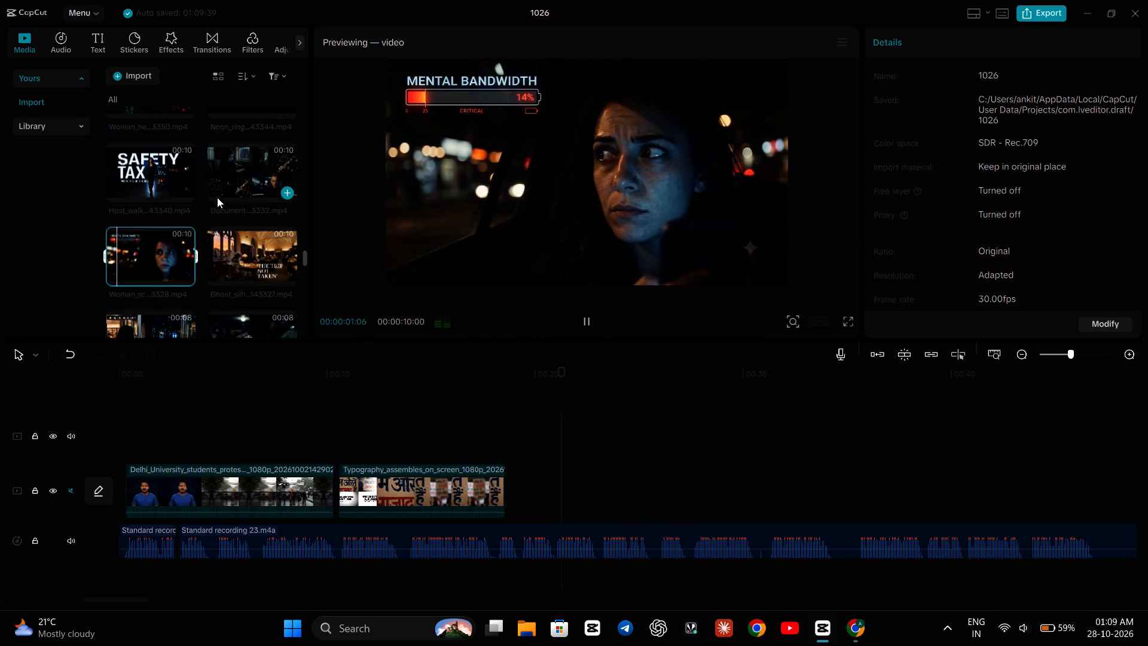
Preview the Documentary final shot city lights clip and add it to the main track at 00:00:21:08.
{"action": "double_click", "coordinate": [239, 177]}
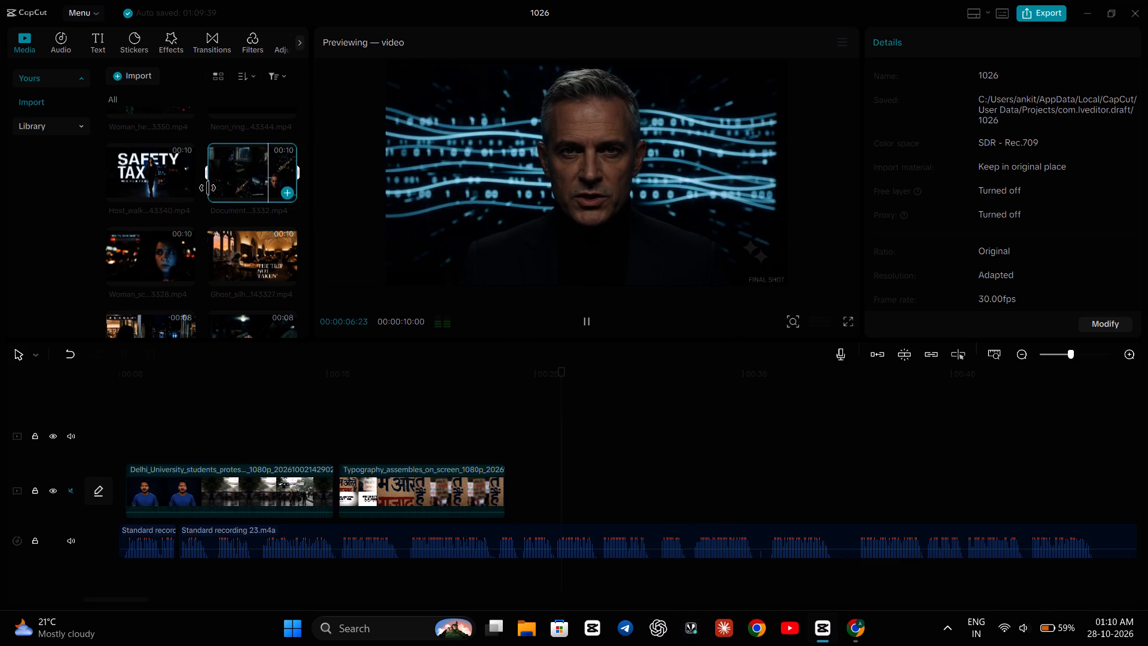
{"action": "left_click", "coordinate": [286, 187]}
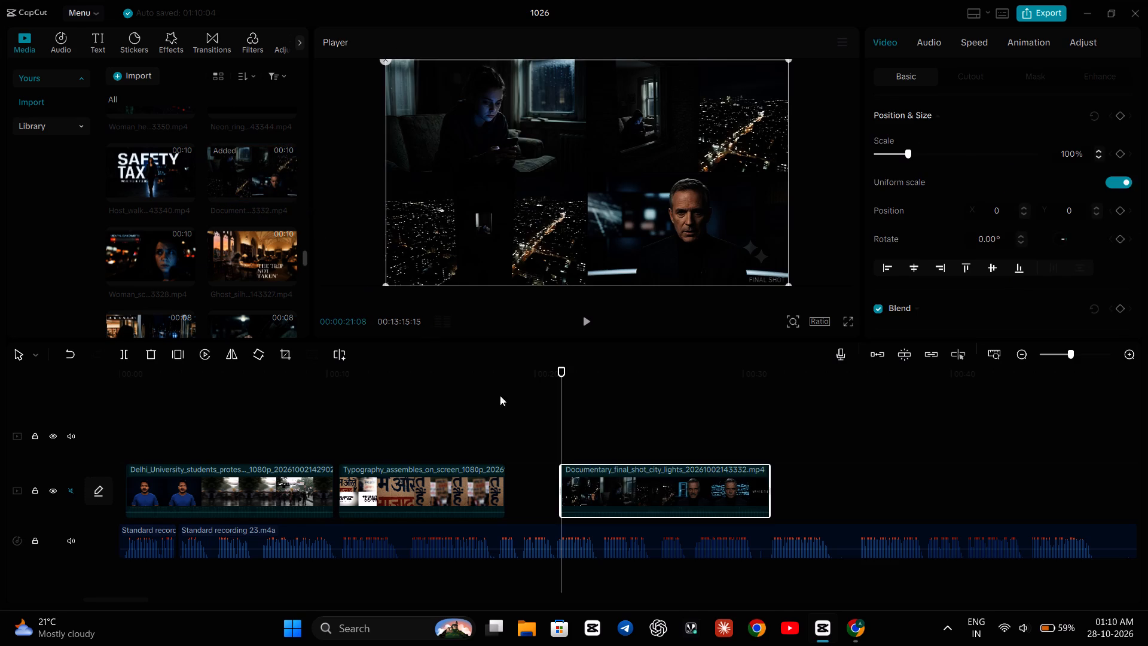
Move the Typography clip to an upper track just past 00:00:21:08 and put the Documentary clip directly after the Delhi University clip.
{"action": "left_click_drag", "start_coordinate": [404, 495], "coordinate": [529, 482]}
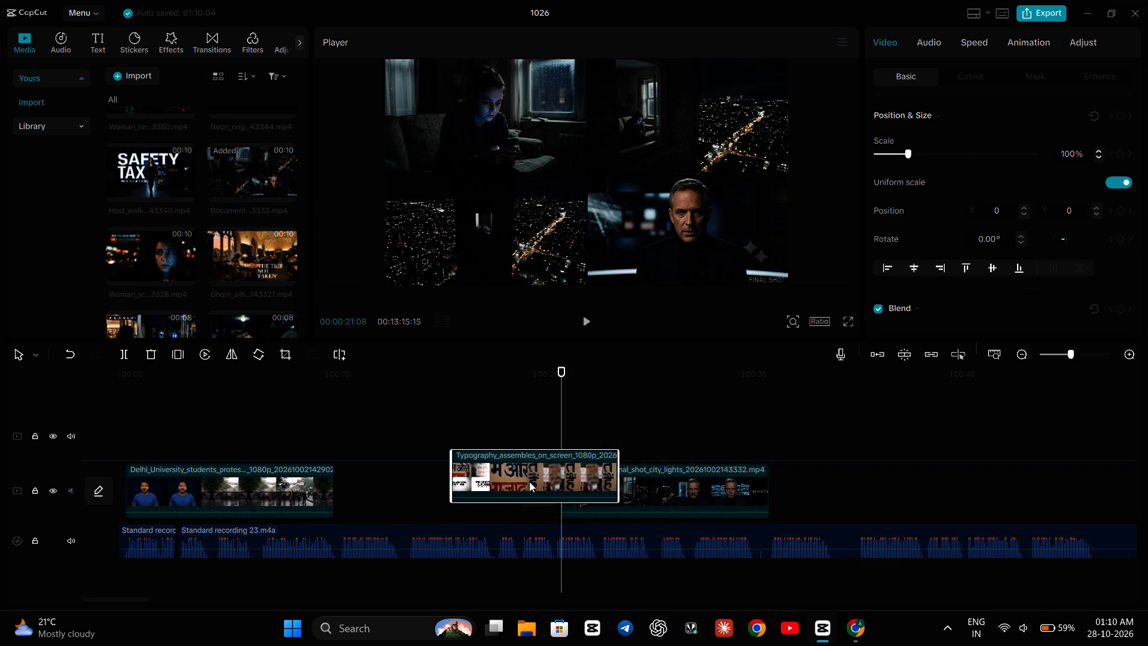
{"action": "left_click_drag", "start_coordinate": [529, 482], "coordinate": [633, 436]}
{"action": "left_click_drag", "start_coordinate": [624, 498], "coordinate": [393, 500]}
{"action": "left_click_drag", "start_coordinate": [393, 500], "coordinate": [413, 565]}
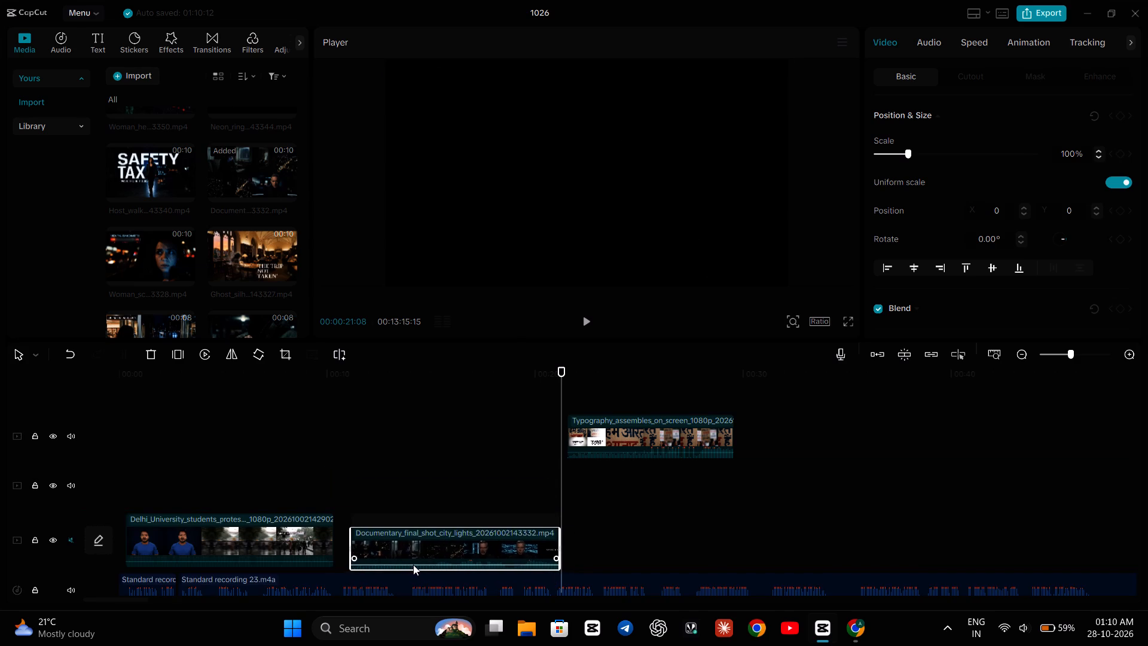
{"action": "left_click_drag", "start_coordinate": [413, 565], "coordinate": [399, 560]}
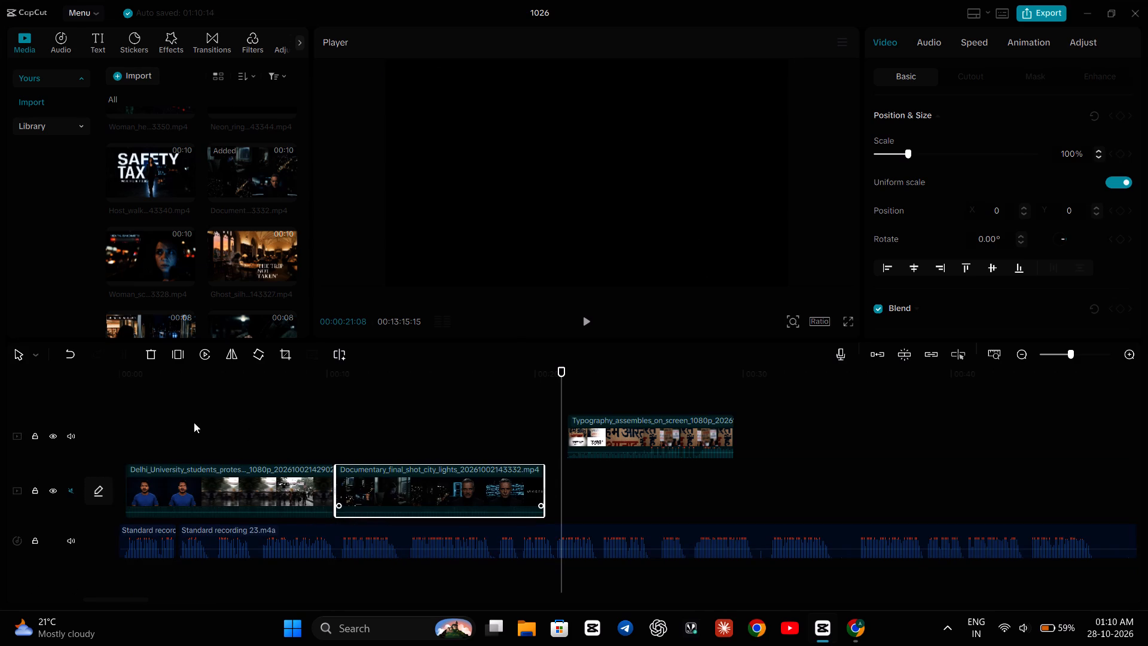
Play the timeline from near its start through the Delhi University clip and stop at 00:00:11:16 in the Documentary clip.
{"action": "left_click", "coordinate": [131, 417]}
{"action": "key", "text": "space"}
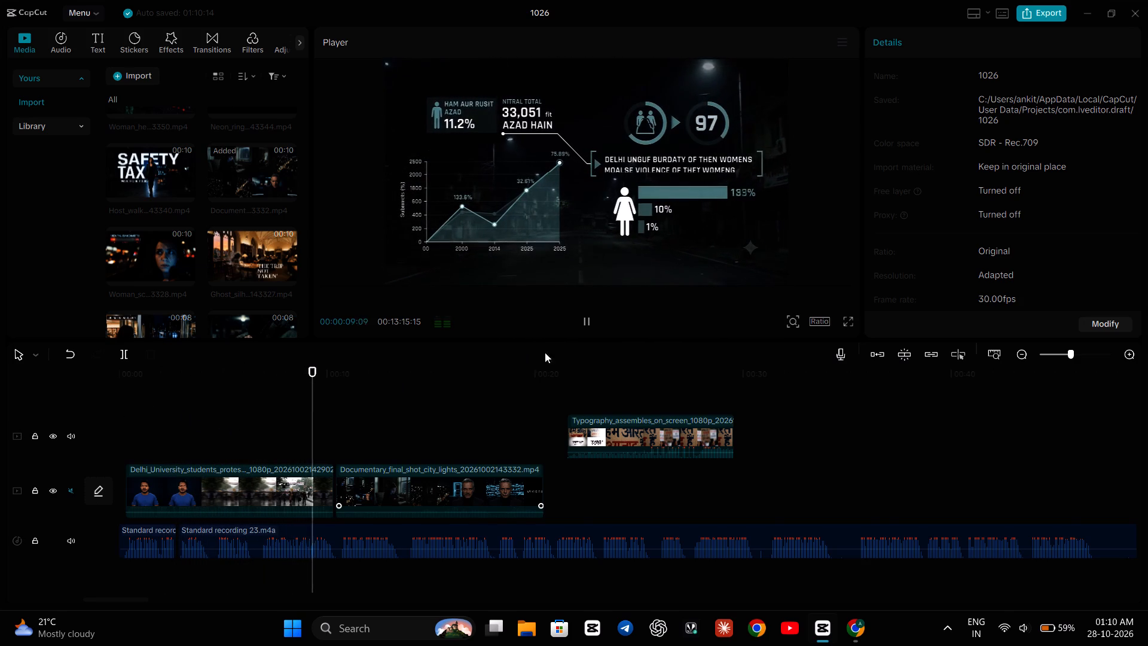
{"action": "left_click", "coordinate": [588, 319]}
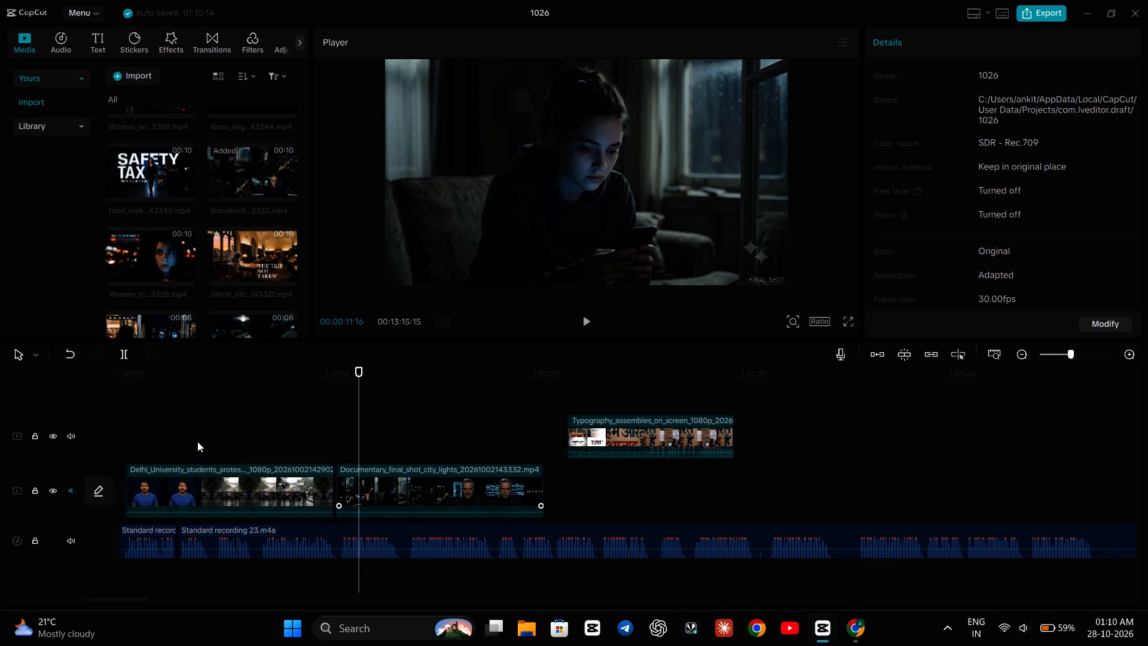
Split the Delhi University clip at 00:00:04:00, where the protest march footage is shown.
{"action": "left_click", "coordinate": [201, 477]}
{"action": "left_click", "coordinate": [202, 427]}
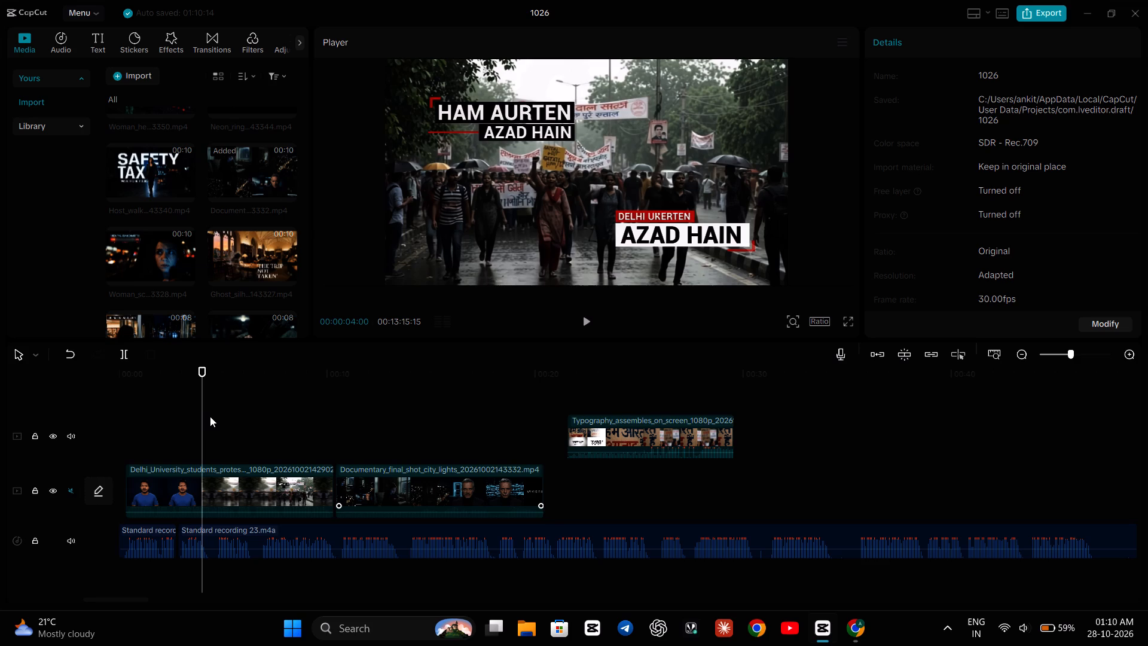
{"action": "left_click", "coordinate": [222, 486]}
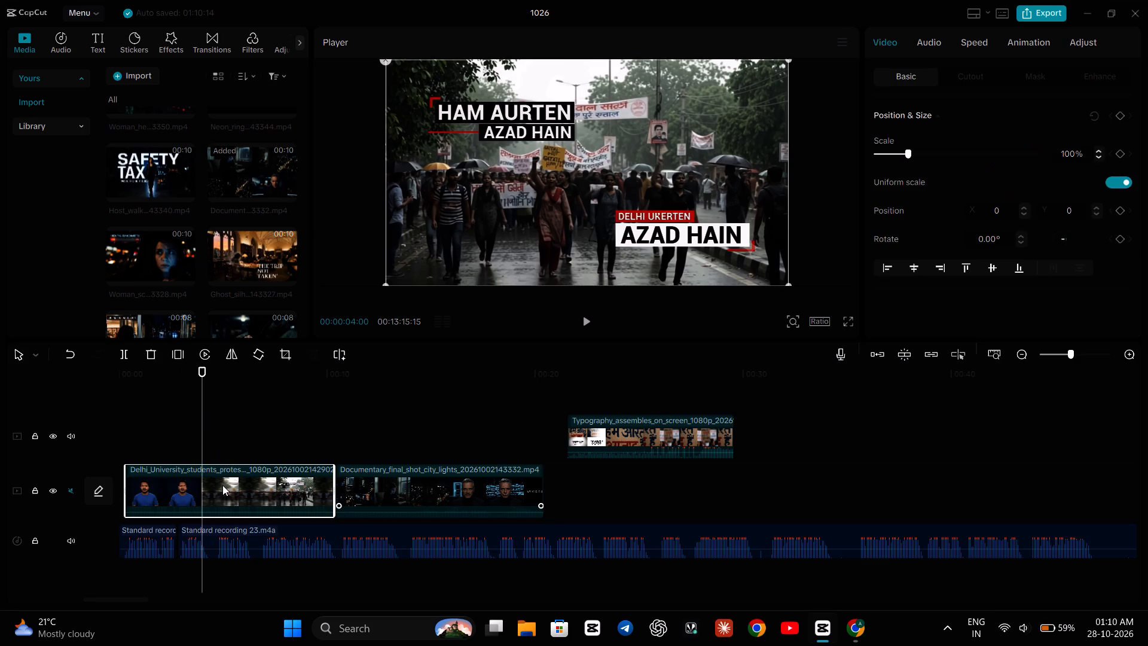
{"action": "left_click", "coordinate": [126, 355]}
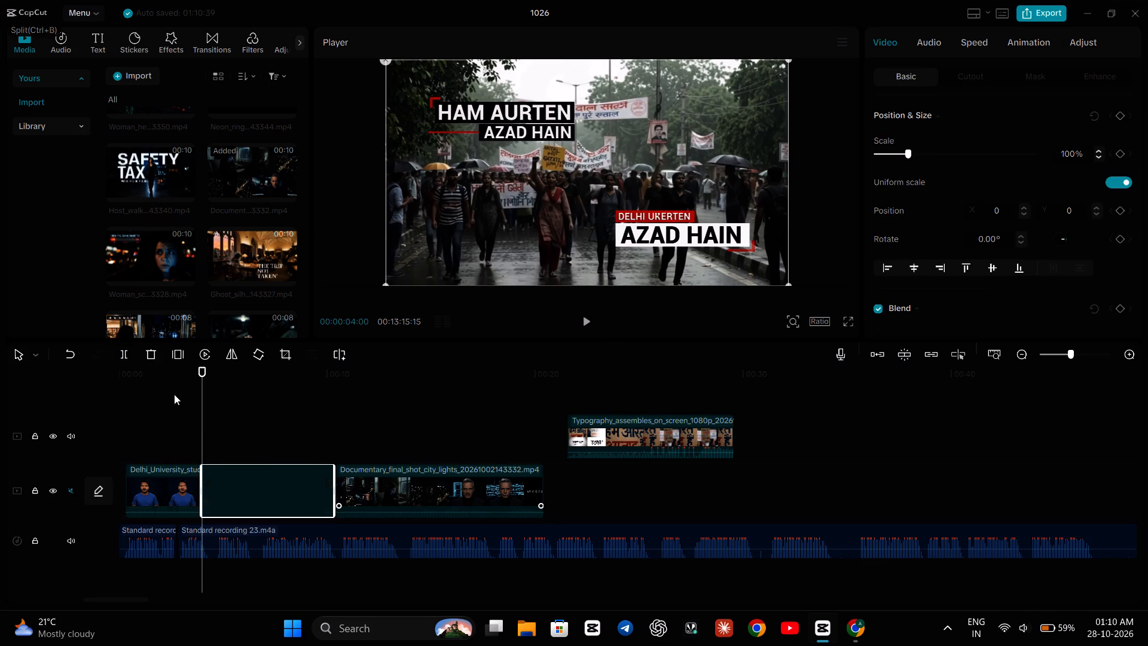
Move the split-off protest march part to the upper track at about 12 s and place the Documentary clip directly after the presenter part.
{"action": "left_click_drag", "start_coordinate": [273, 488], "coordinate": [433, 425]}
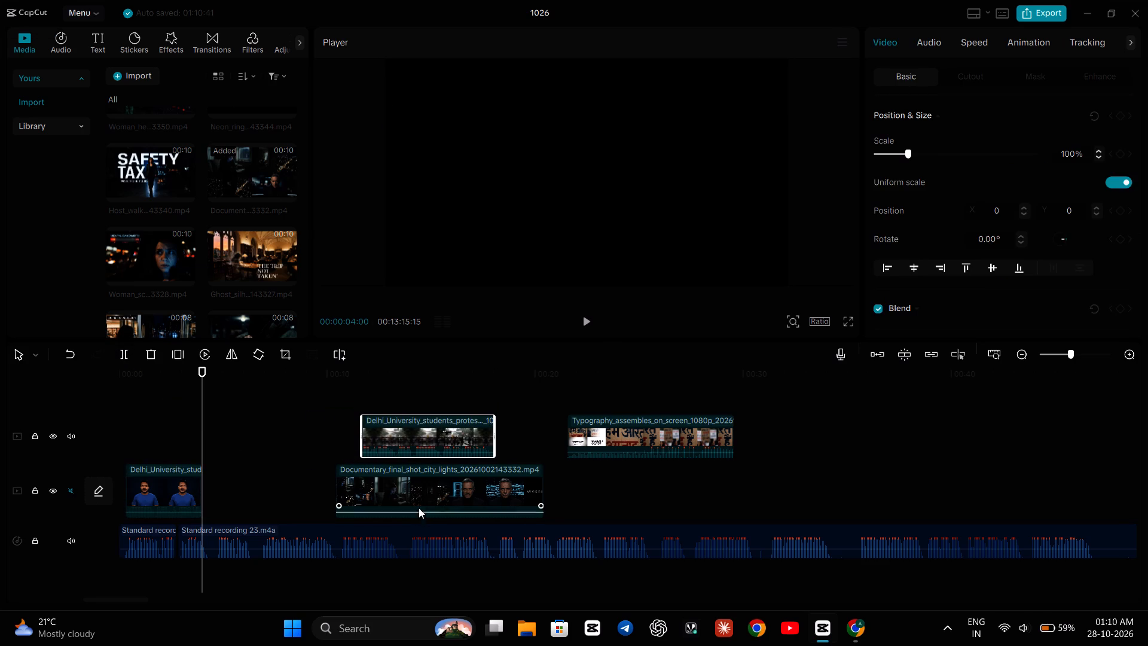
{"action": "left_click_drag", "start_coordinate": [417, 496], "coordinate": [285, 495]}
Play the timeline from near its start through the presenter part and the Documentary clip, stopping at 00:00:11:19.
{"action": "left_click", "coordinate": [269, 443]}
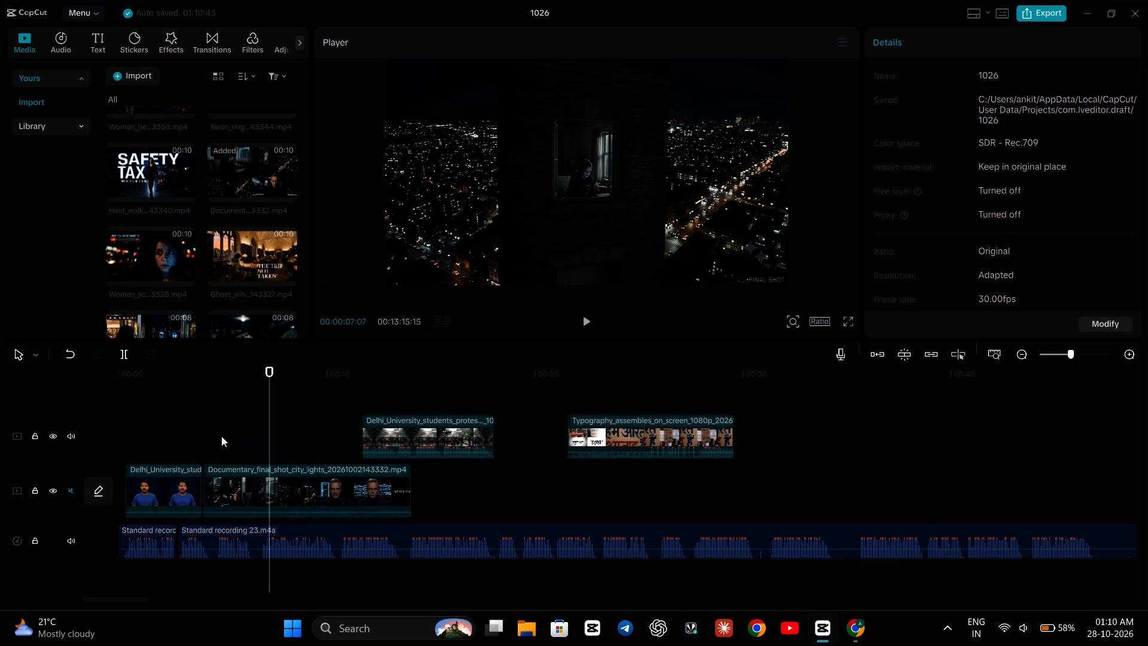
{"action": "left_click", "coordinate": [134, 424]}
{"action": "key", "text": "space"}
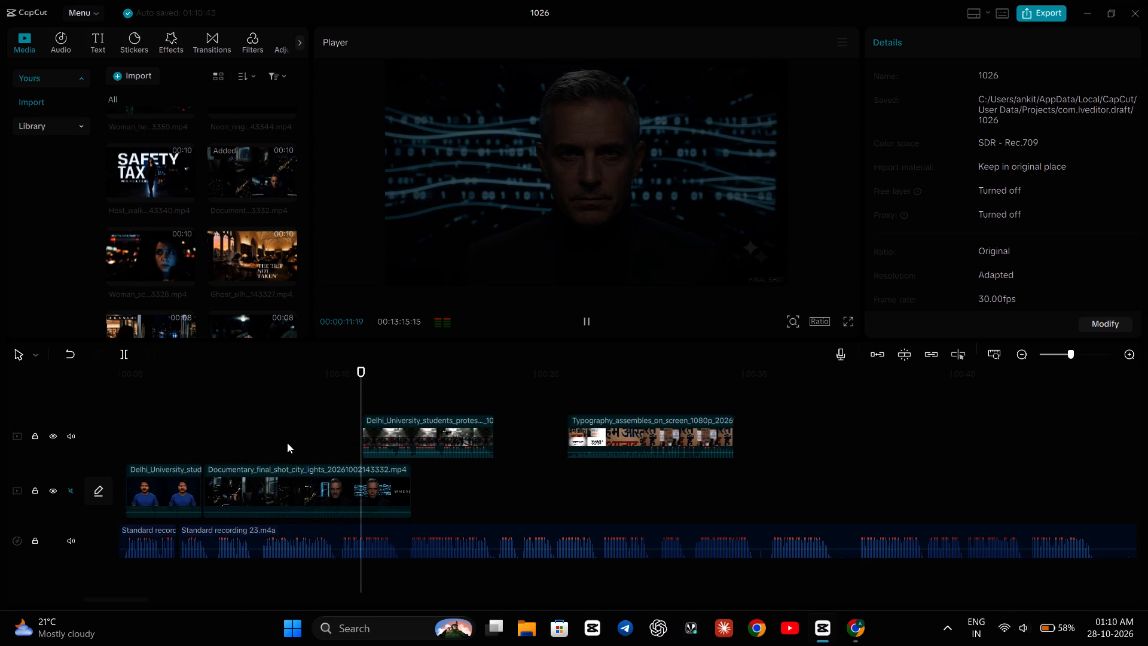
{"action": "key", "text": "space"}
Undo the moves of the protest march part and the Documentary clip, and the Delhi University clip's split at 00:00:04:00.
{"action": "left_click", "coordinate": [69, 354]}
{"action": "left_click", "coordinate": [69, 354]}
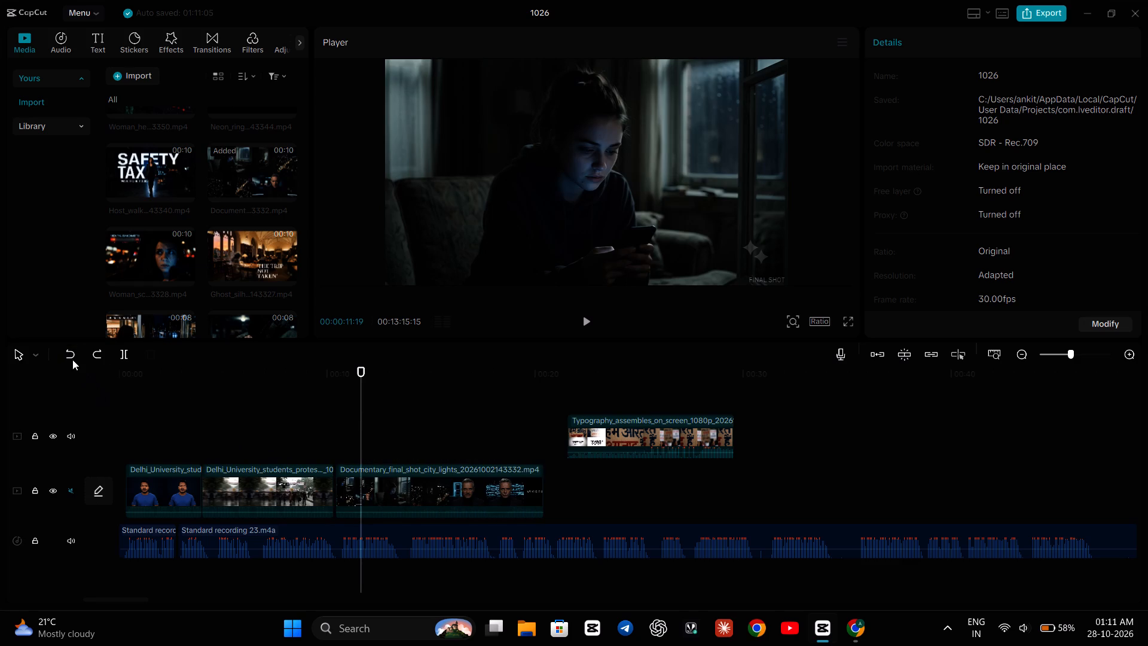
{"action": "left_click", "coordinate": [69, 356]}
Split the Delhi University clip at 00:00:02:15, where the first voice-over phrase ends.
{"action": "left_click", "coordinate": [159, 394]}
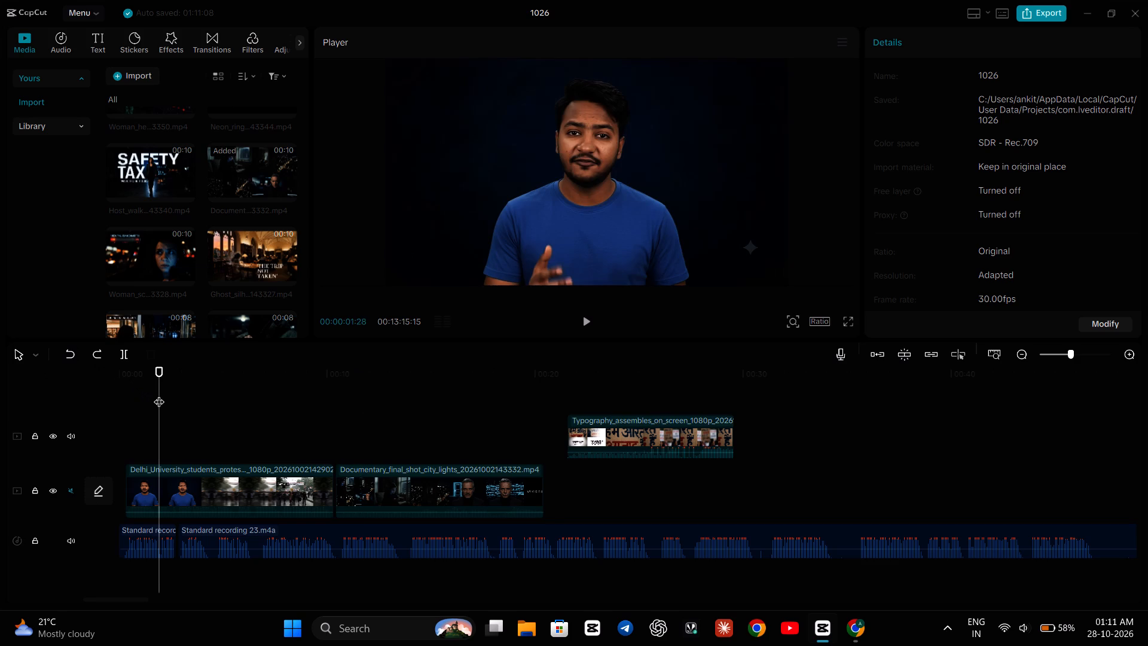
{"action": "key", "text": "space"}
{"action": "key", "text": "space"}
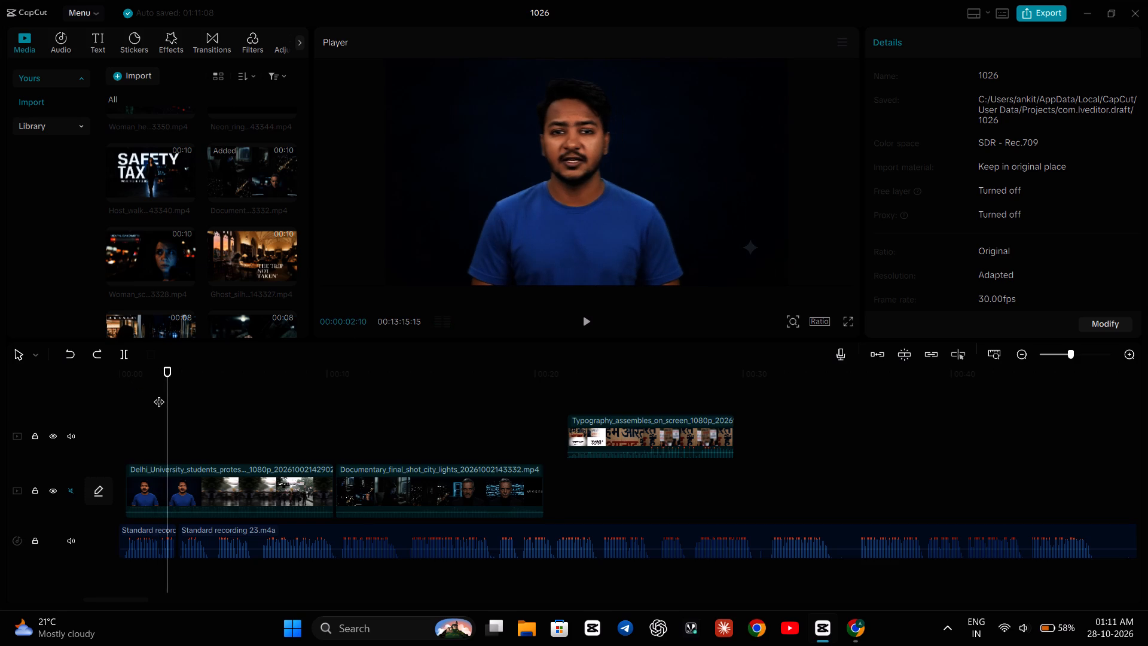
{"action": "key", "text": "space"}
{"action": "key", "text": "space"}
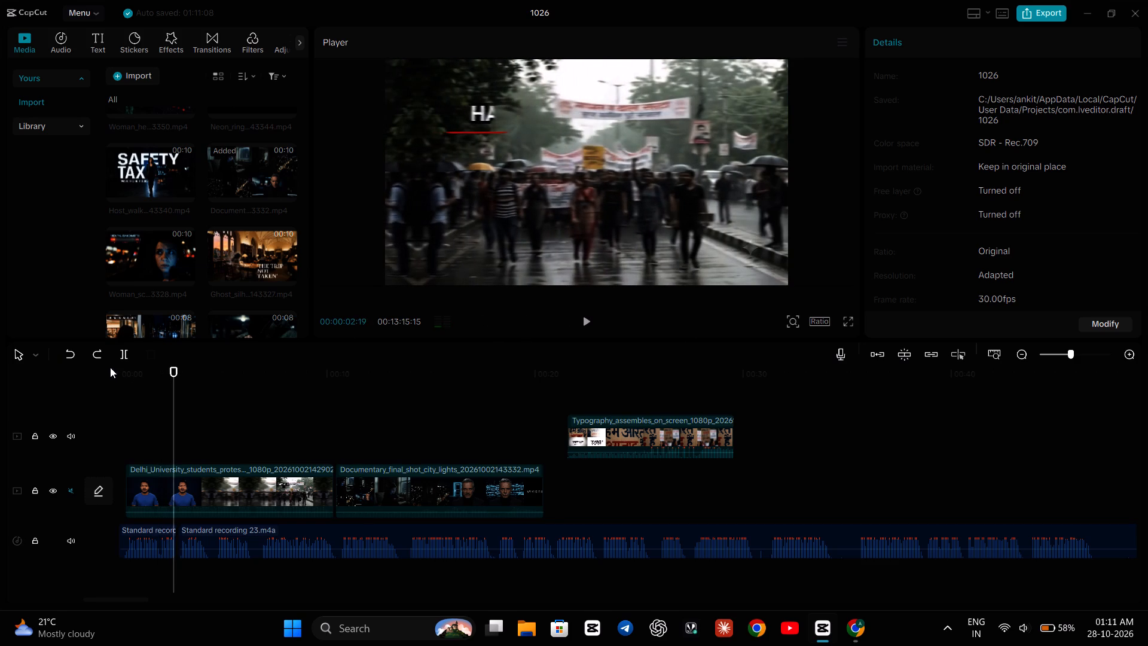
{"action": "left_click", "coordinate": [71, 354]}
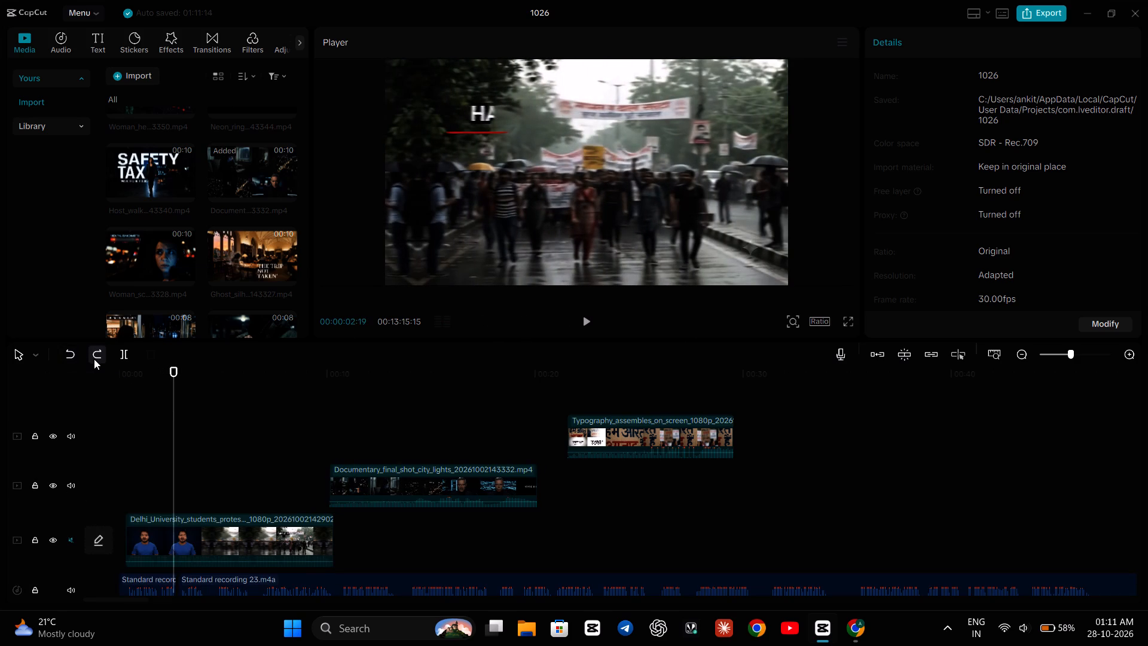
{"action": "left_click", "coordinate": [94, 359]}
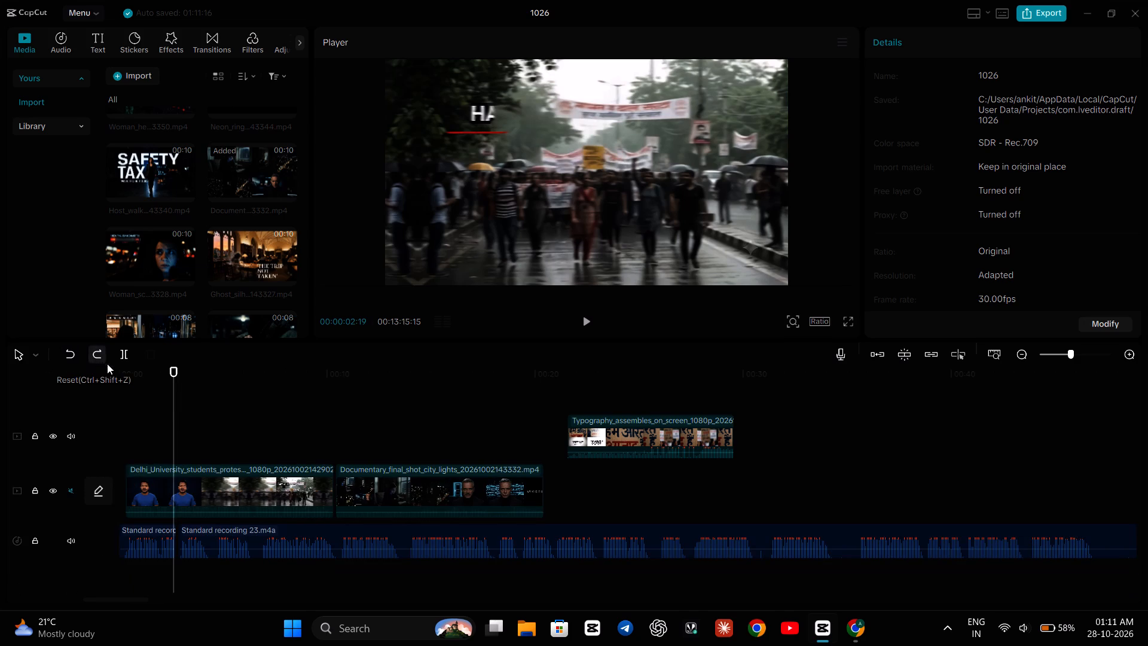
{"action": "key", "text": "space"}
{"action": "key", "text": "space"}
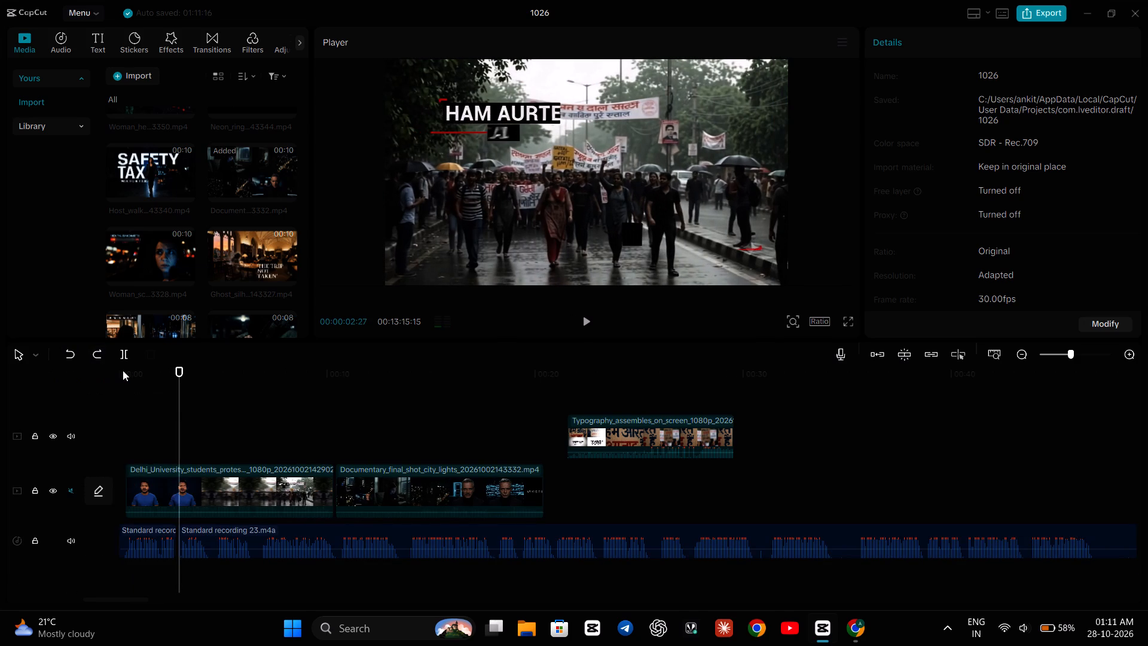
{"action": "left_click_drag", "start_coordinate": [178, 366], "coordinate": [172, 369]}
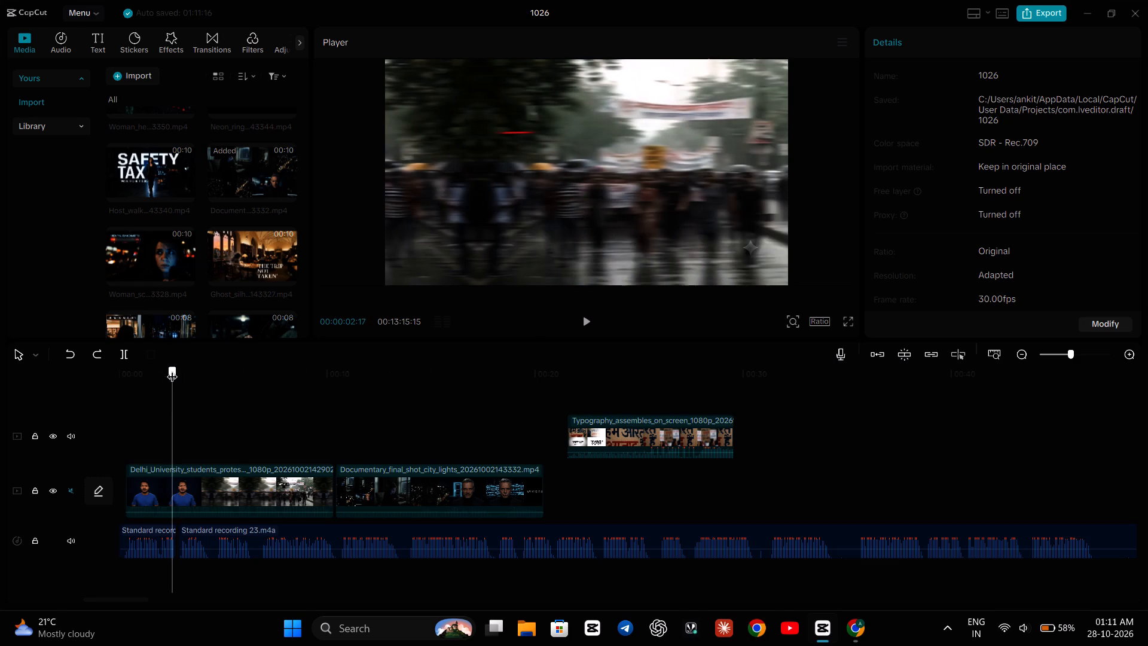
{"action": "left_click_drag", "start_coordinate": [172, 369], "coordinate": [171, 373]}
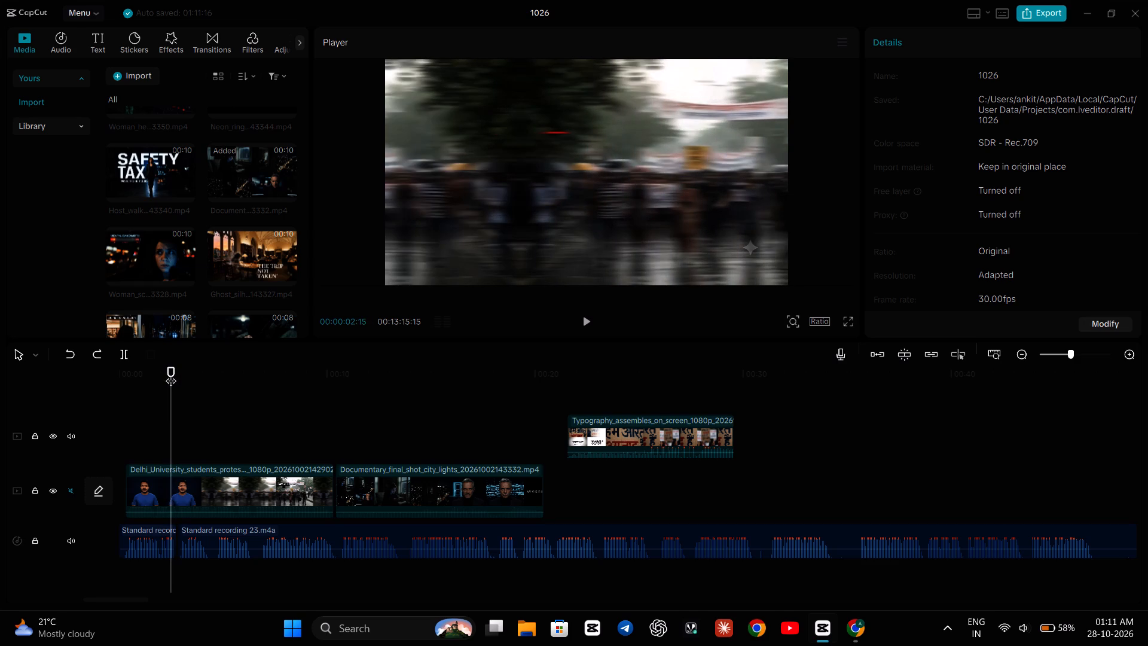
{"action": "left_click", "coordinate": [124, 352]}
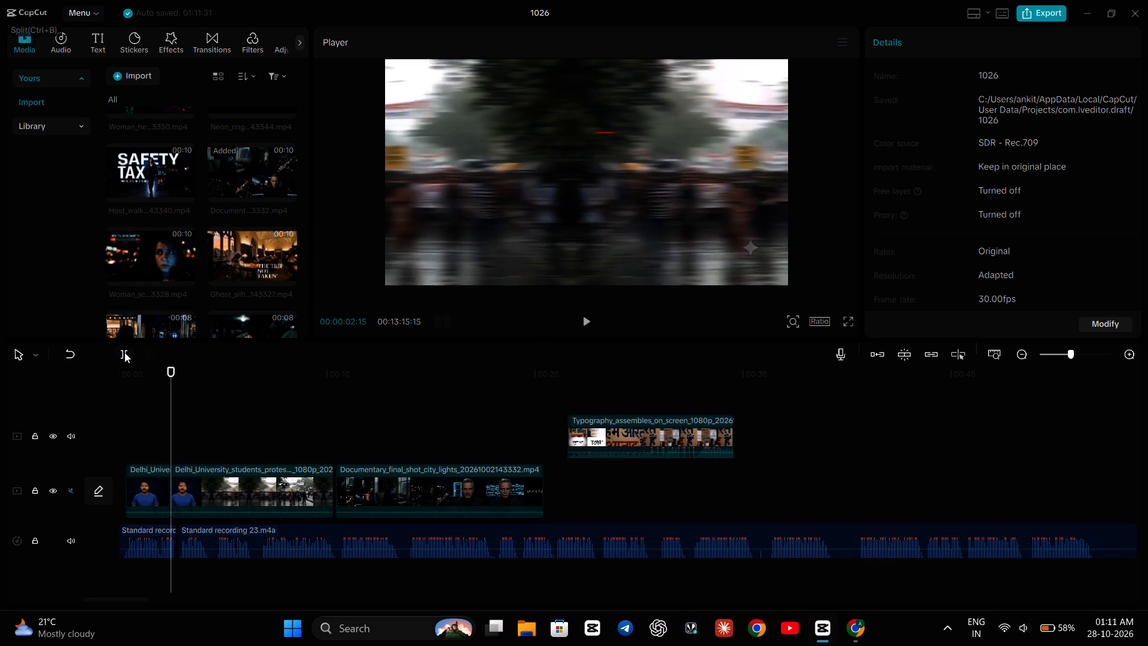
Move the second Delhi University part to the upper track at about 4 s and place the Documentary clip directly after the first part.
{"action": "left_click_drag", "start_coordinate": [246, 483], "coordinate": [272, 440]}
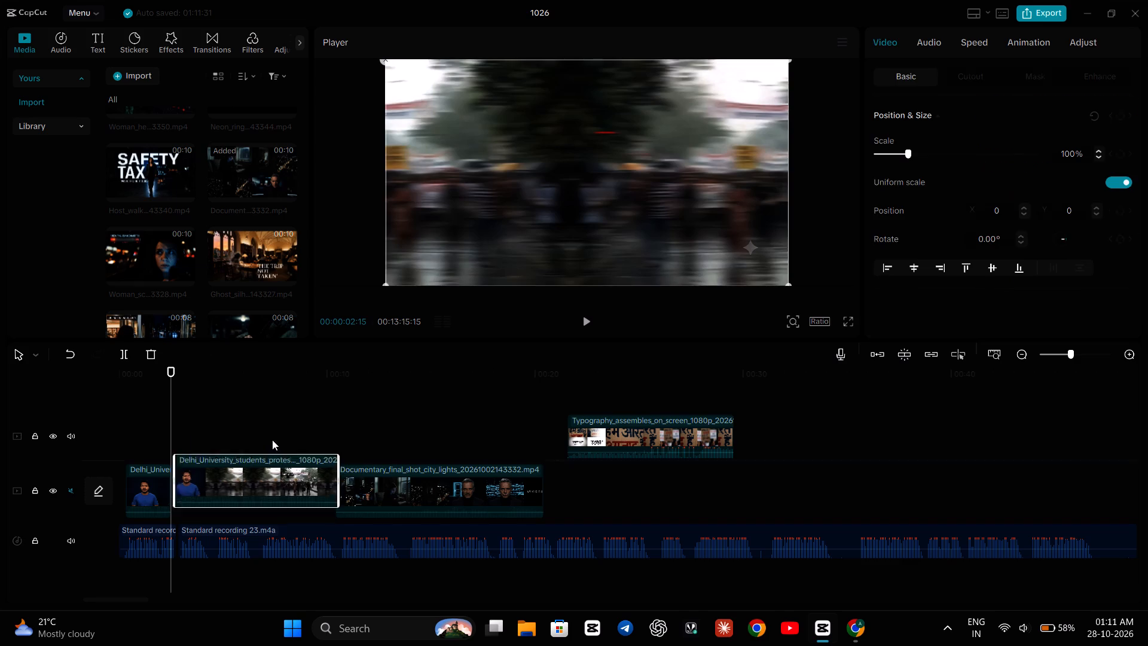
{"action": "left_click_drag", "start_coordinate": [272, 440], "coordinate": [284, 429]}
{"action": "left_click_drag", "start_coordinate": [354, 486], "coordinate": [304, 484]}
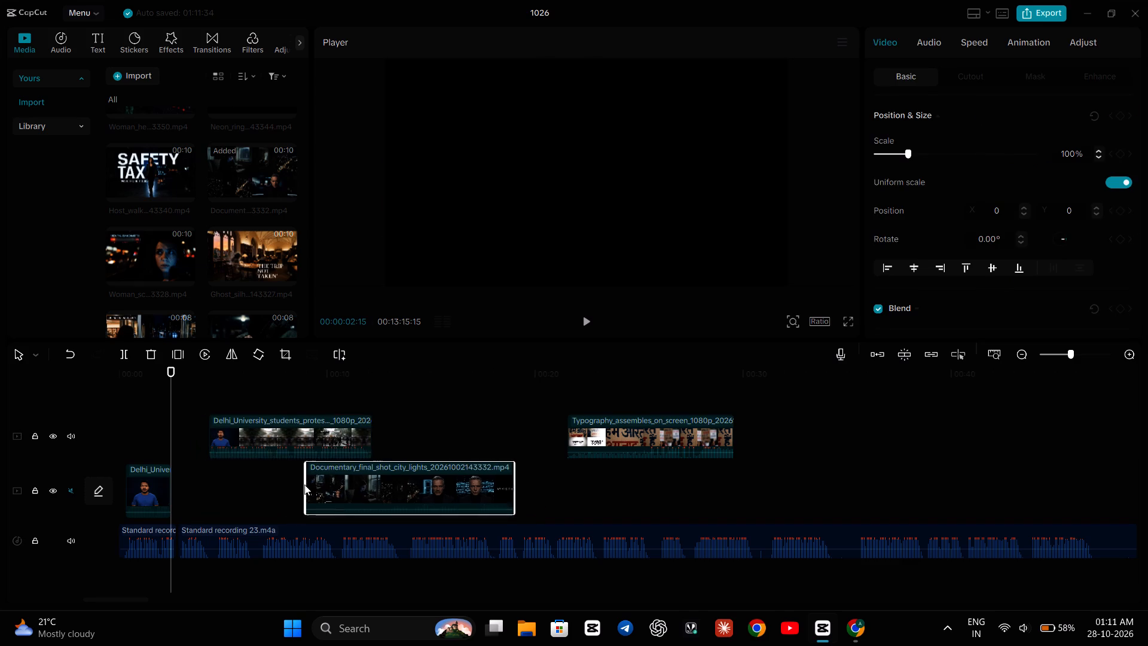
{"action": "left_click_drag", "start_coordinate": [304, 484], "coordinate": [190, 482]}
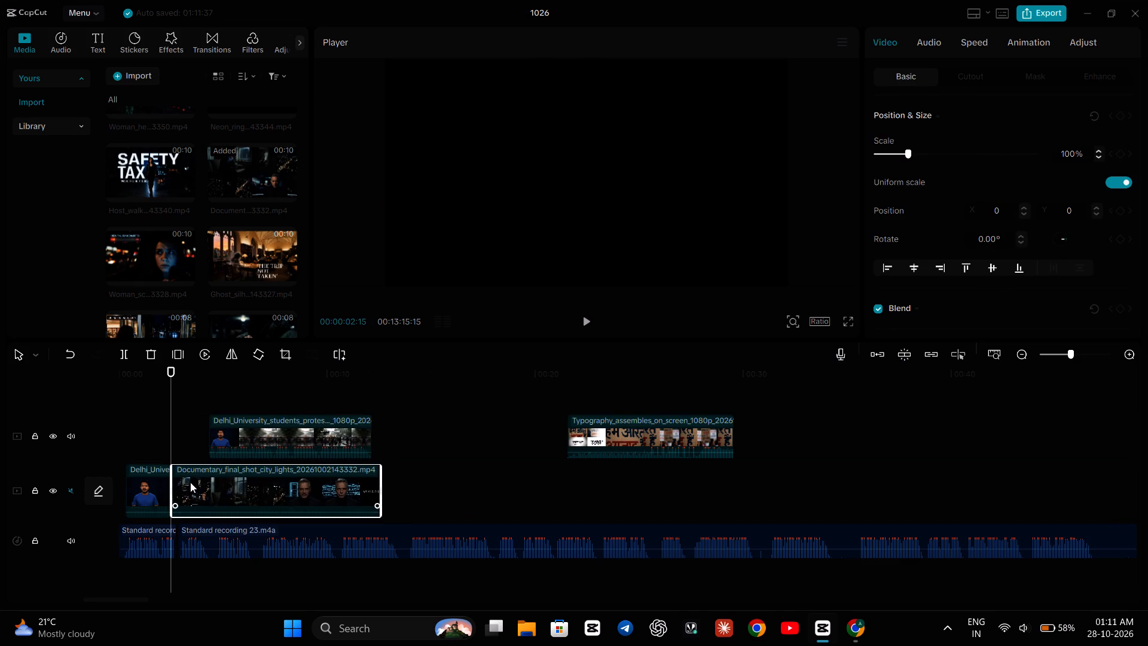
Move the second Delhi University part from the upper track down to the main track at about 17 s, beyond the Documentary clip.
{"action": "left_click", "coordinate": [135, 416]}
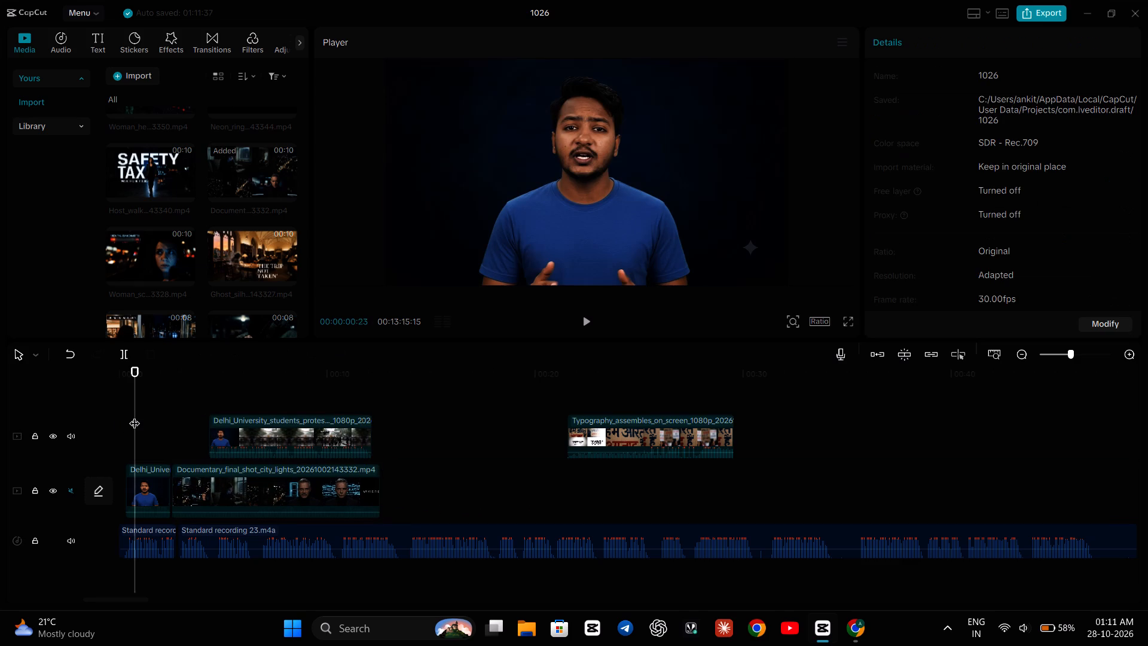
{"action": "key", "text": "space"}
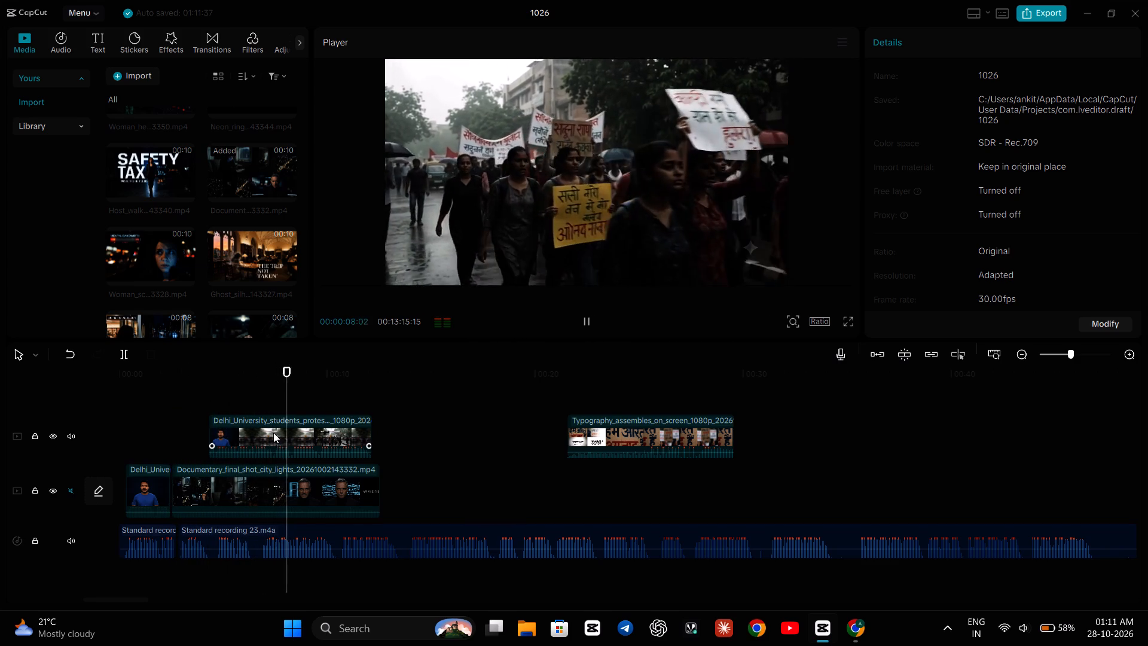
{"action": "left_click_drag", "start_coordinate": [284, 440], "coordinate": [542, 493]}
Play the timeline from 00:00:03:13, replay it from near the start past the Documentary clip, and stop at 00:00:15:14.
{"action": "left_click", "coordinate": [190, 433]}
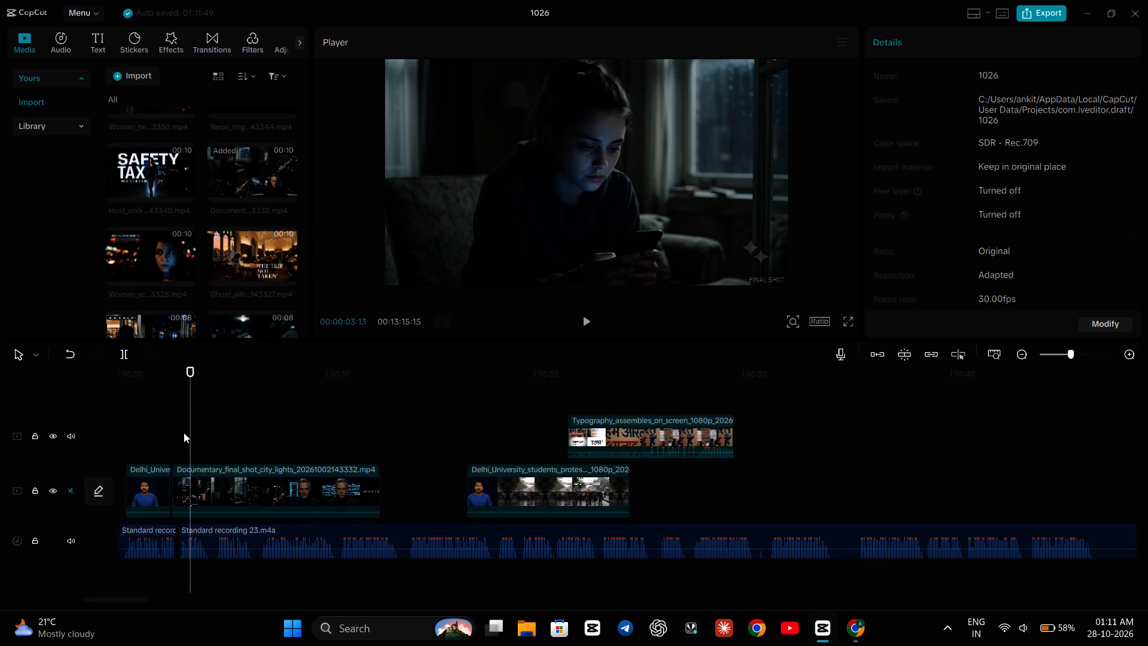
{"action": "key", "text": "space"}
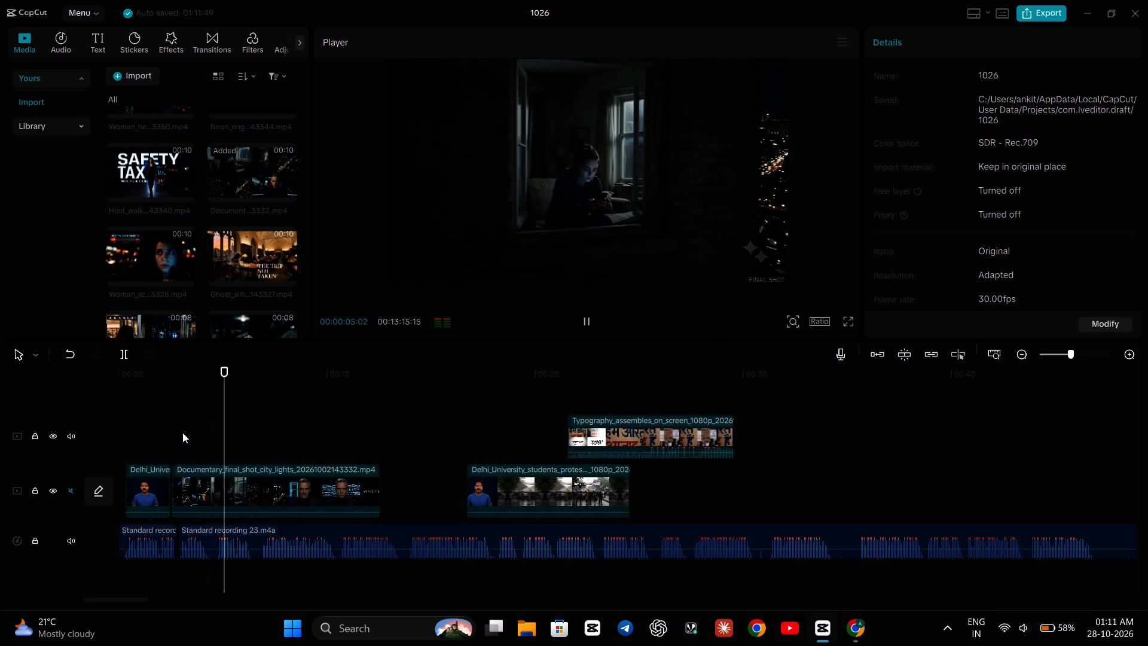
{"action": "left_click", "coordinate": [138, 438]}
{"action": "key", "text": "space"}
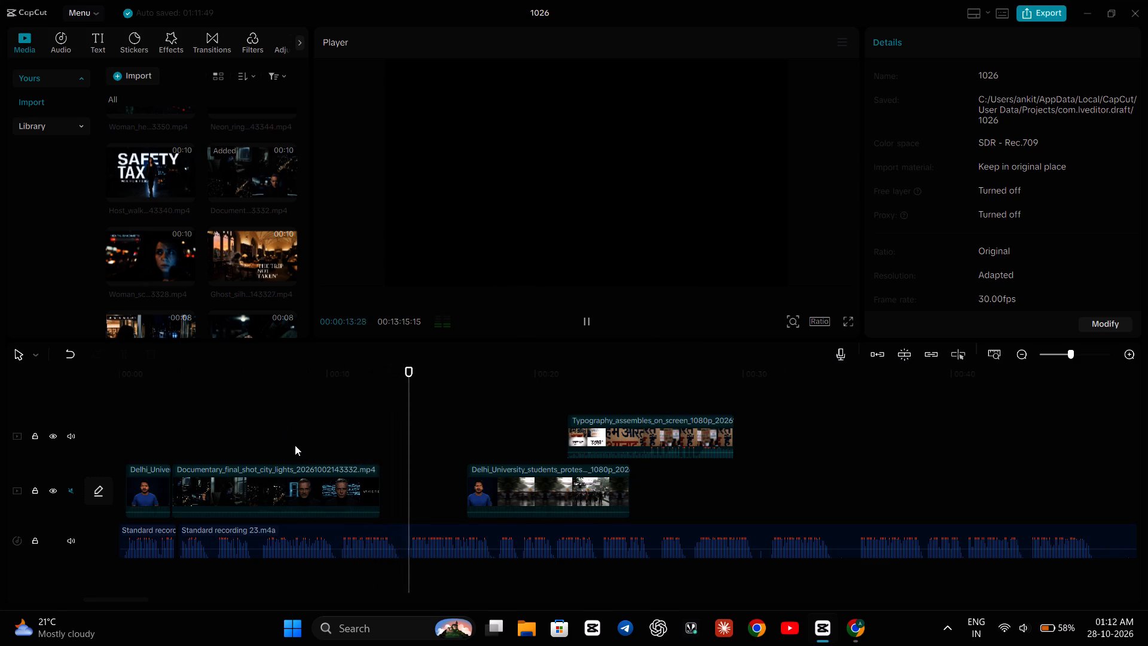
{"action": "key", "text": "space"}
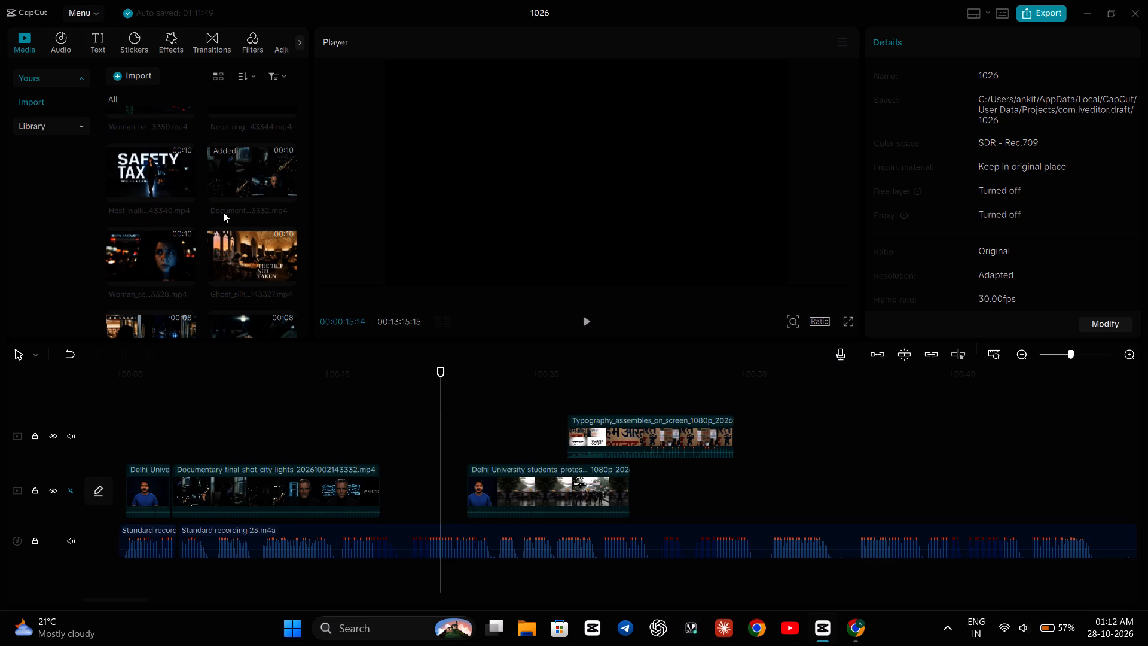
Preview the imported Woman, Neon ring, Host and Camera clips to look for footage that suits the voice-over after the Documentary clip.
{"action": "scroll", "coordinate": [223, 212], "scroll_direction": "up", "scroll_amount": 1}
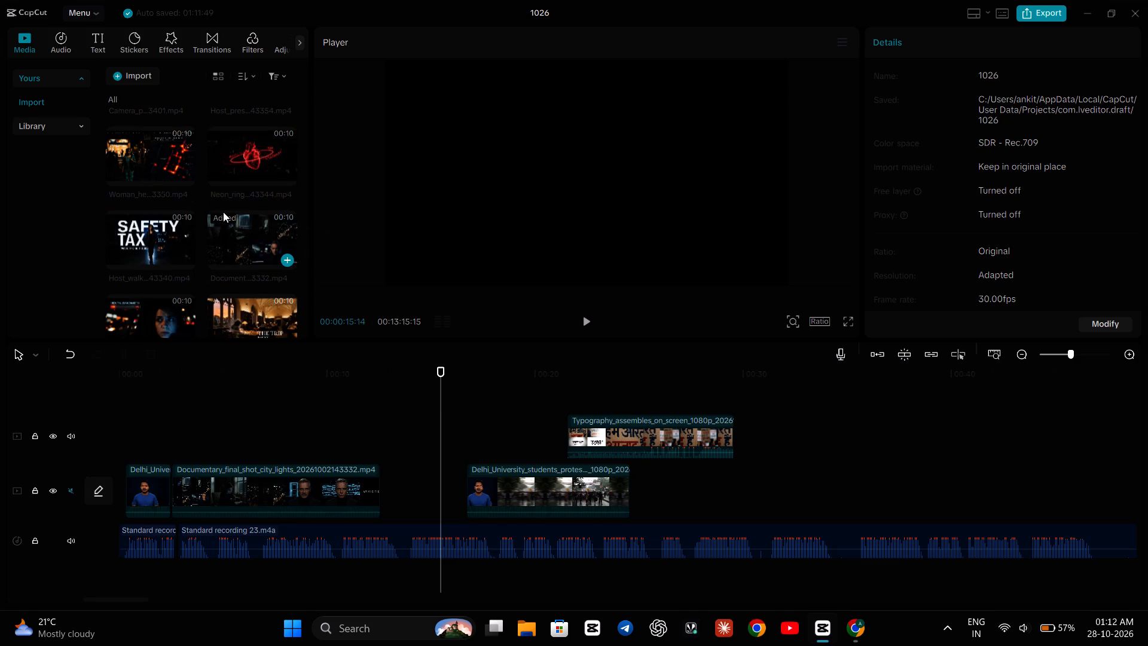
{"action": "scroll", "coordinate": [223, 212], "scroll_direction": "down", "scroll_amount": 1}
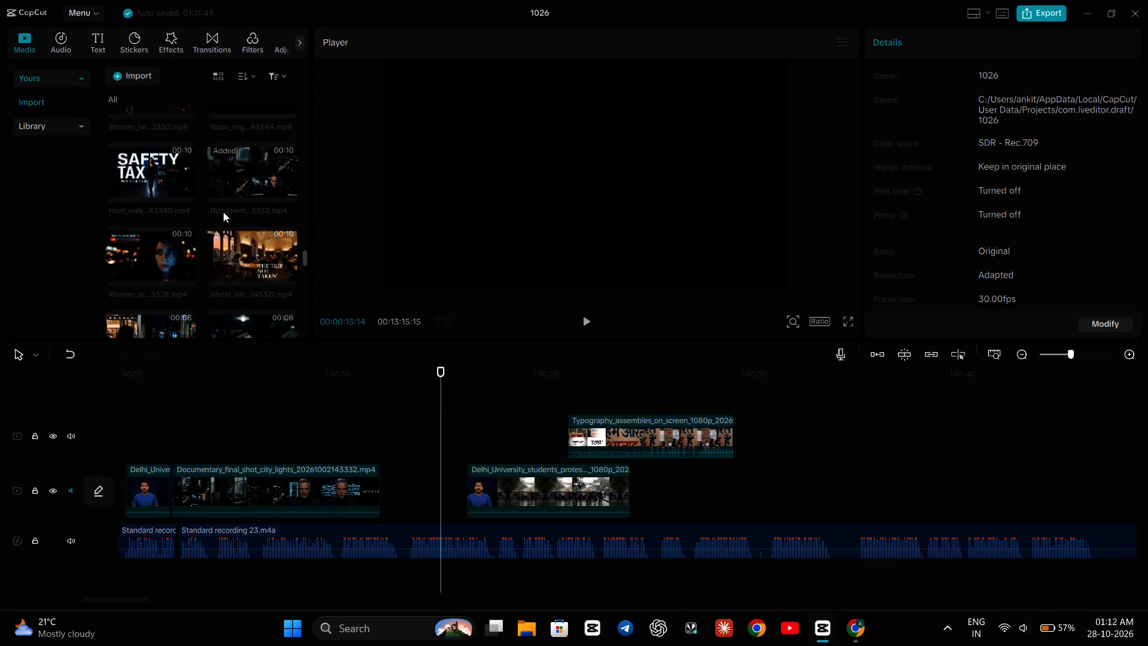
{"action": "scroll", "coordinate": [223, 212], "scroll_direction": "up", "scroll_amount": 2}
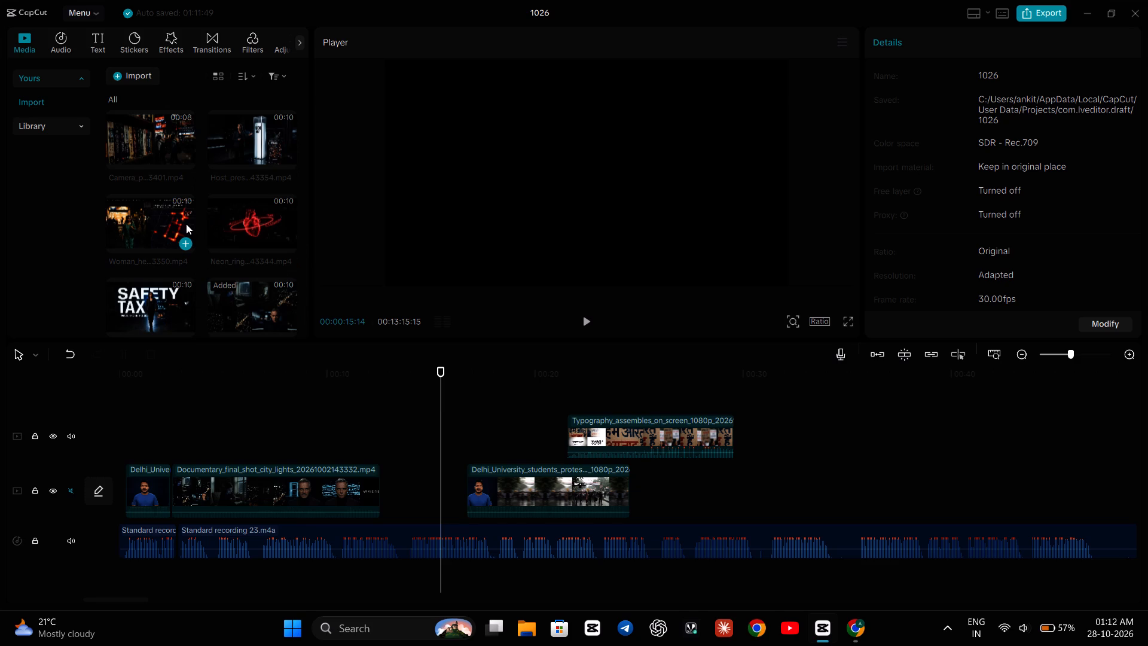
{"action": "left_click", "coordinate": [163, 226]}
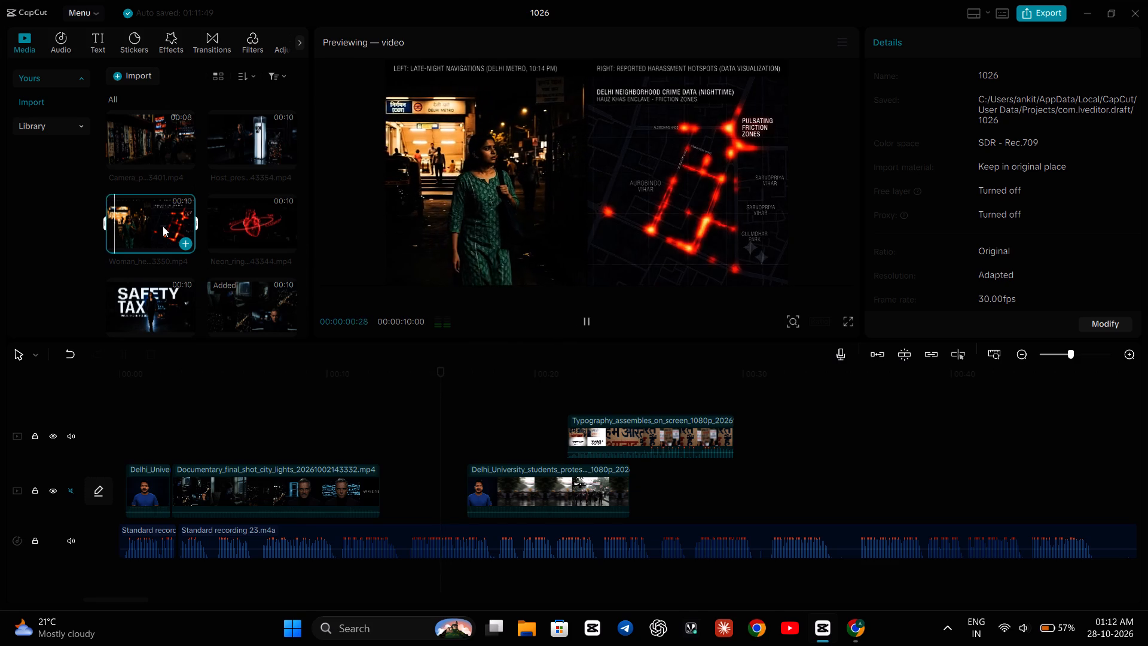
{"action": "double_click", "coordinate": [230, 221]}
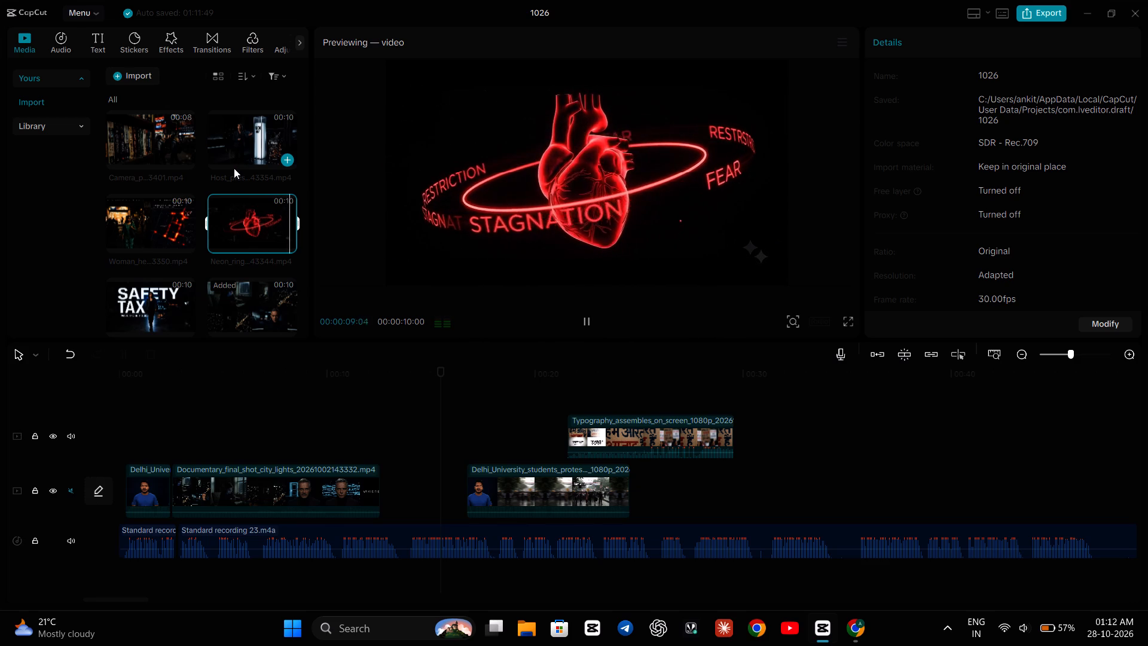
{"action": "left_click", "coordinate": [267, 216]}
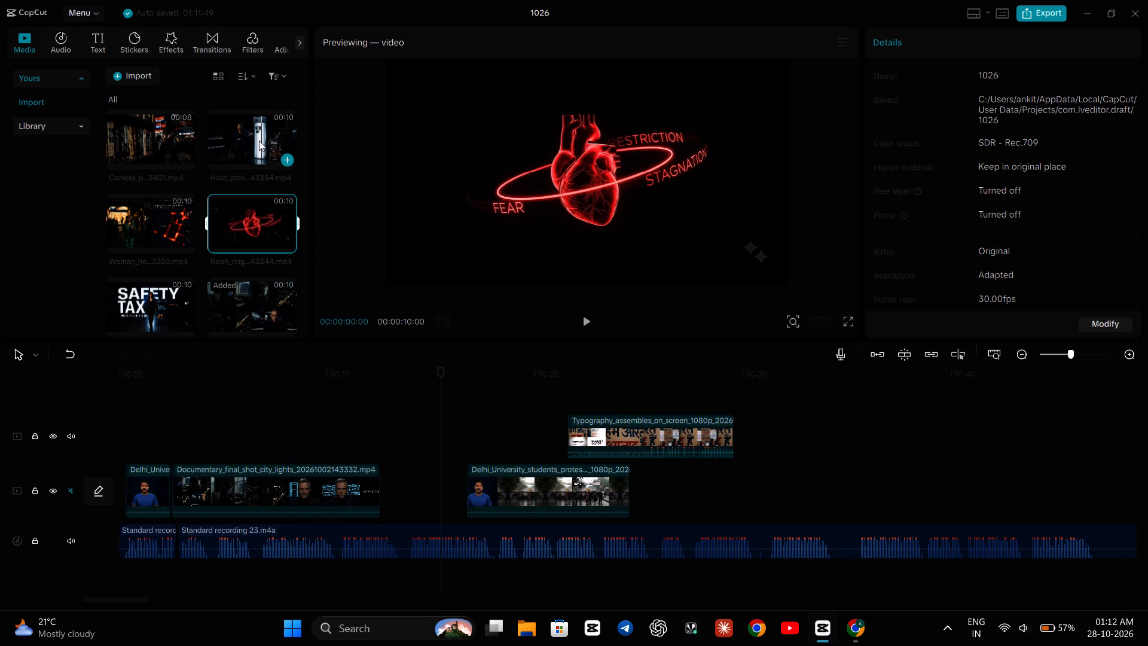
{"action": "double_click", "coordinate": [259, 141]}
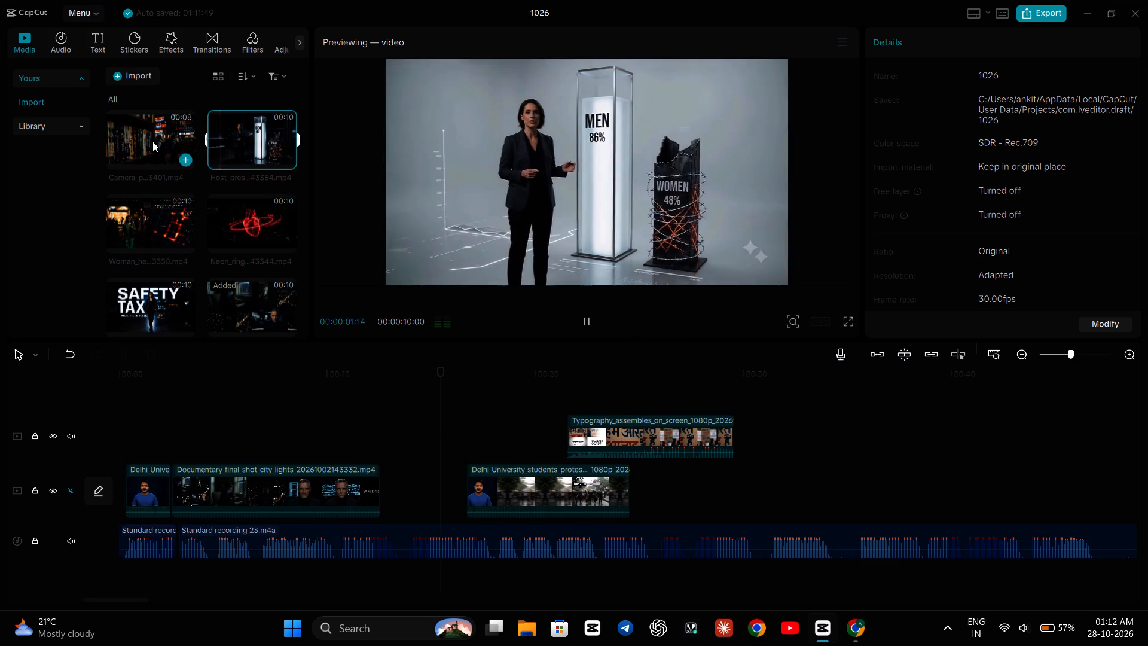
{"action": "double_click", "coordinate": [152, 141]}
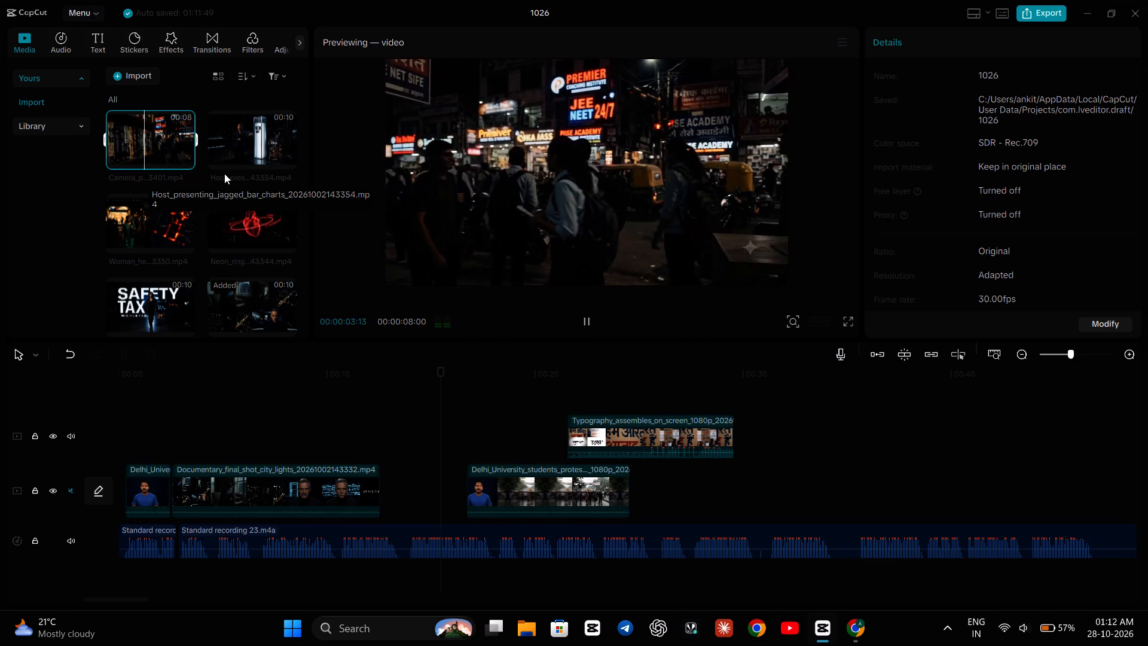
{"action": "left_click", "coordinate": [164, 130]}
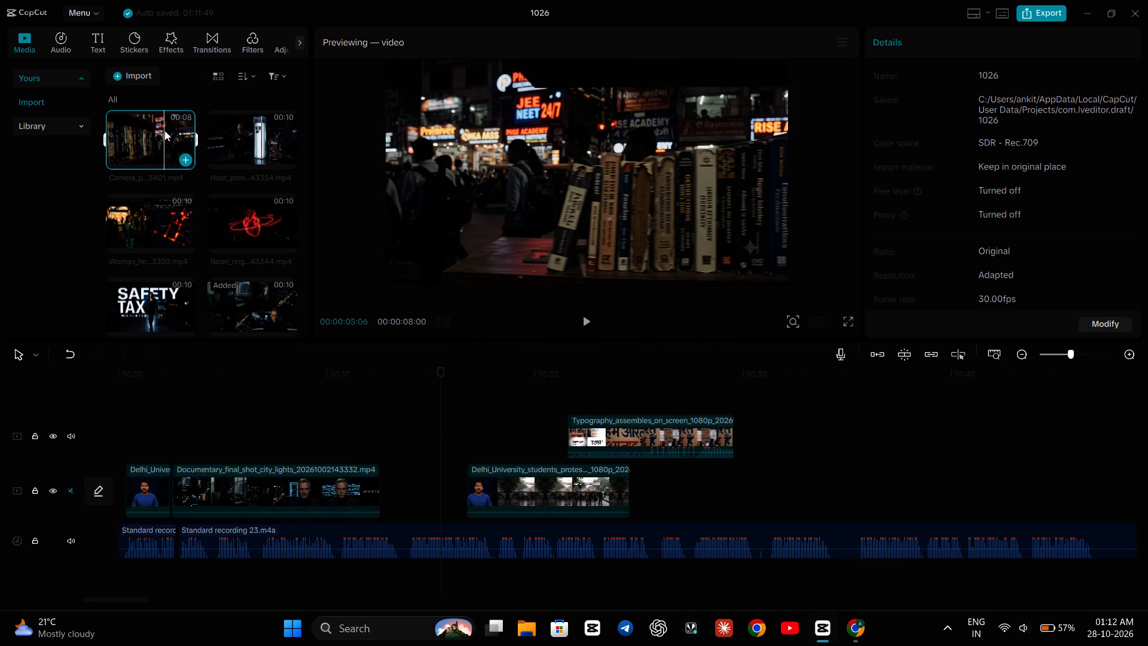
Preview the imported Split screen, Silhouette, Delhi skyline, SUV, Map and darker Journalist clips to look for footage that suits the voice-over.
{"action": "scroll", "coordinate": [164, 130], "scroll_direction": "up", "scroll_amount": 1}
{"action": "left_click", "coordinate": [164, 130]}
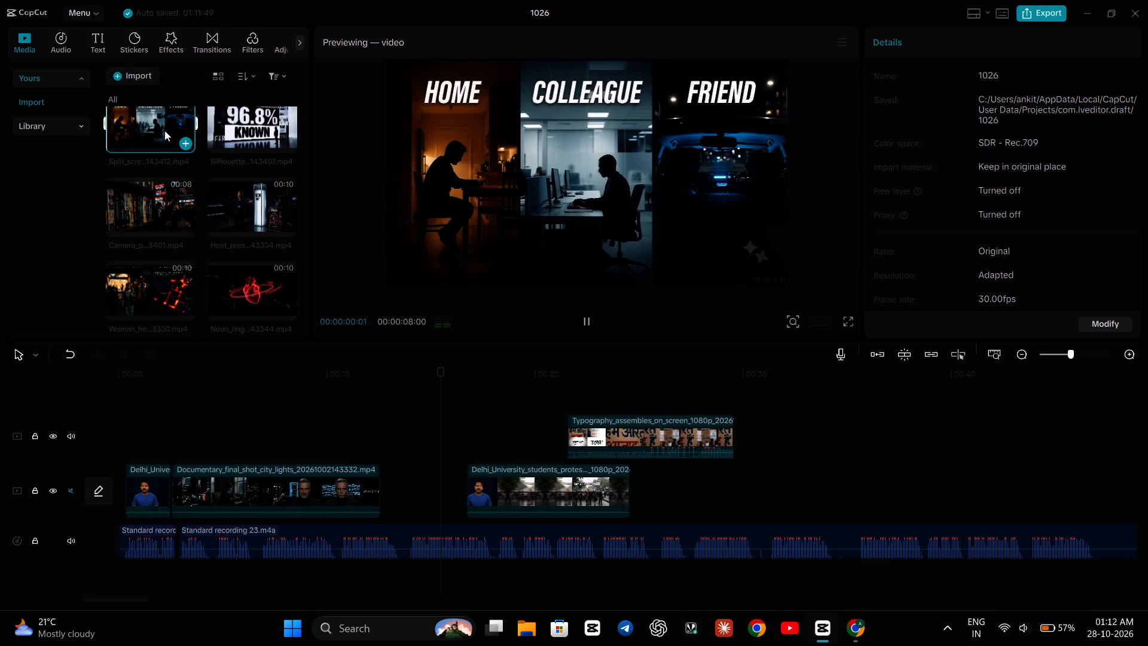
{"action": "left_click", "coordinate": [164, 130]}
{"action": "left_click", "coordinate": [164, 130]}
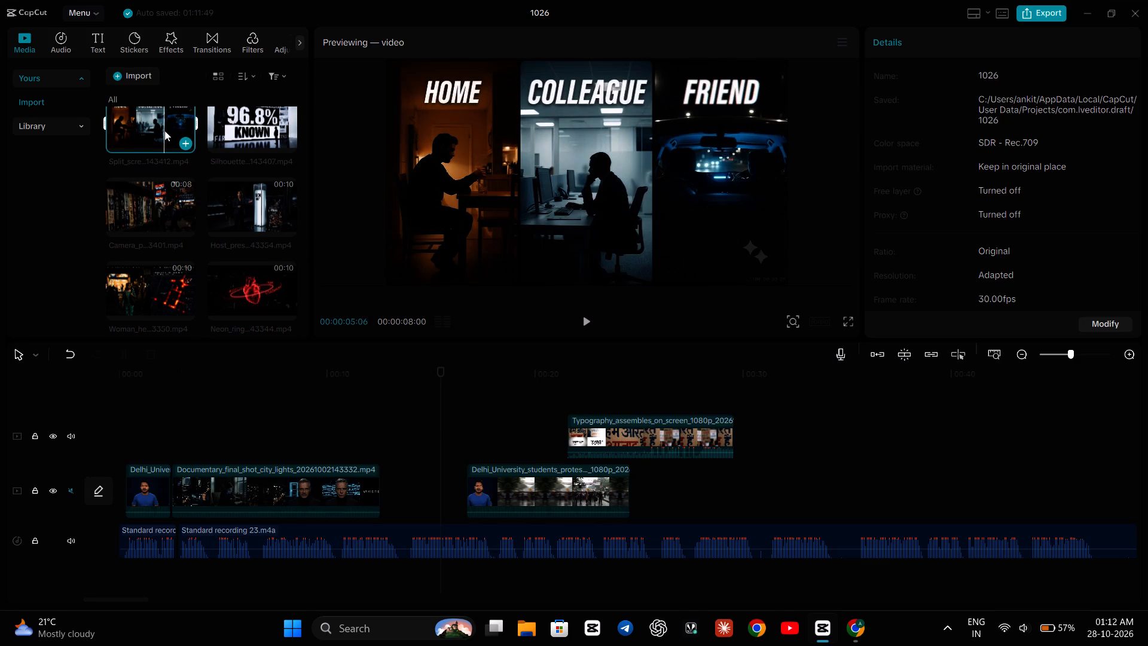
{"action": "double_click", "coordinate": [233, 136]}
{"action": "scroll", "coordinate": [233, 136], "scroll_direction": "up", "scroll_amount": 2}
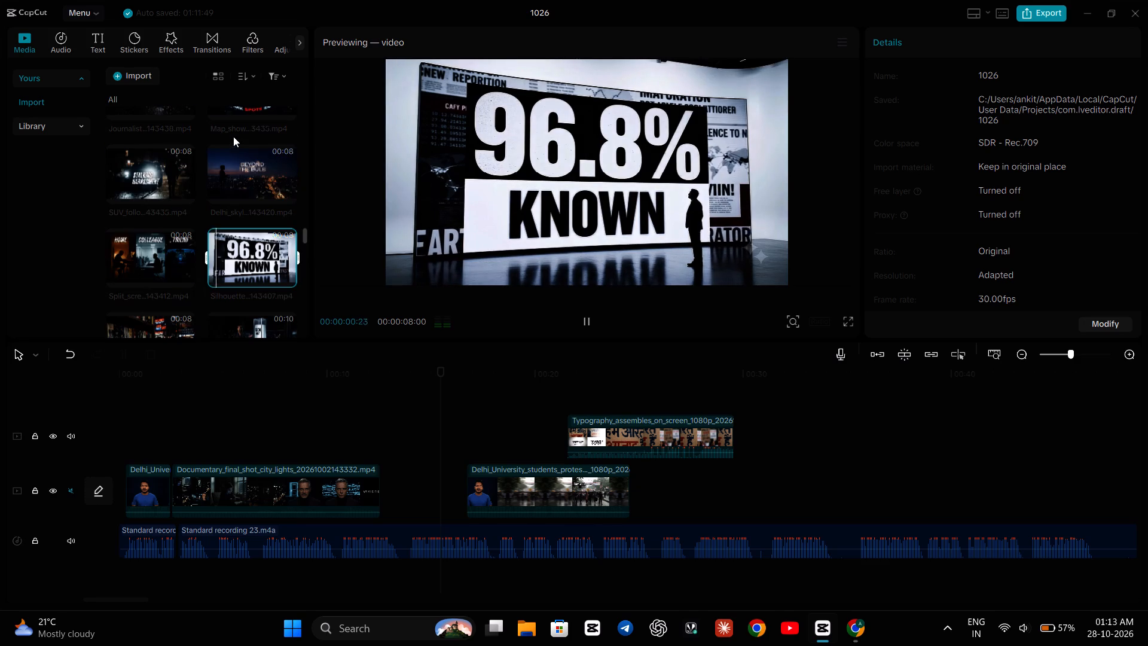
{"action": "left_click", "coordinate": [236, 157]}
{"action": "left_click", "coordinate": [236, 157]}
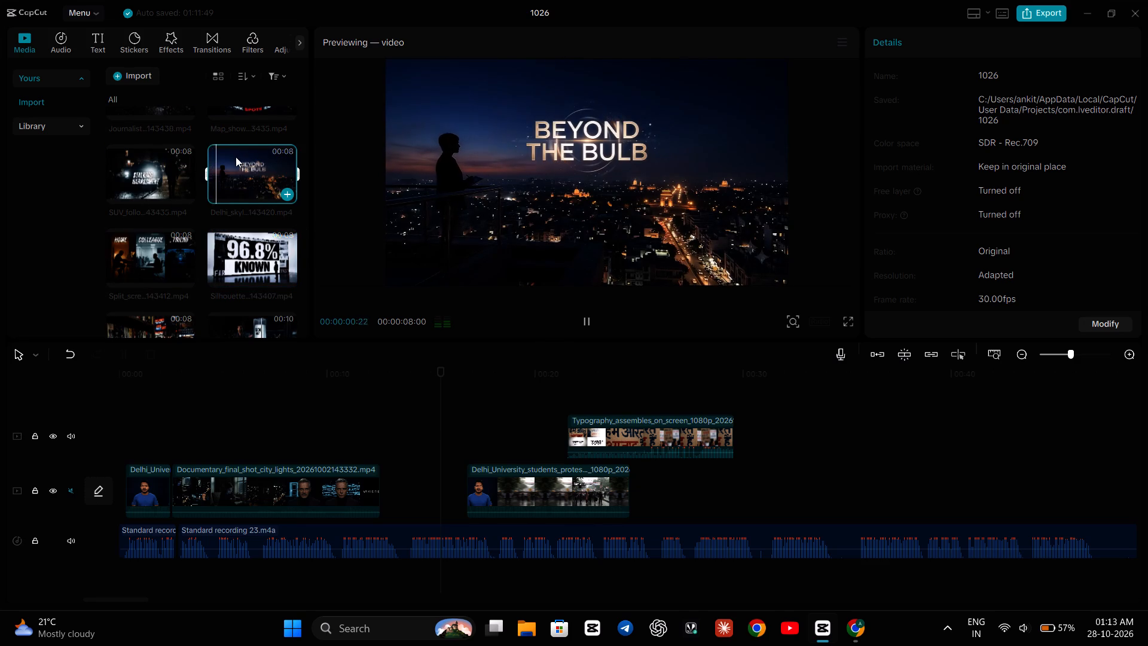
{"action": "double_click", "coordinate": [156, 166]}
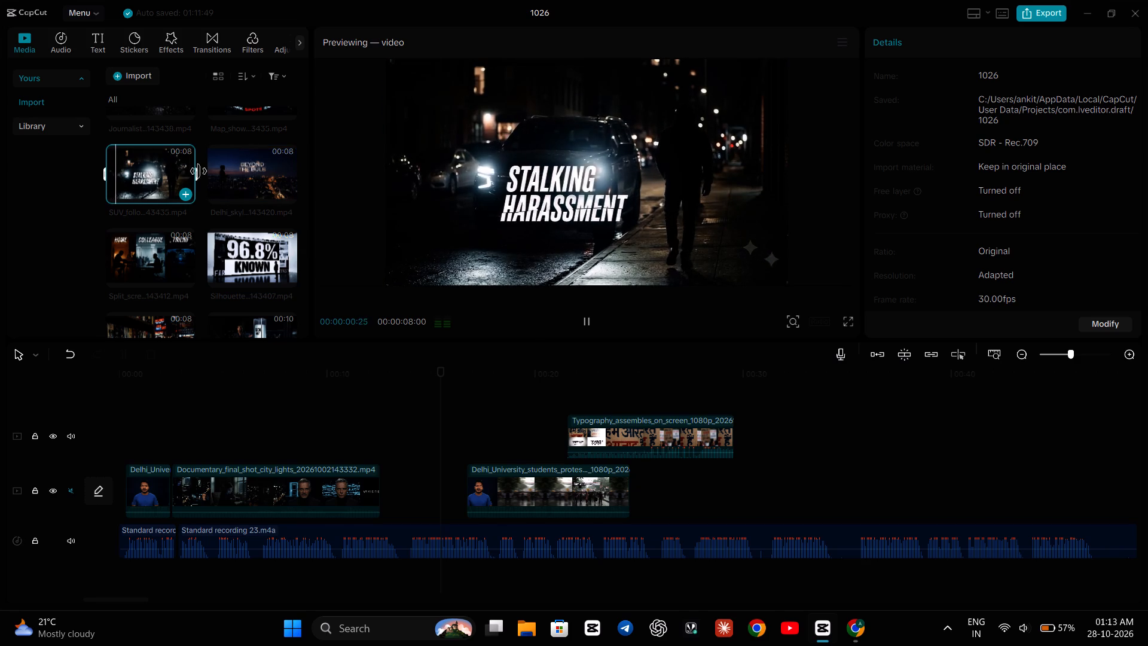
{"action": "scroll", "coordinate": [210, 173], "scroll_direction": "up", "scroll_amount": 1}
{"action": "double_click", "coordinate": [243, 163]}
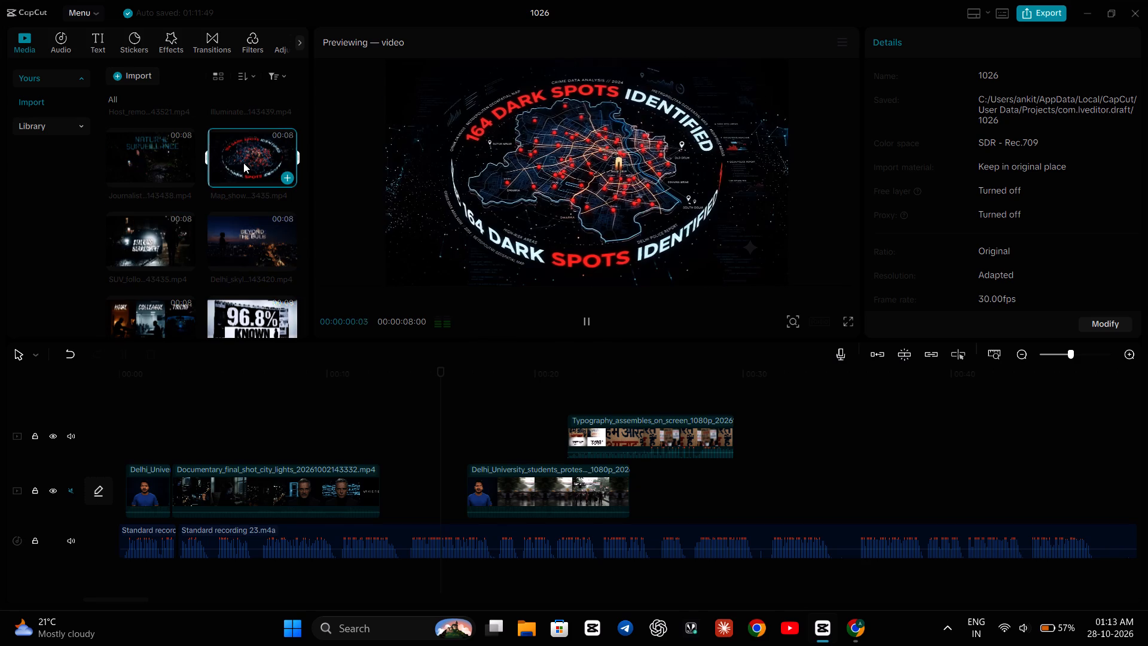
{"action": "double_click", "coordinate": [148, 154]}
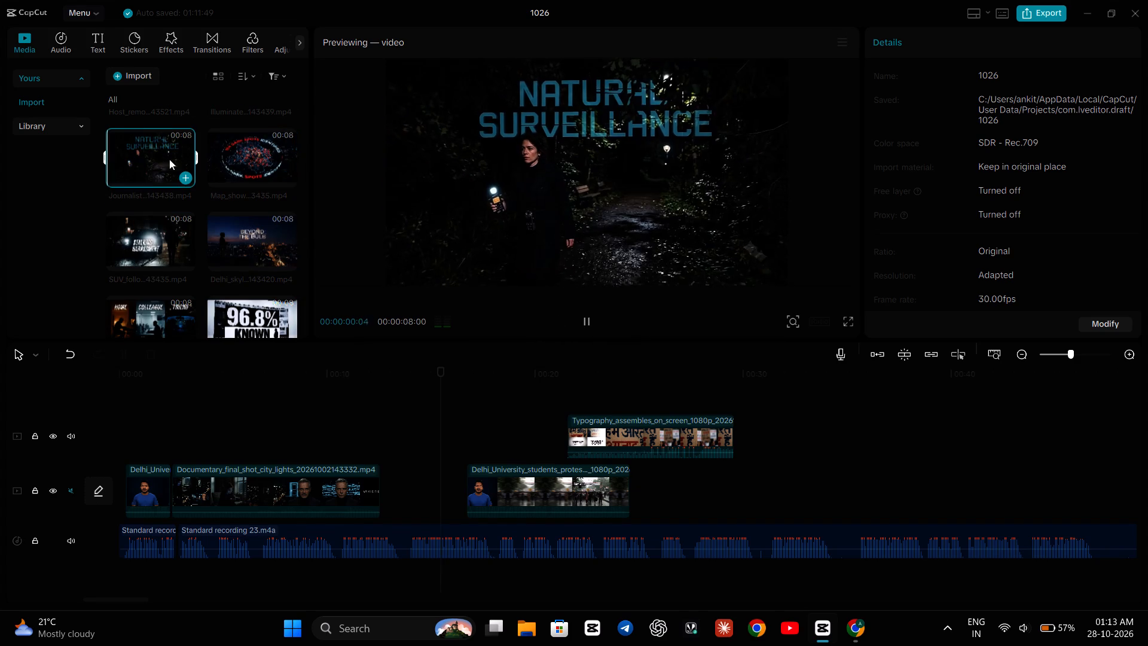
Preview the remaining Illuminated, Host, Protesters, Rapid, Folders, Journalist, Student, Needle, Gavel and Students clips to look for suitable footage.
{"action": "scroll", "coordinate": [246, 176], "scroll_direction": "up", "scroll_amount": 2}
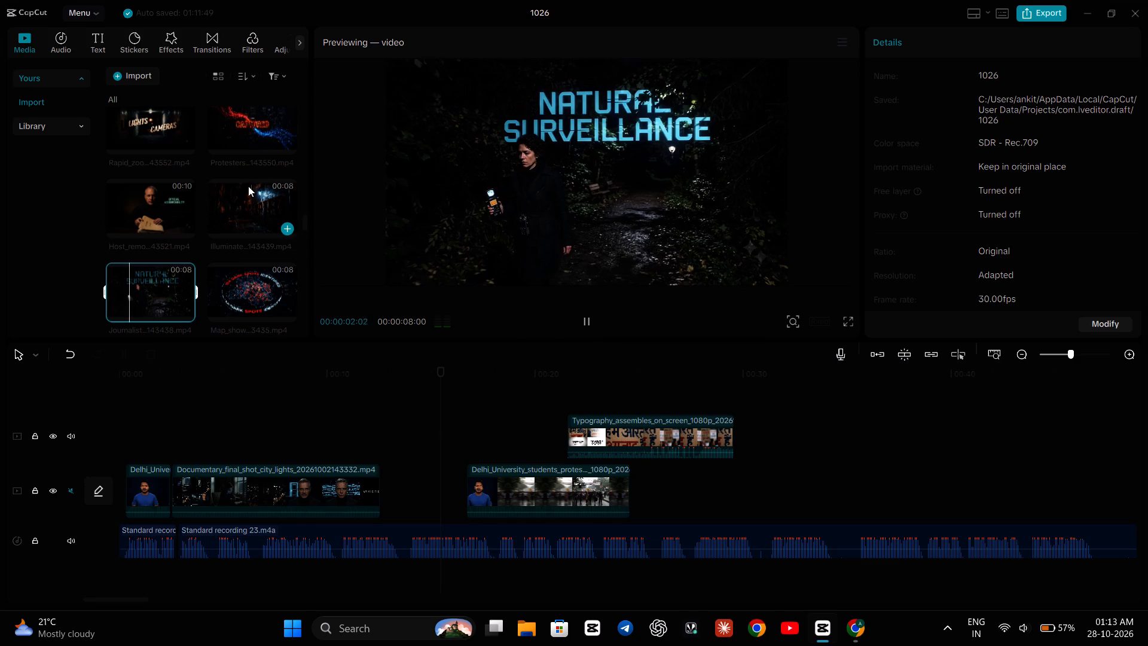
{"action": "double_click", "coordinate": [248, 190]}
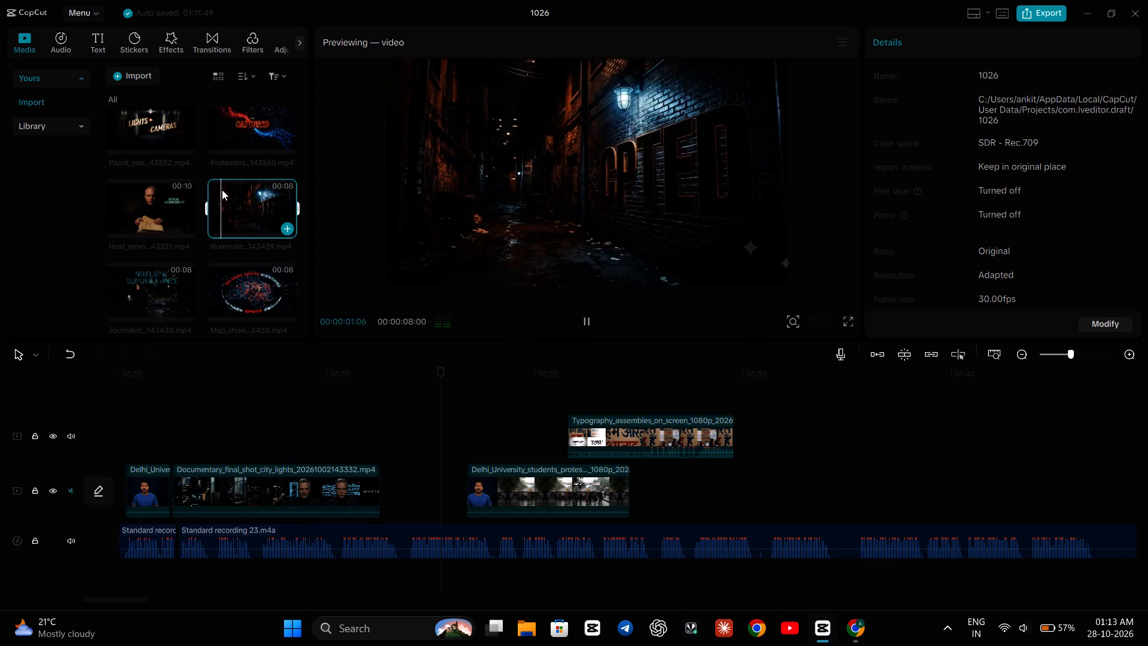
{"action": "double_click", "coordinate": [157, 194]}
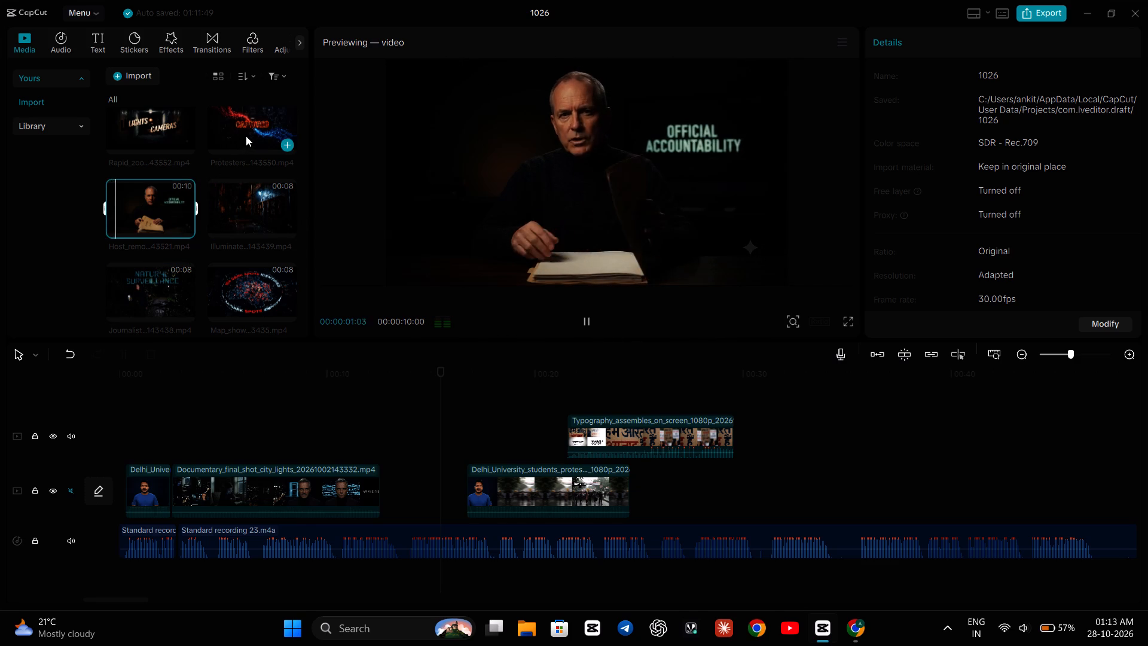
{"action": "double_click", "coordinate": [246, 135]}
{"action": "scroll", "coordinate": [246, 175], "scroll_direction": "up", "scroll_amount": 2}
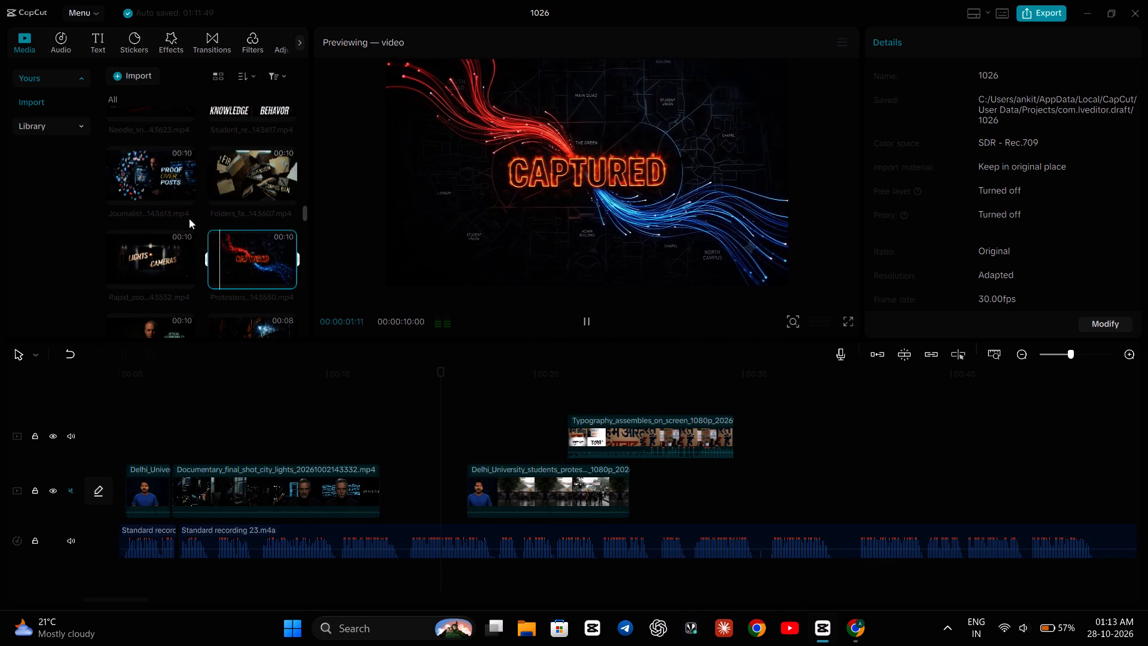
{"action": "double_click", "coordinate": [154, 249]}
{"action": "double_click", "coordinate": [258, 164]}
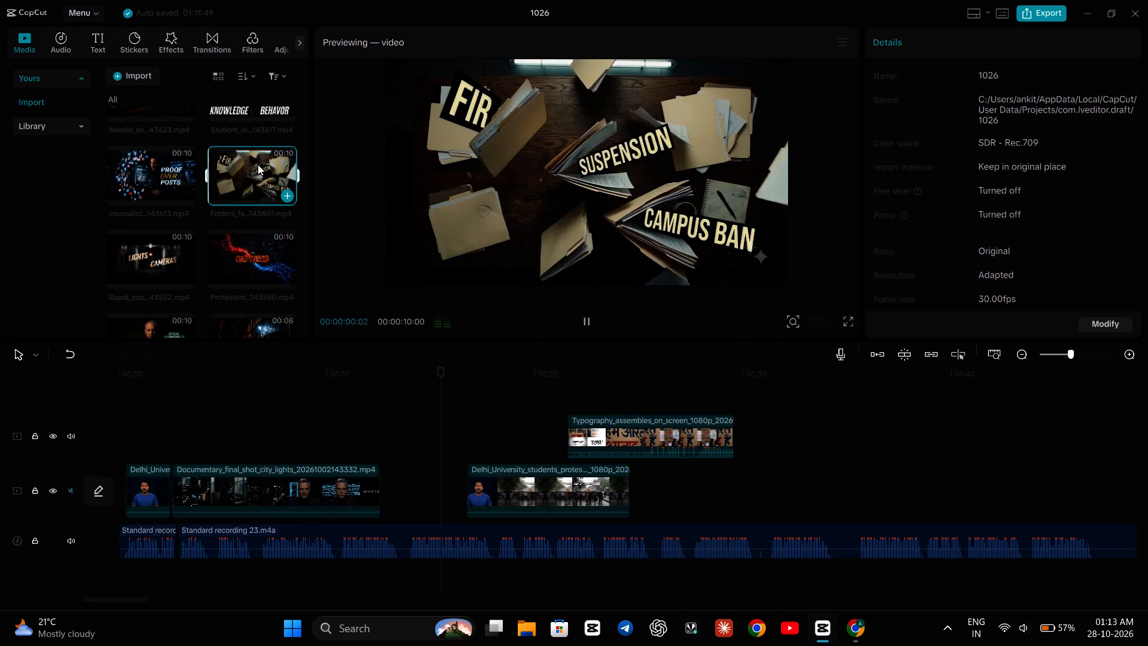
{"action": "double_click", "coordinate": [162, 170]}
{"action": "scroll", "coordinate": [231, 170], "scroll_direction": "up", "scroll_amount": 1}
{"action": "double_click", "coordinate": [261, 147]}
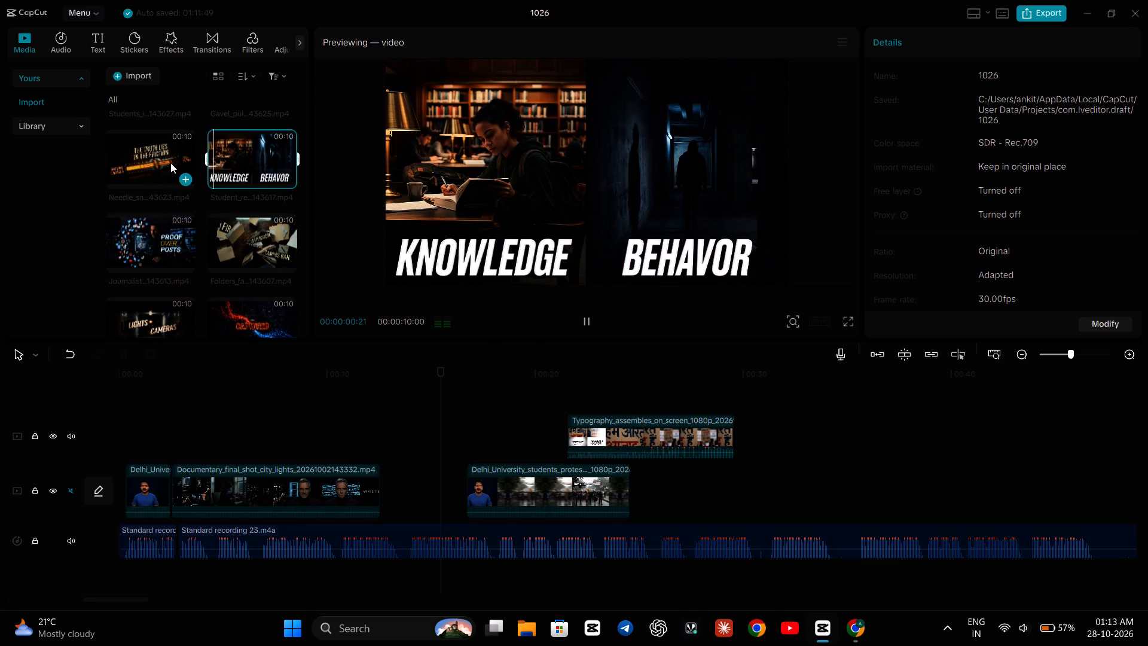
{"action": "double_click", "coordinate": [151, 163]}
{"action": "scroll", "coordinate": [262, 179], "scroll_direction": "up", "scroll_amount": 1}
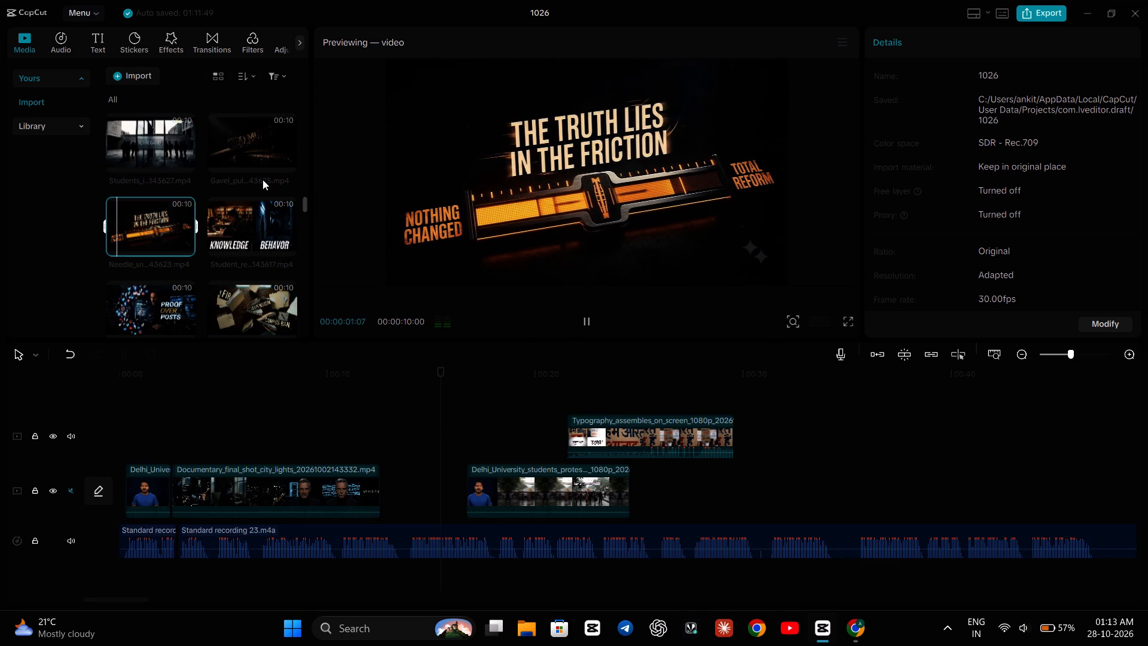
{"action": "double_click", "coordinate": [265, 153]}
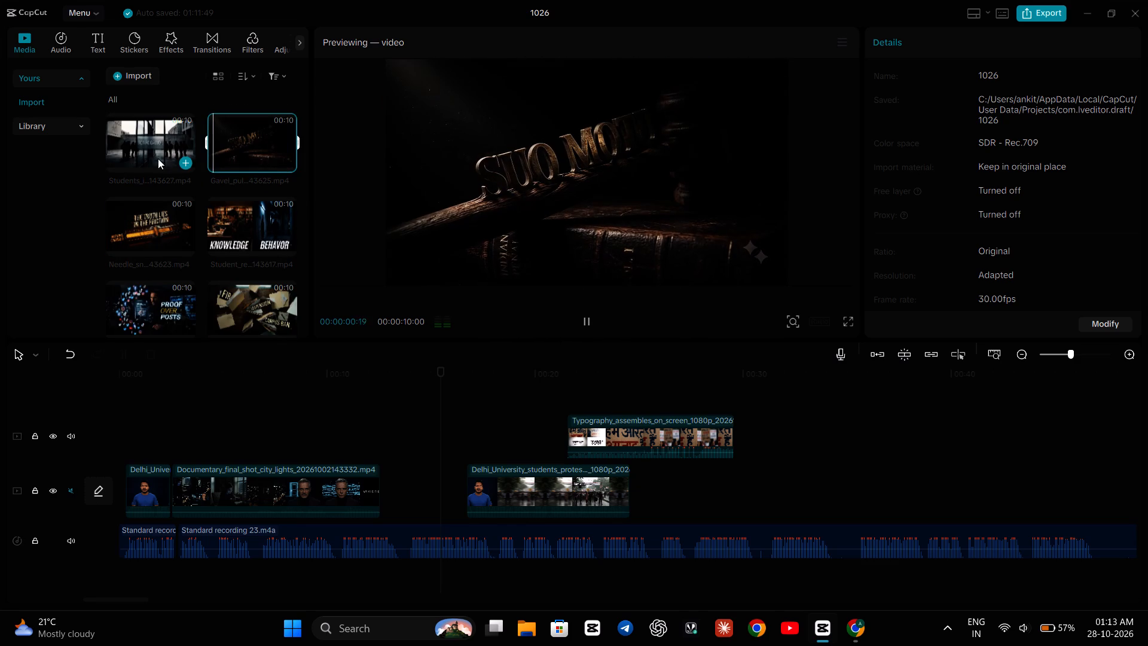
{"action": "double_click", "coordinate": [141, 159]}
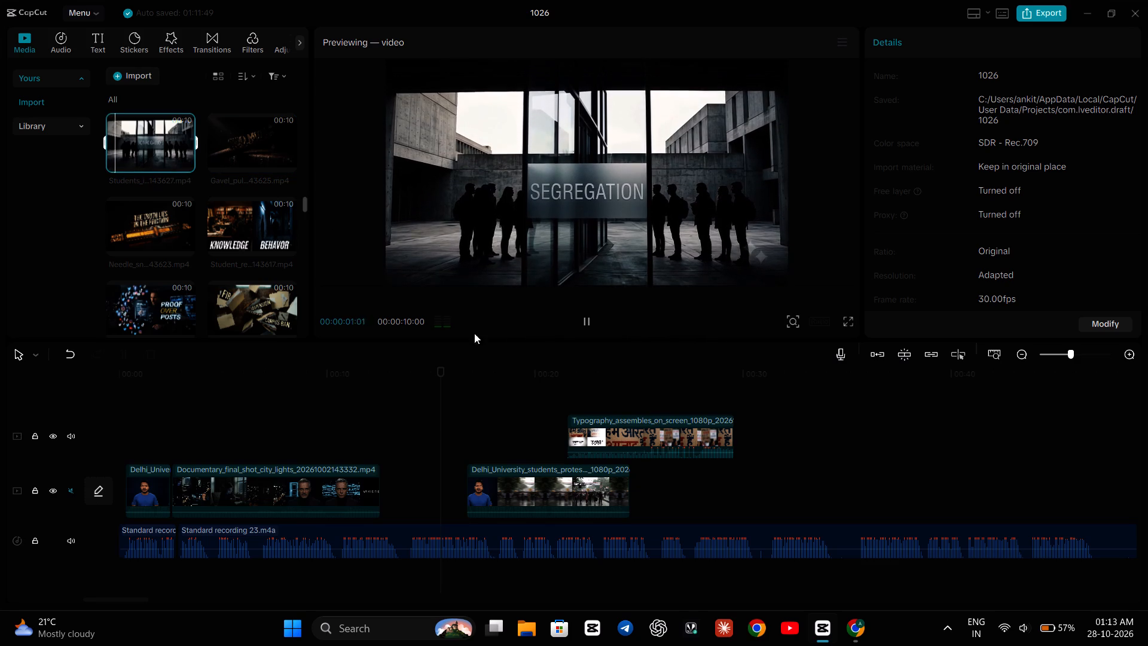
Preview the 19:02 How Many More protest video and add it on a new top track at 00:00:15:14.
{"action": "scroll", "coordinate": [264, 254], "scroll_direction": "down", "scroll_amount": 14}
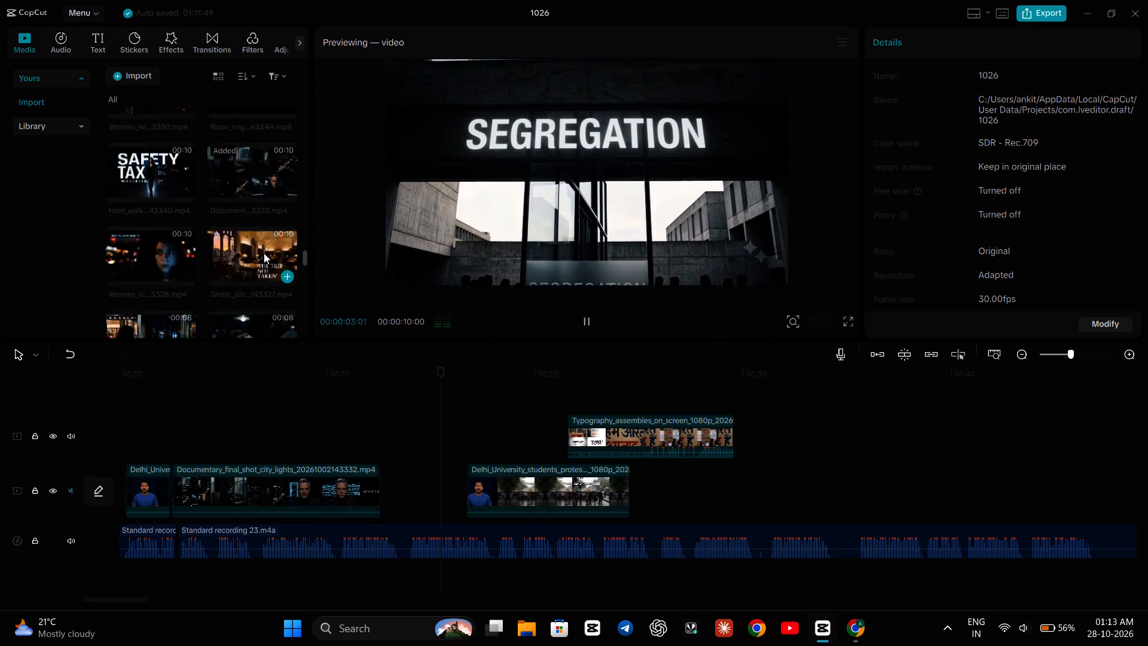
{"action": "scroll", "coordinate": [264, 253], "scroll_direction": "down", "scroll_amount": 15}
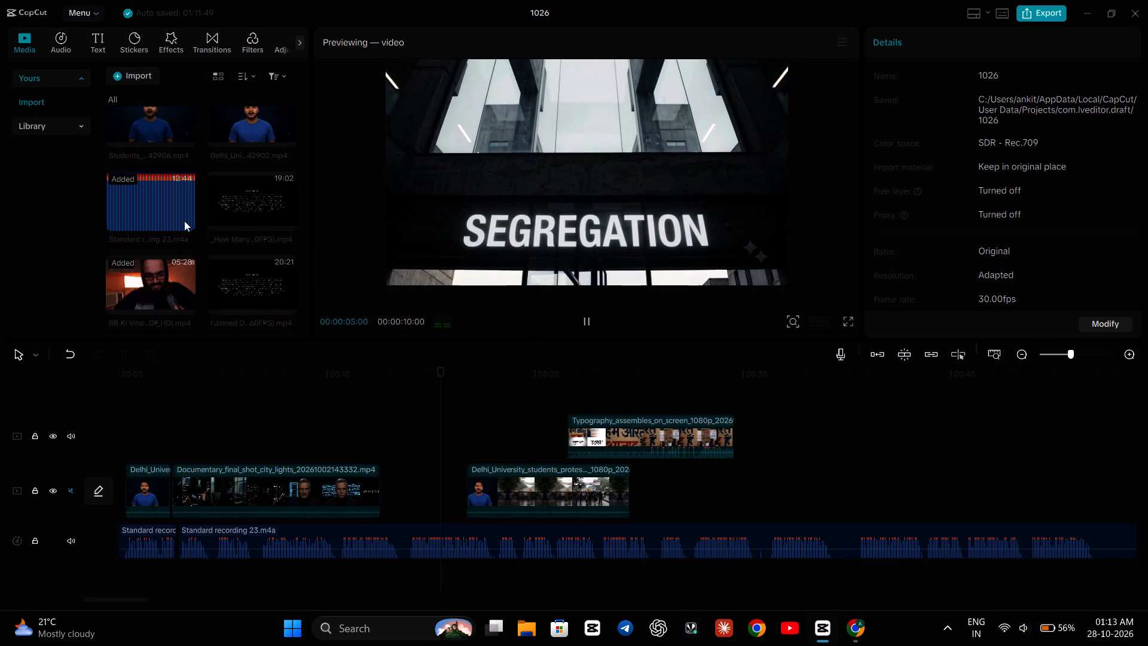
{"action": "left_click", "coordinate": [253, 206]}
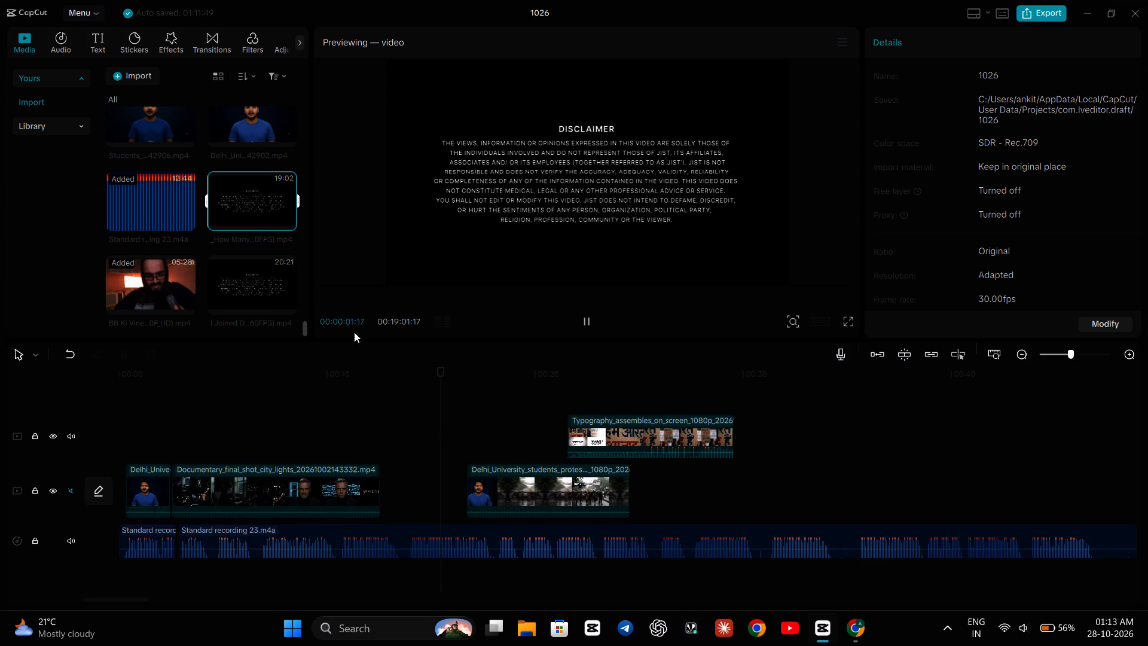
{"action": "left_click", "coordinate": [285, 217]}
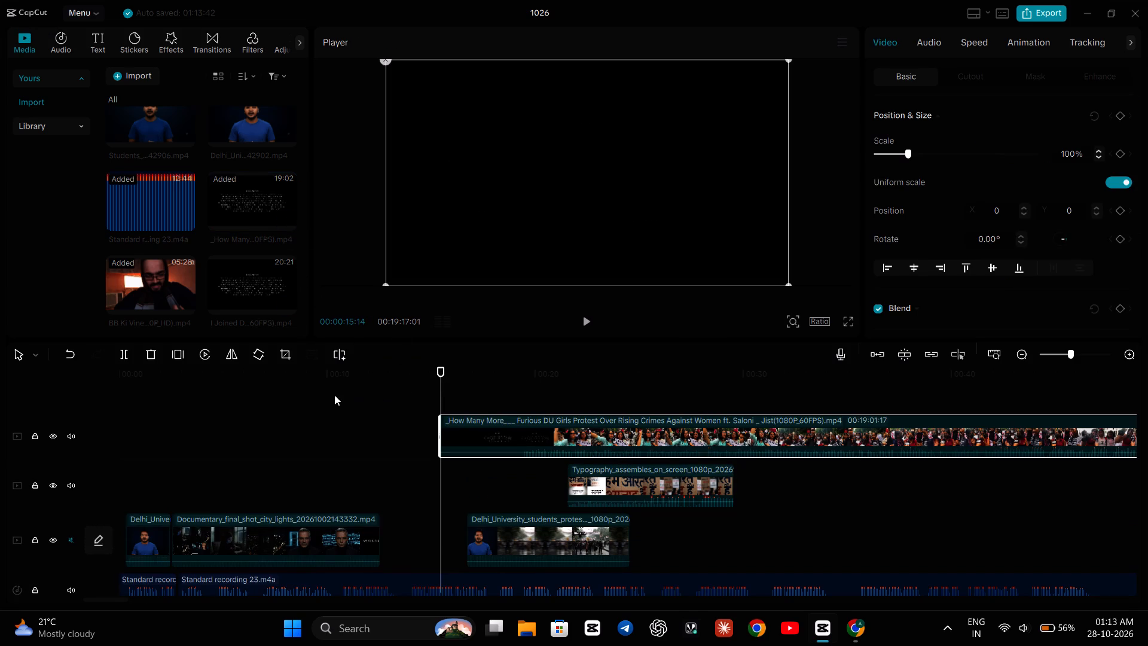
Mute the Typography clip's track and the Standard recording 23 voice-over track.
{"action": "left_click", "coordinate": [67, 483]}
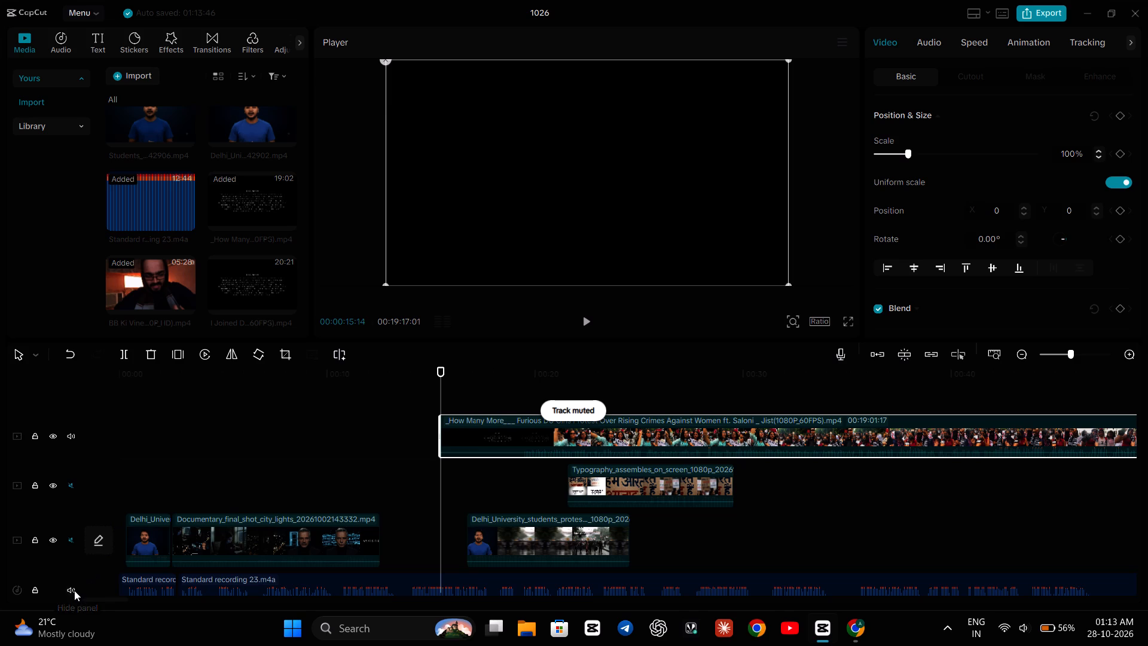
{"action": "left_click", "coordinate": [74, 590]}
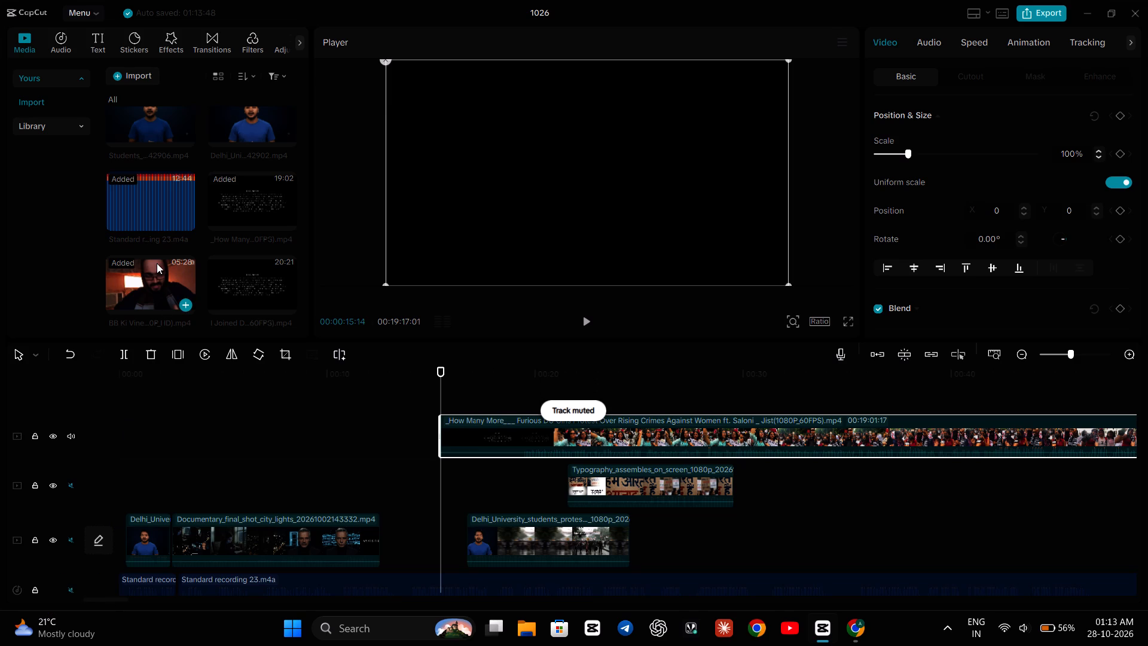
Play through the How Many More clip, split it at the umbrella crowd shot at 00:00:31:07 and delete the part before it.
{"action": "key", "text": "space"}
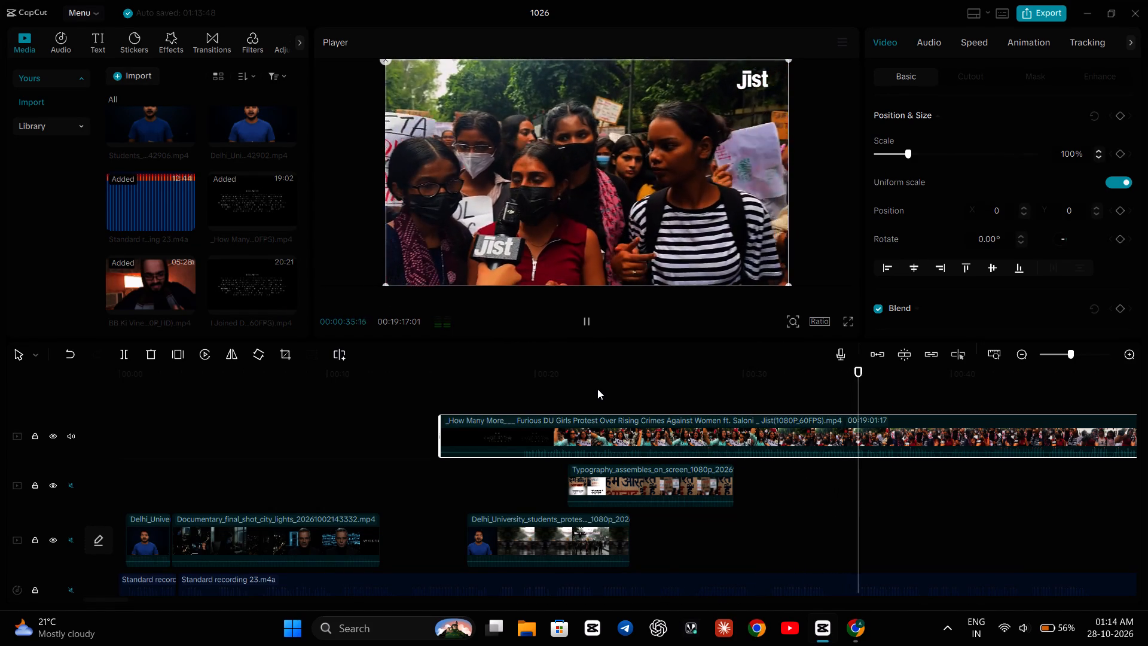
{"action": "left_click", "coordinate": [597, 389]}
{"action": "left_click", "coordinate": [624, 388]}
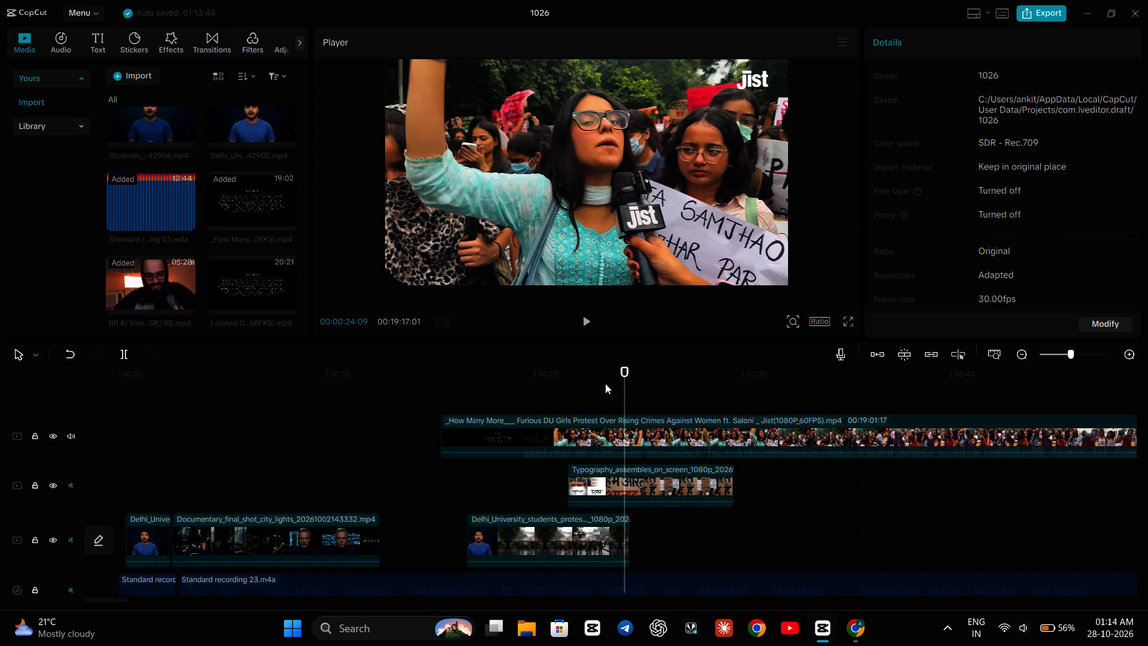
{"action": "left_click", "coordinate": [579, 318]}
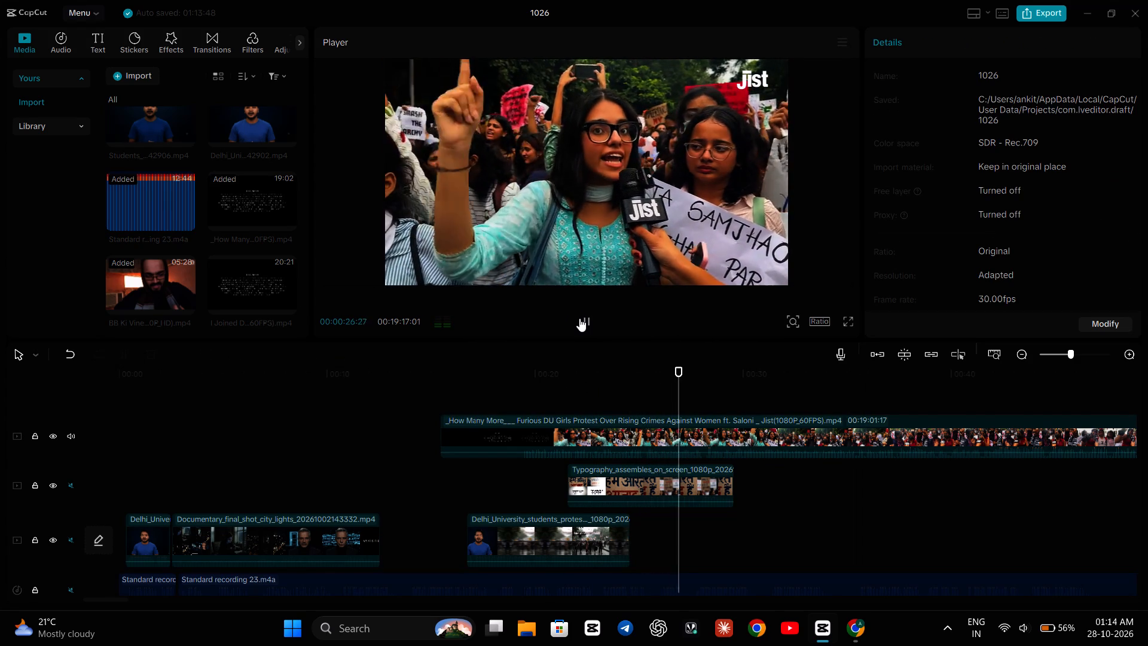
{"action": "key", "text": "space"}
{"action": "key", "text": "space"}
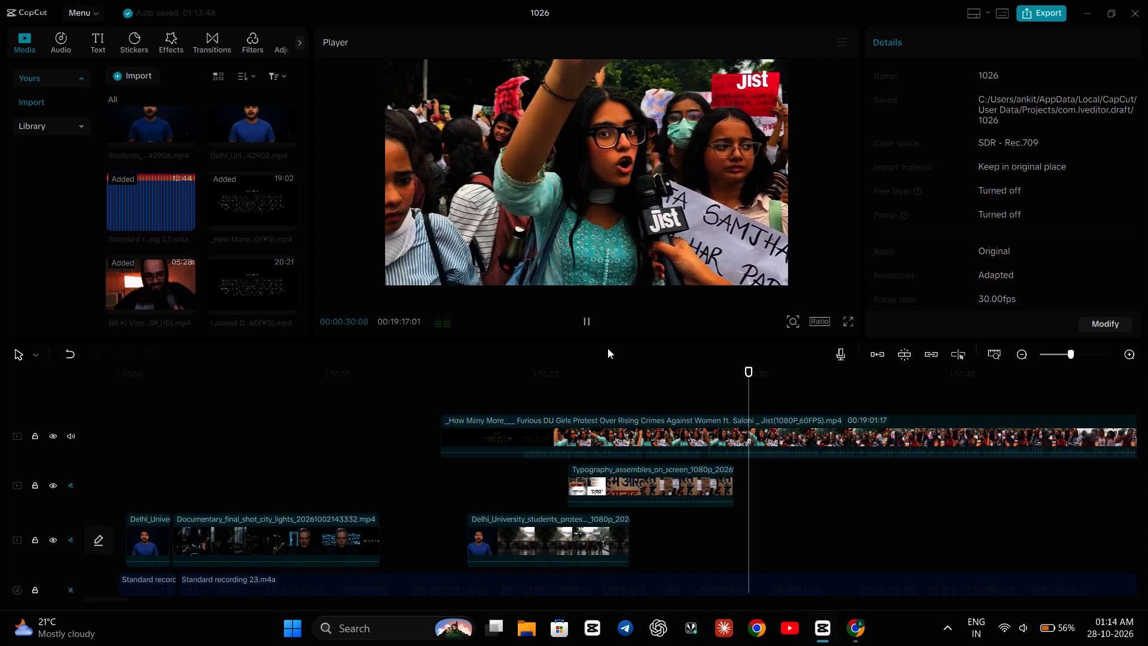
{"action": "key", "text": "space"}
{"action": "key", "text": "space"}
{"action": "key", "text": "space"}
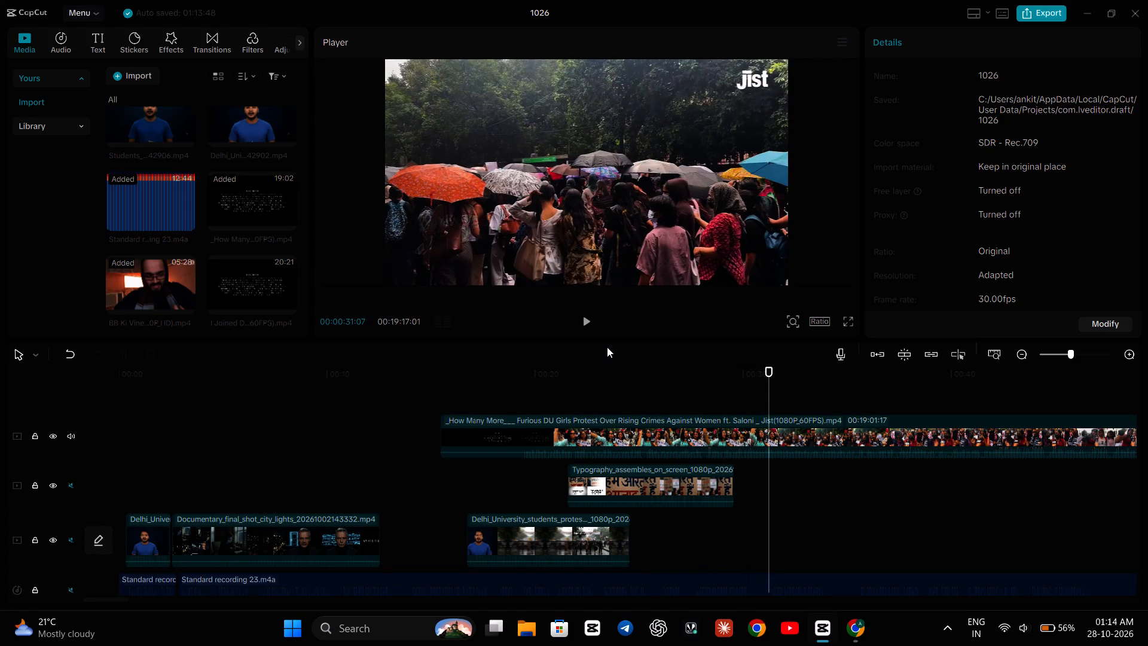
{"action": "left_click", "coordinate": [613, 416]}
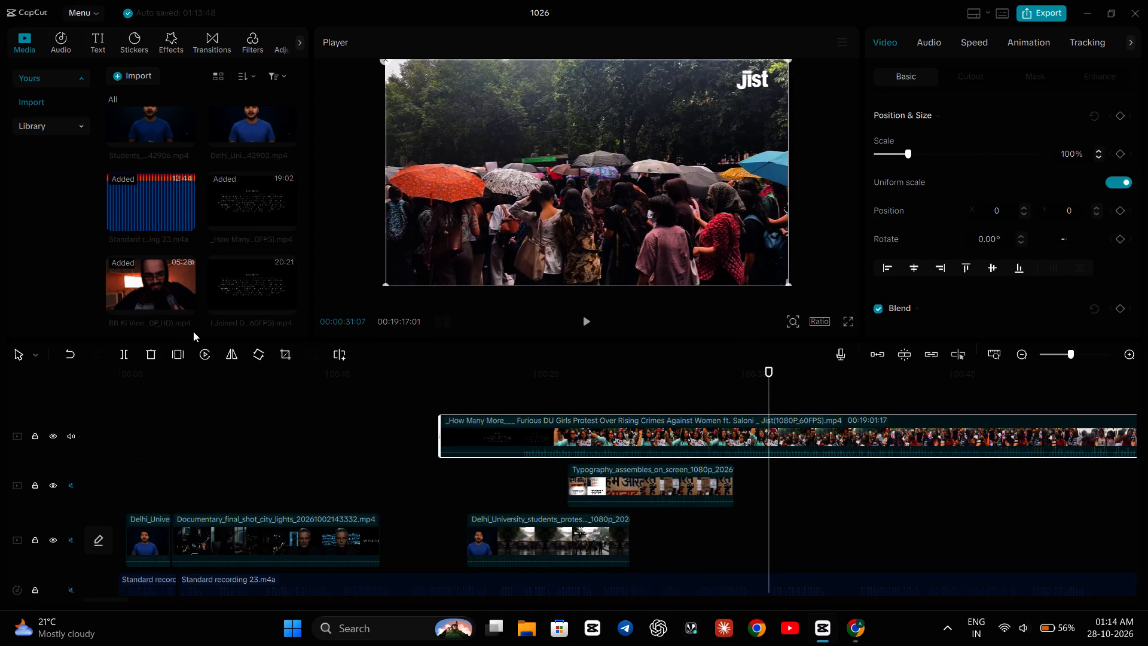
{"action": "left_click", "coordinate": [124, 352]}
{"action": "left_click", "coordinate": [504, 431]}
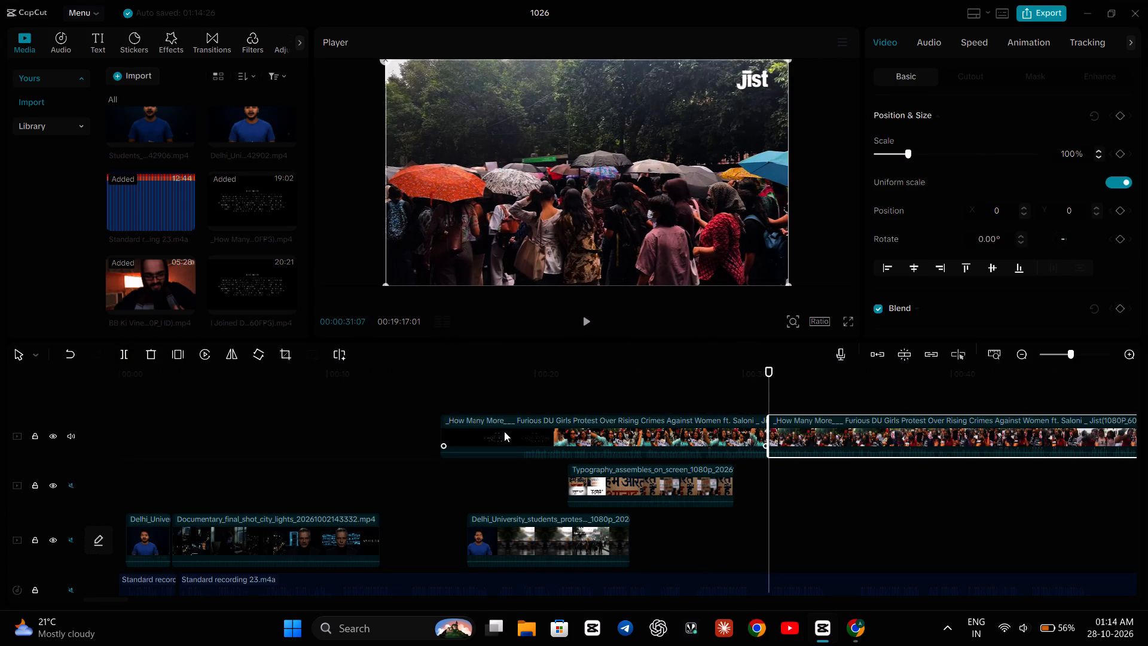
{"action": "left_click", "coordinate": [154, 352]}
Play through the remaining How Many More clip and split it at 00:00:34:16, at the group shot with the Jist microphone.
{"action": "key", "text": "space"}
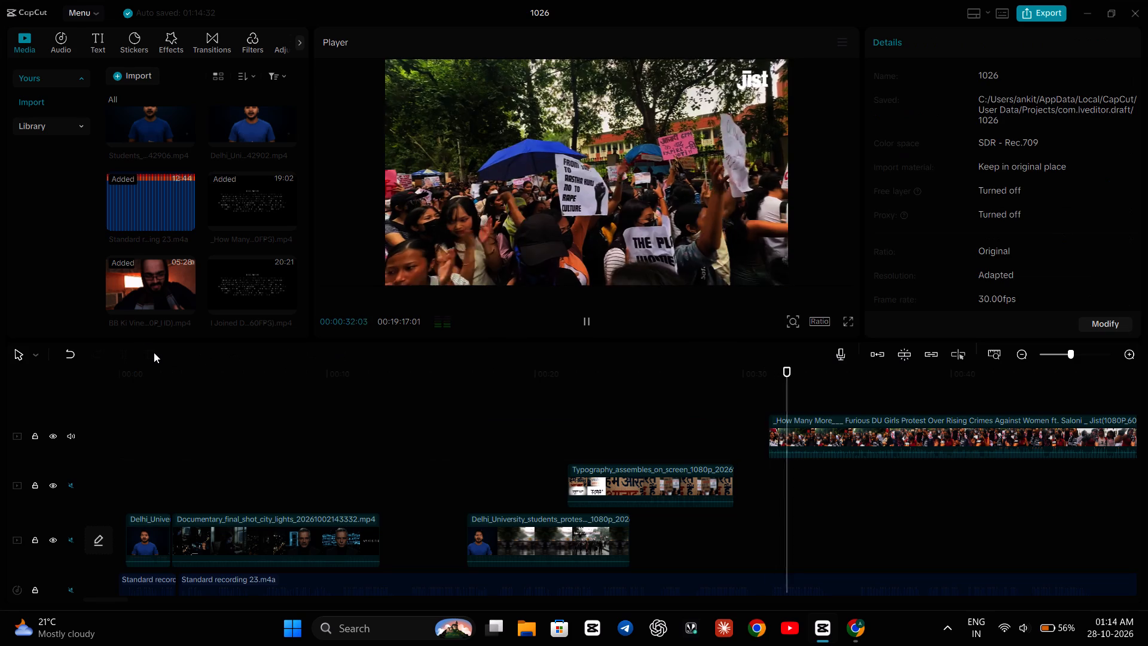
{"action": "key", "text": "space"}
{"action": "key", "text": "space"}
{"action": "key", "text": "space"}
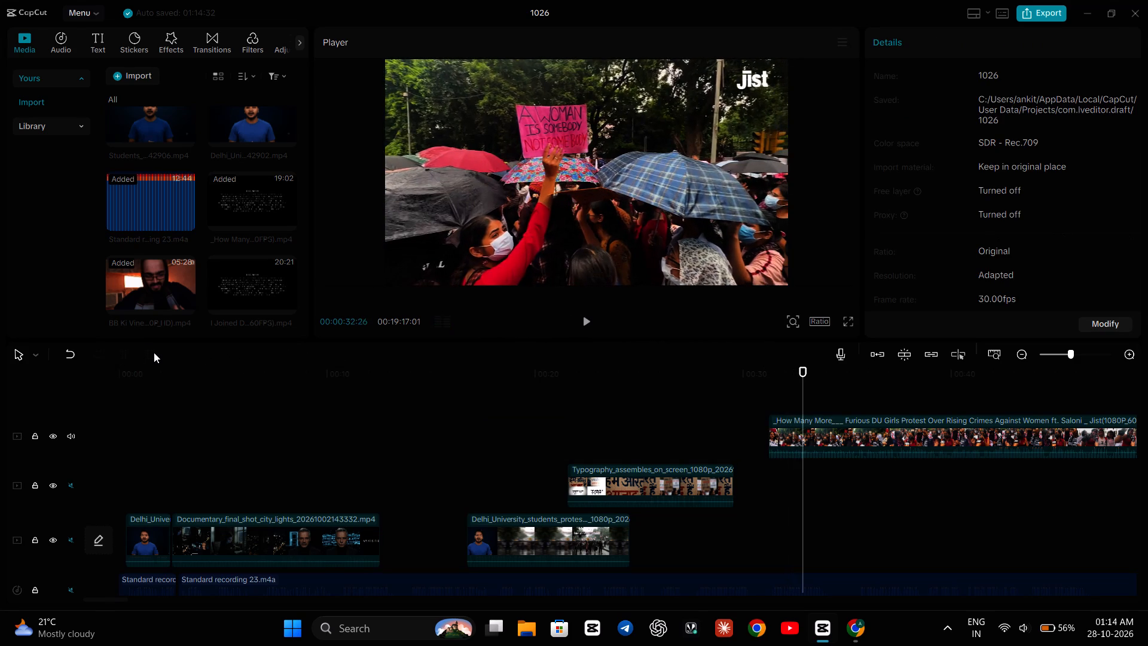
{"action": "key", "text": "space"}
{"action": "key", "text": "space"}
{"action": "key", "text": "space"}
{"action": "key", "text": "space"}
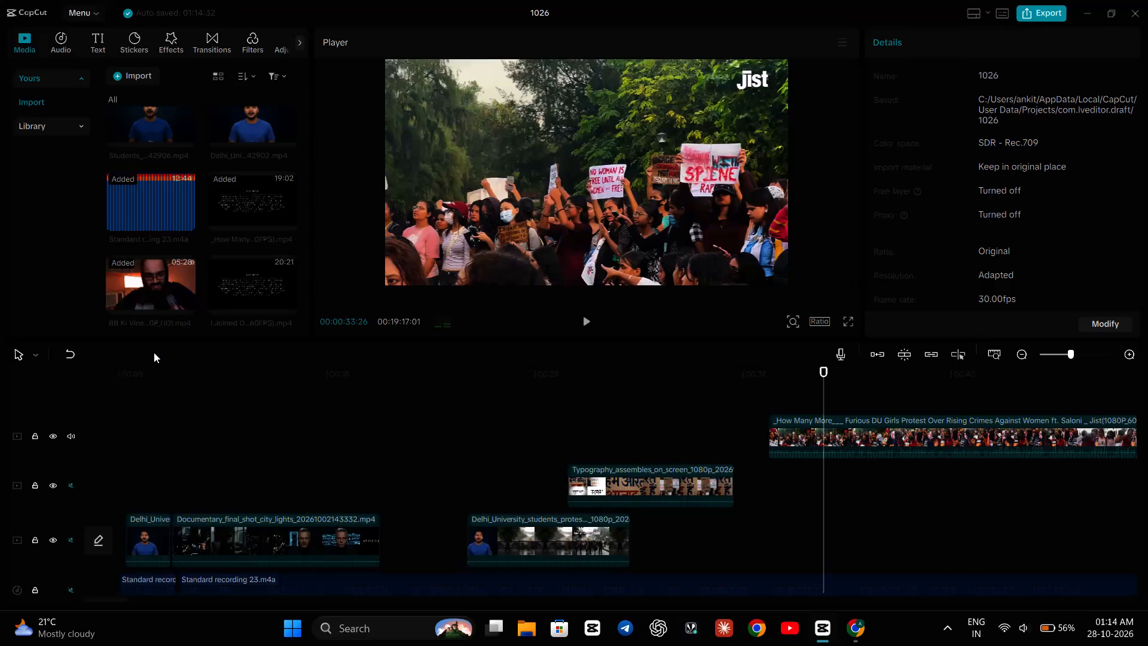
{"action": "key", "text": "space"}
{"action": "key", "text": "space"}
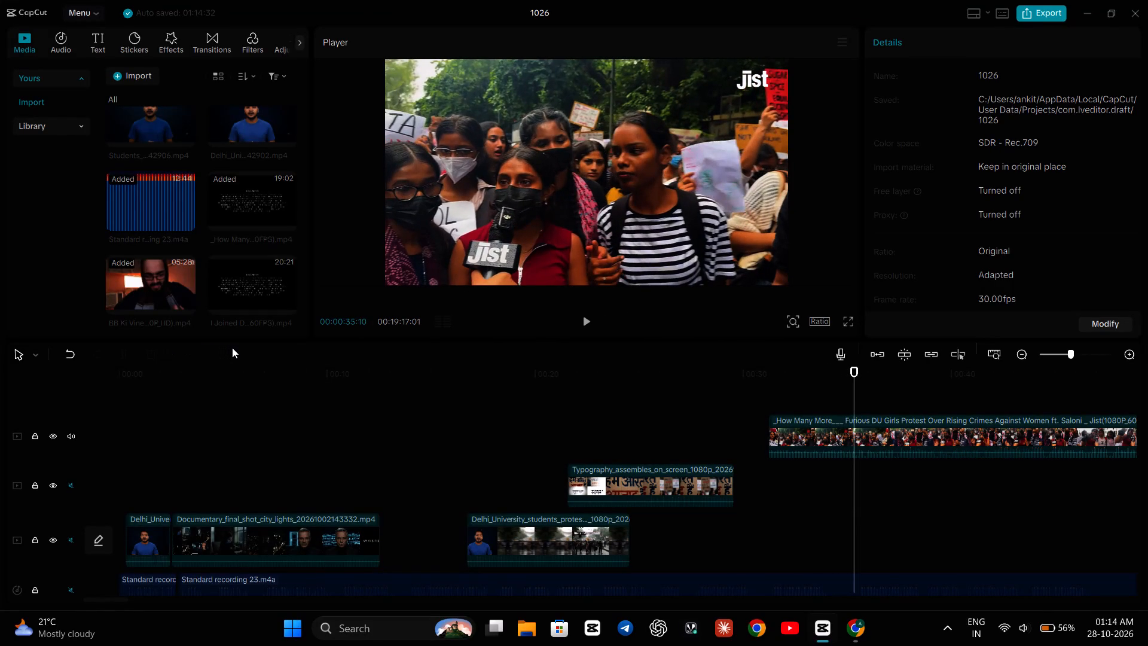
{"action": "key", "text": "Left"}
{"action": "key", "text": "Left"}
{"action": "key", "text": "Left"}
{"action": "key", "text": "Left"}
{"action": "key", "text": "Left"}
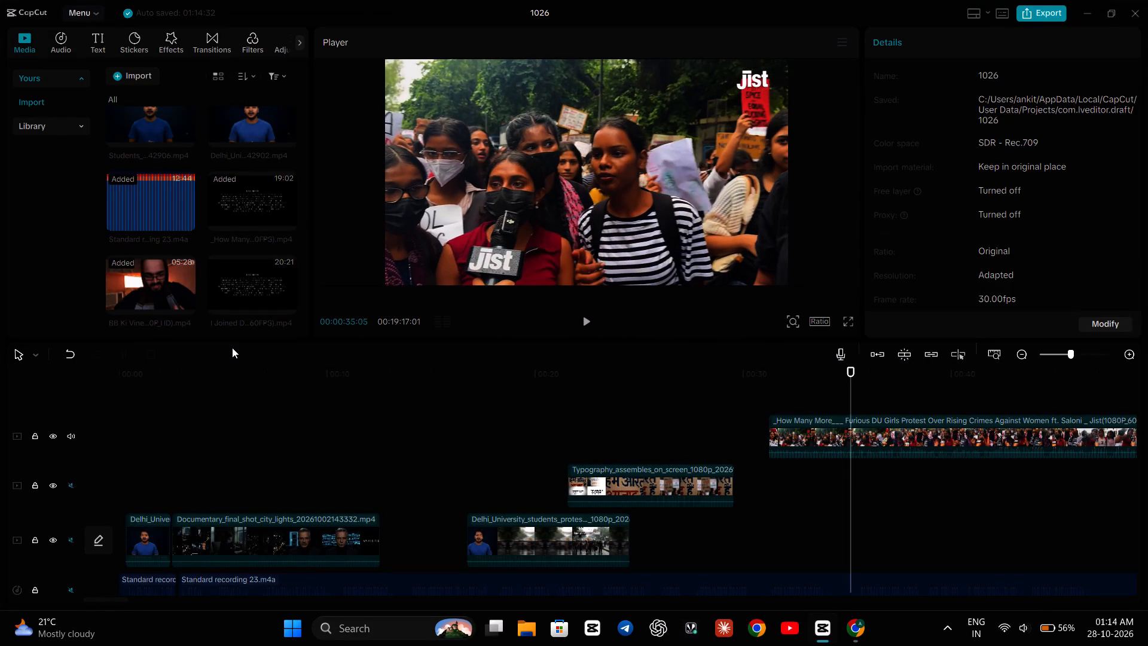
{"action": "key", "text": "Left"}
{"action": "key", "text": "Left"}
{"action": "key", "text": "Left"}
{"action": "key", "text": "Left"}
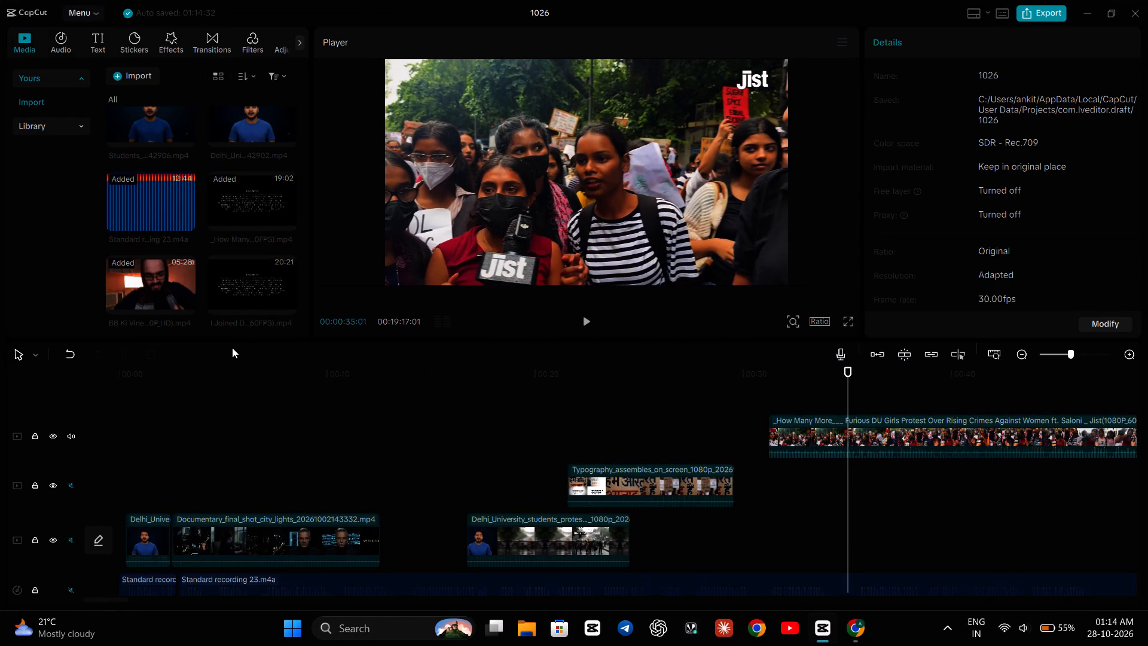
{"action": "key", "text": "Left"}
{"action": "key", "text": "Left"}
{"action": "key", "text": "Left"}
{"action": "key", "text": "Left"}
{"action": "key", "text": "Left"}
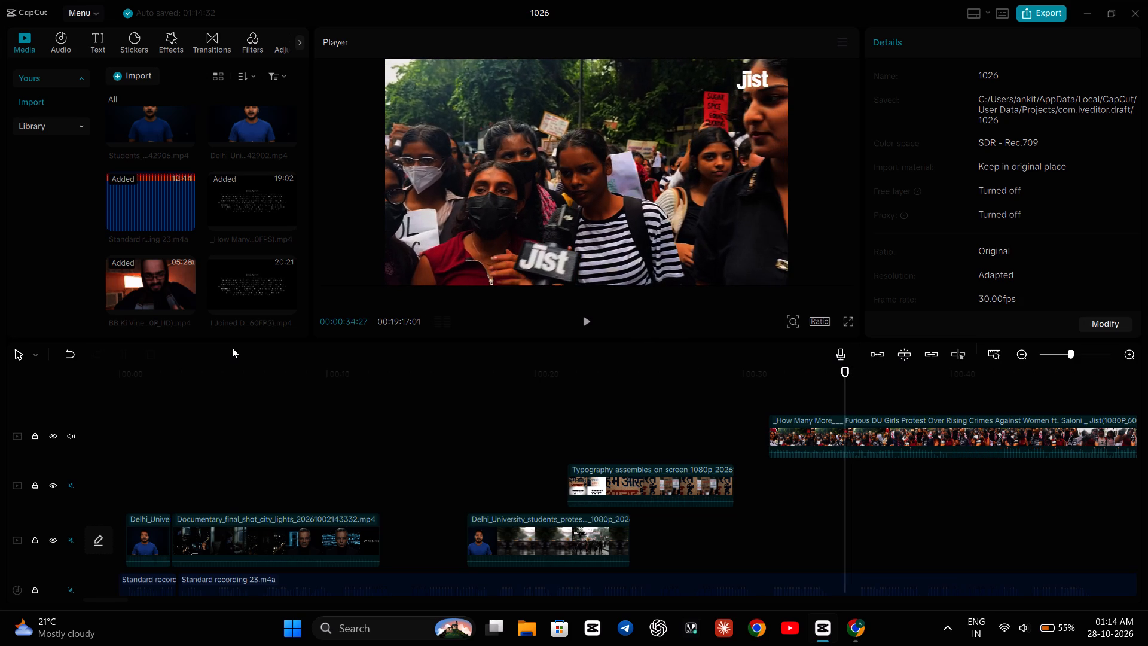
{"action": "key", "text": "Left"}
{"action": "key", "text": "Left"}
{"action": "key", "text": "Left"}
{"action": "key", "text": "Left"}
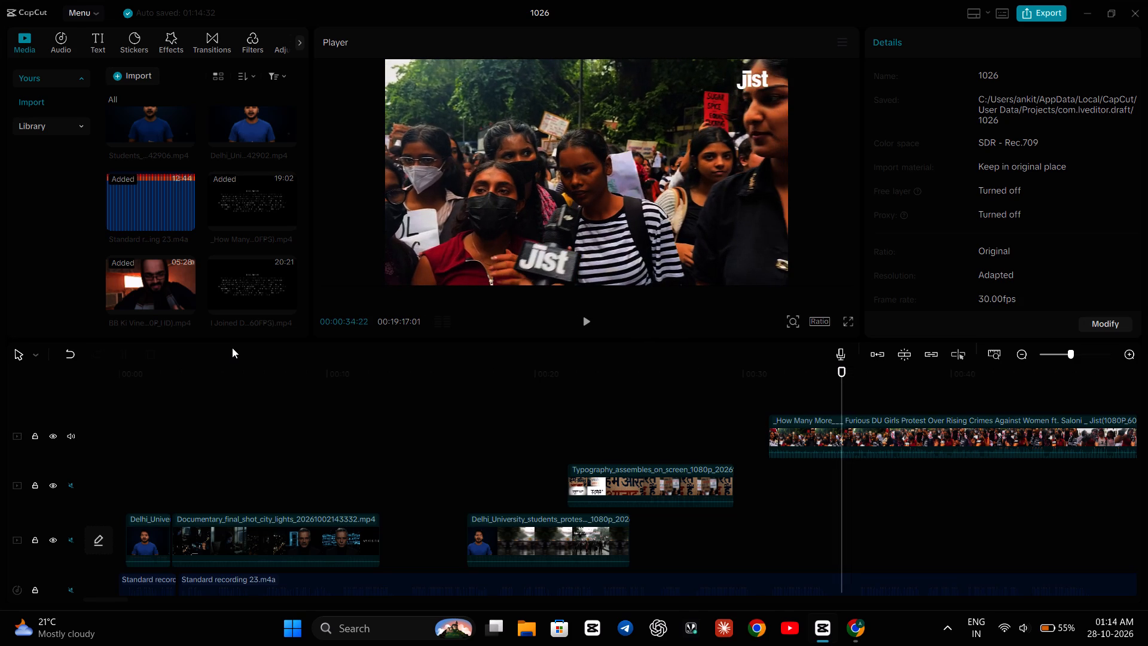
{"action": "key", "text": "Left"}
{"action": "key", "text": "Left"}
{"action": "key", "text": "Left"}
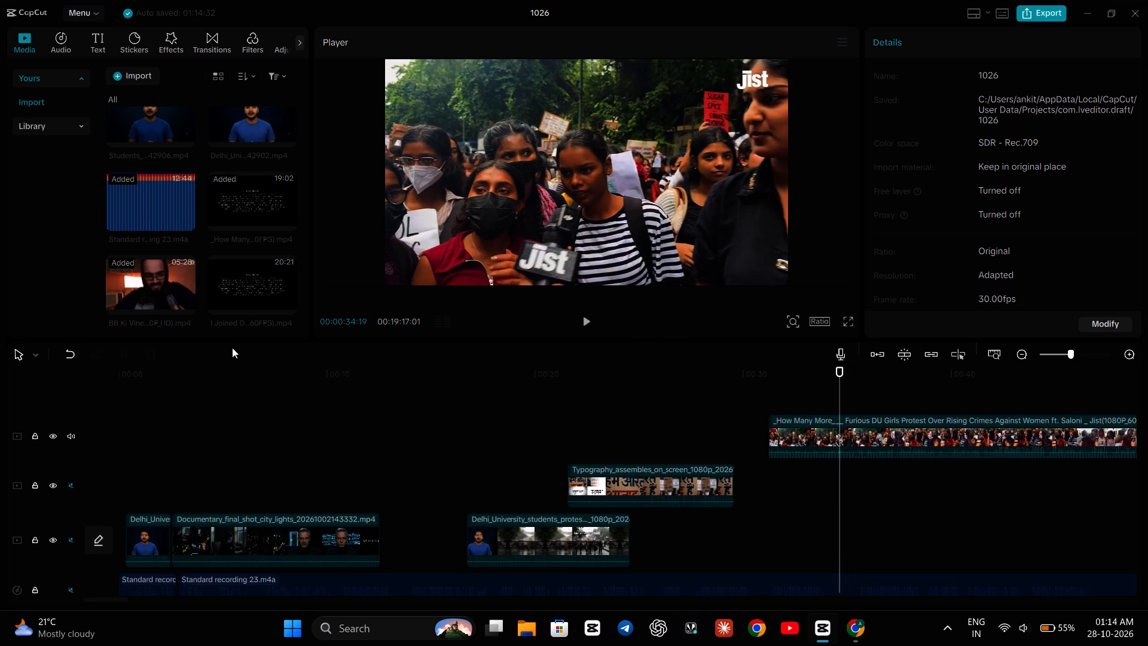
{"action": "key", "text": "Left"}
{"action": "key", "text": "Left"}
{"action": "key", "text": "Left"}
{"action": "key", "text": "Left"}
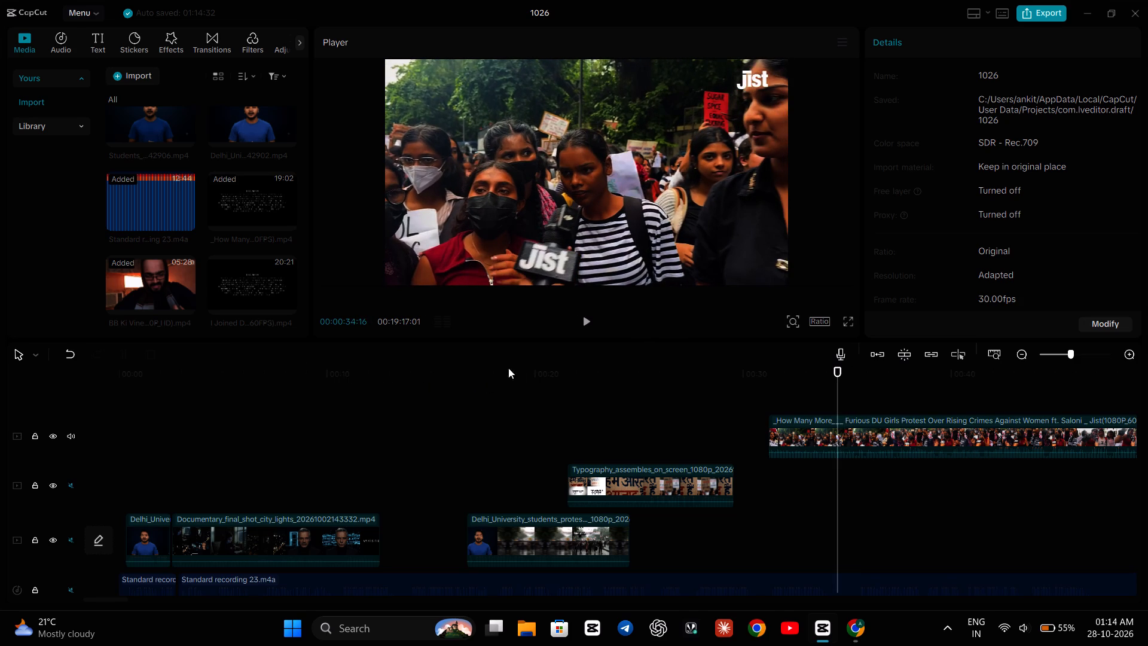
{"action": "left_click", "coordinate": [805, 423]}
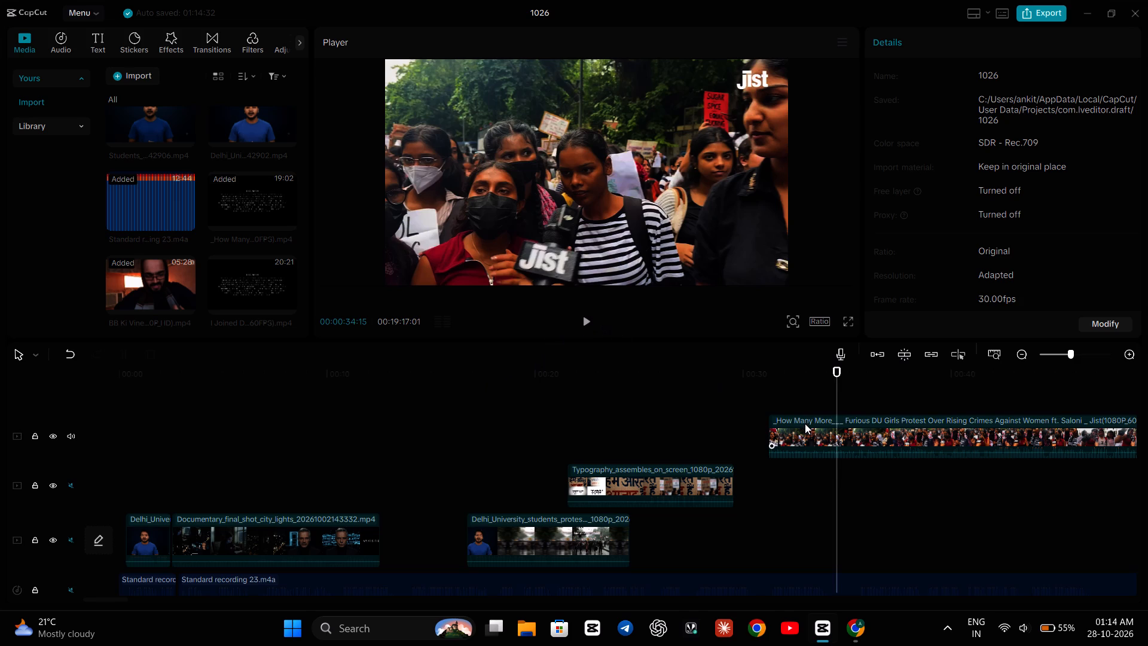
{"action": "key", "text": "Right"}
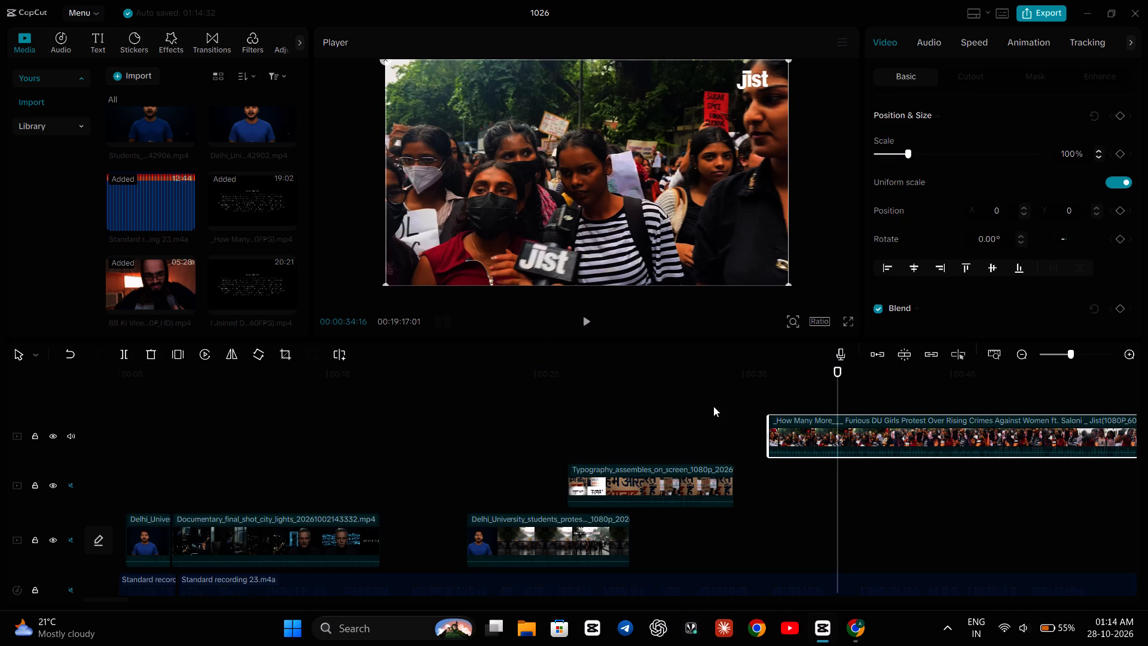
{"action": "left_click", "coordinate": [121, 356]}
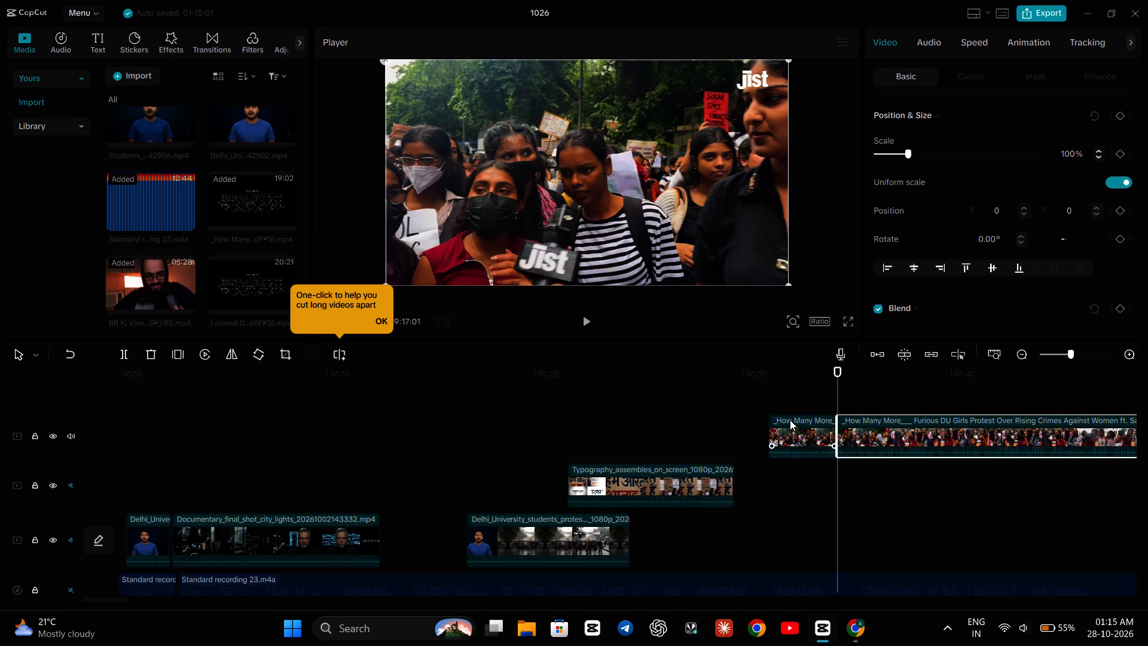
Move the short How Many More piece onto the Typography clip's track, above the early part of the Documentary clip, and play it back.
{"action": "left_click_drag", "start_coordinate": [795, 424], "coordinate": [264, 432]}
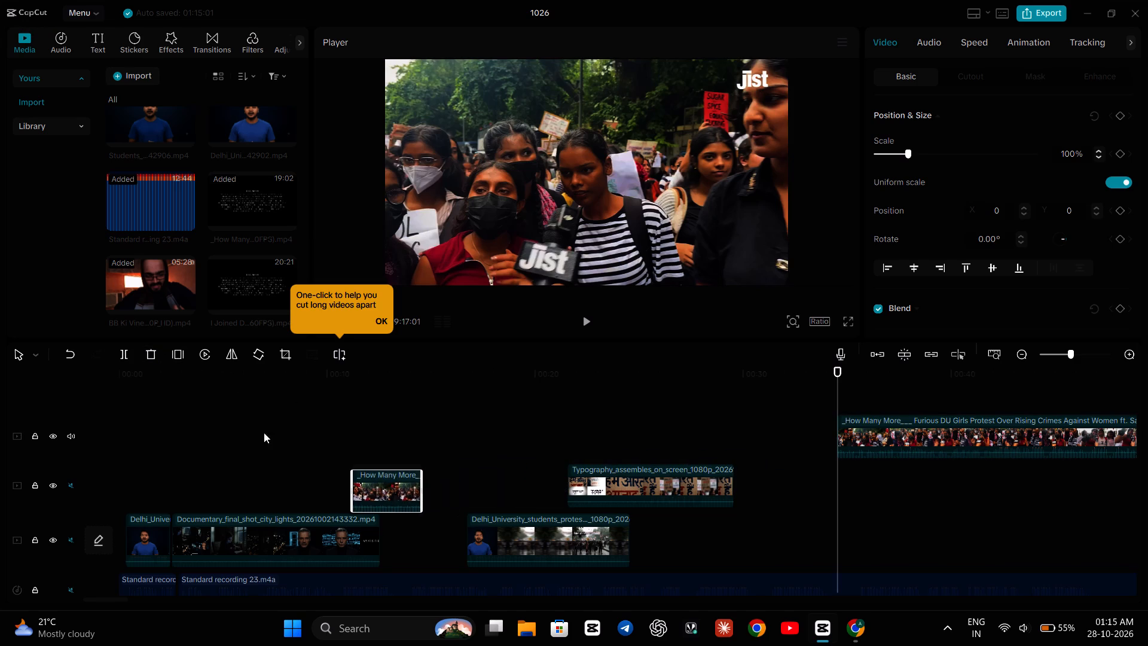
{"action": "left_click_drag", "start_coordinate": [264, 432], "coordinate": [216, 464]}
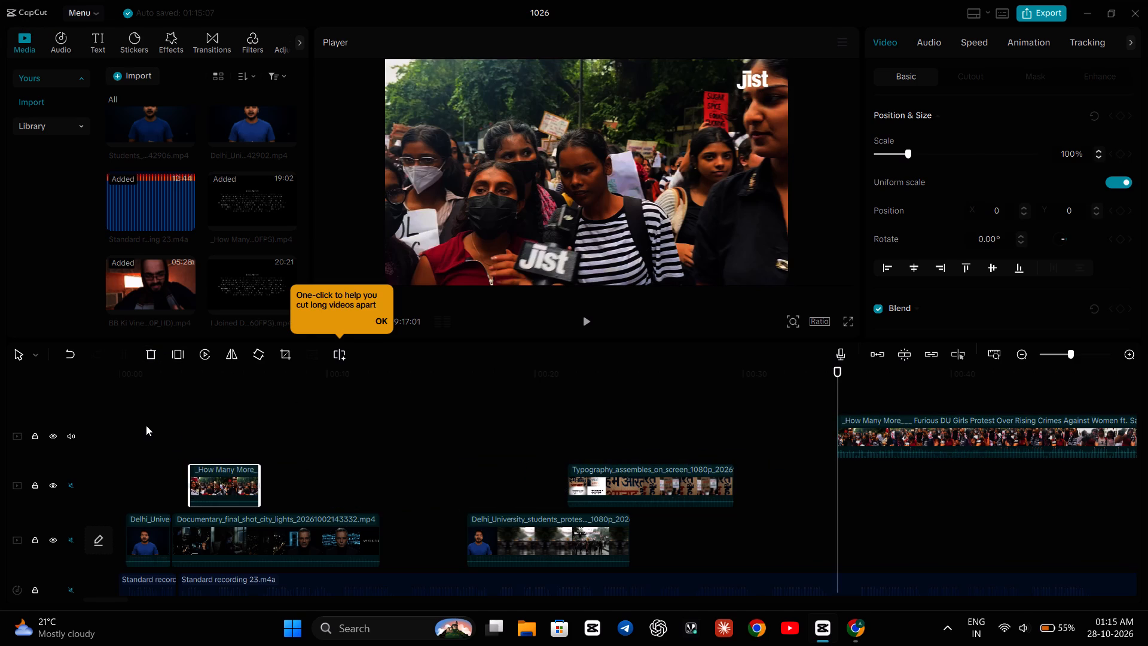
{"action": "left_click", "coordinate": [146, 425]}
{"action": "key", "text": "space"}
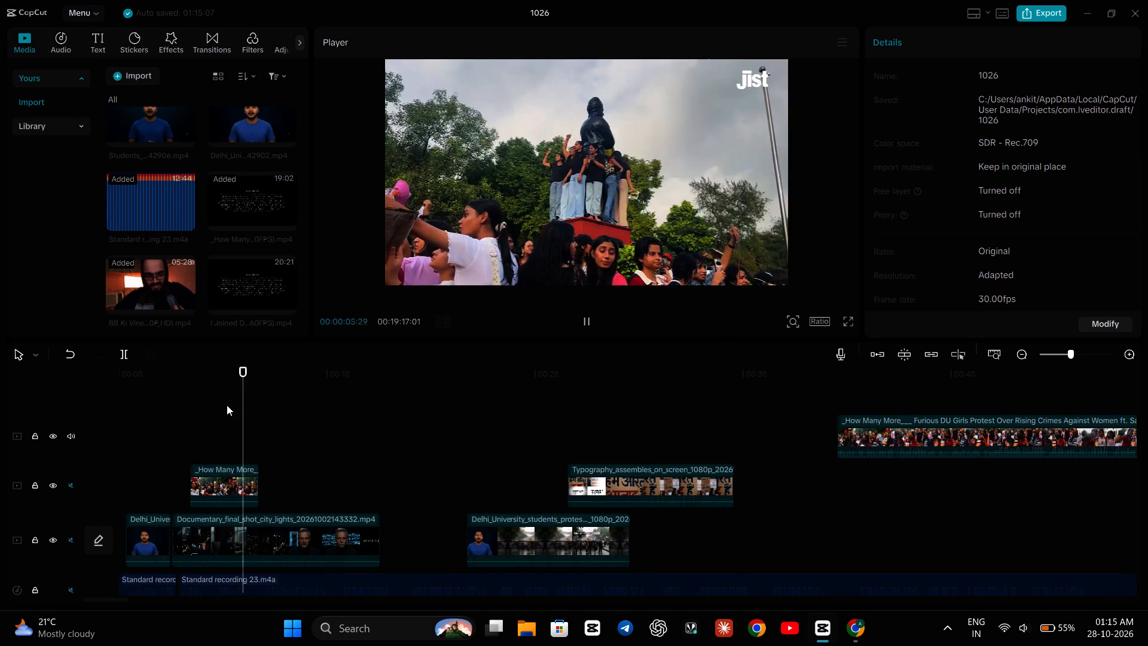
{"action": "key", "text": "space"}
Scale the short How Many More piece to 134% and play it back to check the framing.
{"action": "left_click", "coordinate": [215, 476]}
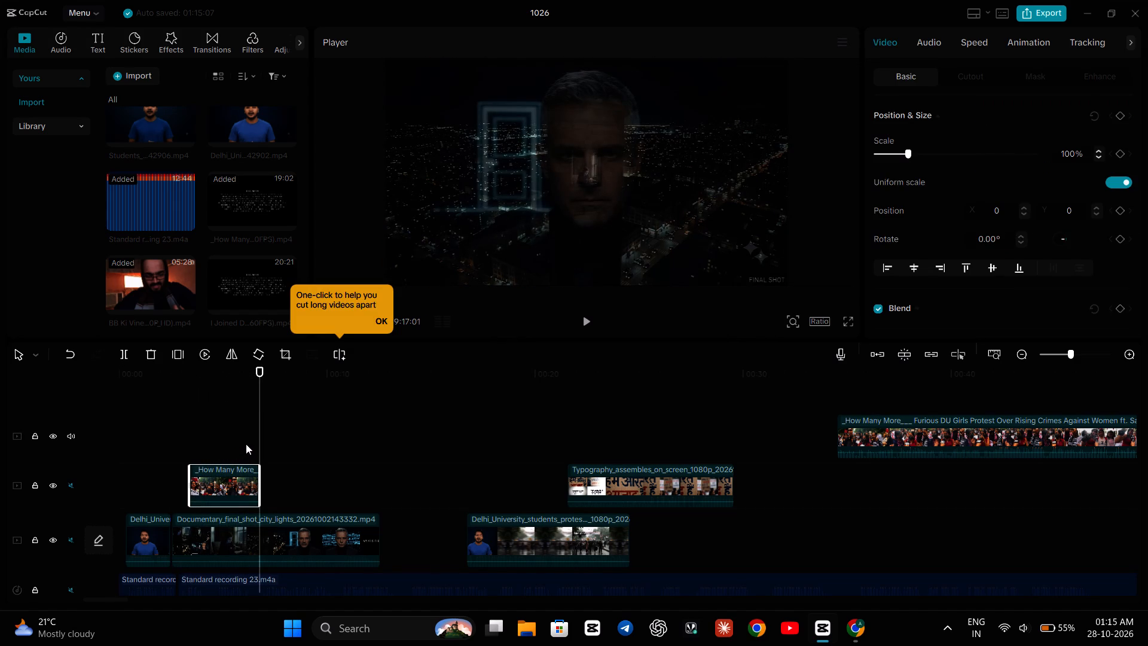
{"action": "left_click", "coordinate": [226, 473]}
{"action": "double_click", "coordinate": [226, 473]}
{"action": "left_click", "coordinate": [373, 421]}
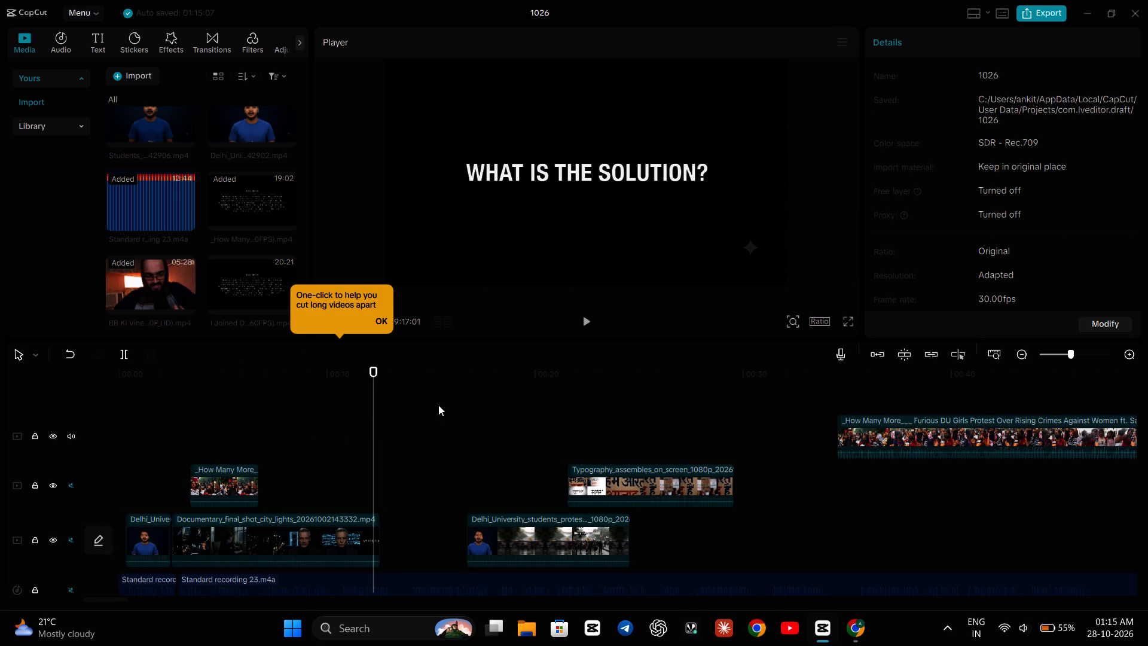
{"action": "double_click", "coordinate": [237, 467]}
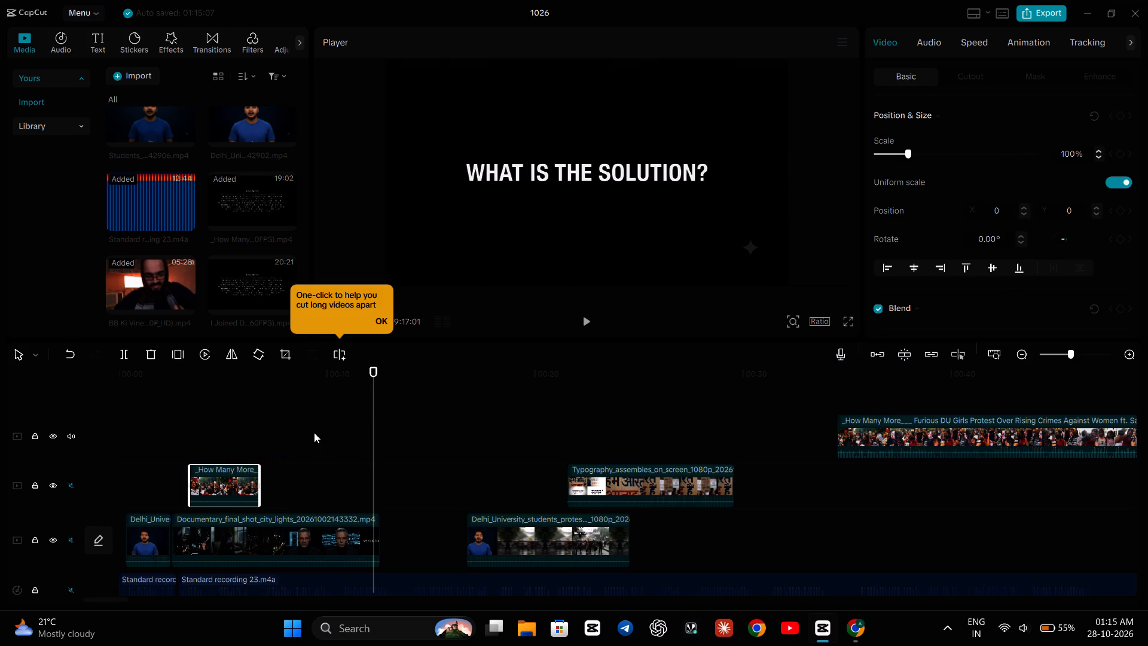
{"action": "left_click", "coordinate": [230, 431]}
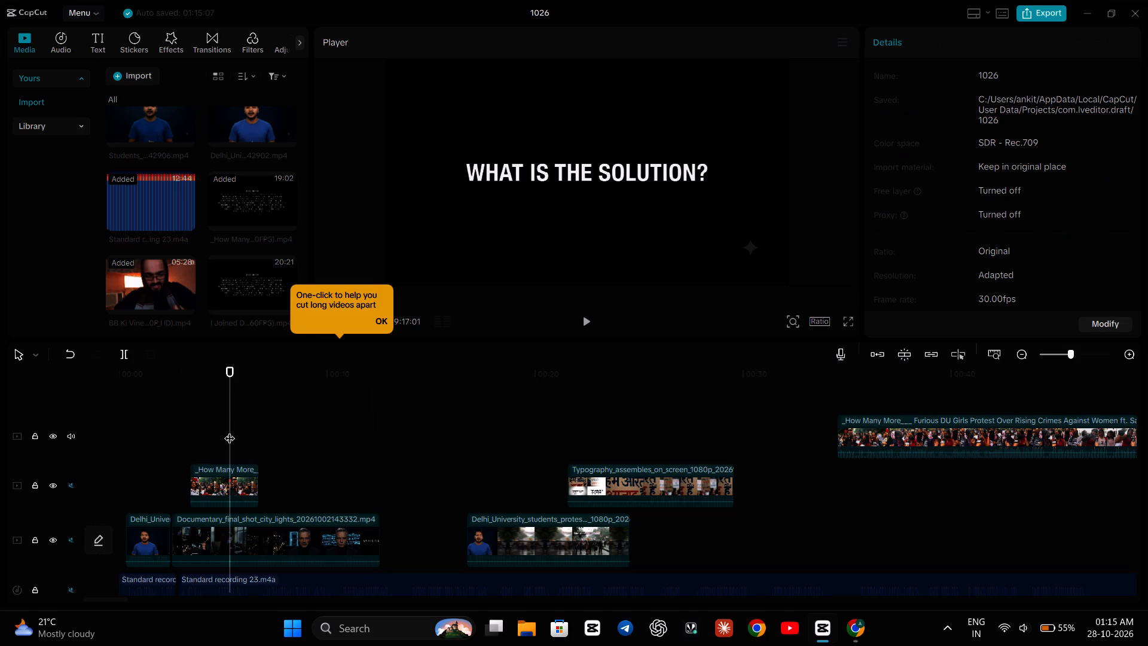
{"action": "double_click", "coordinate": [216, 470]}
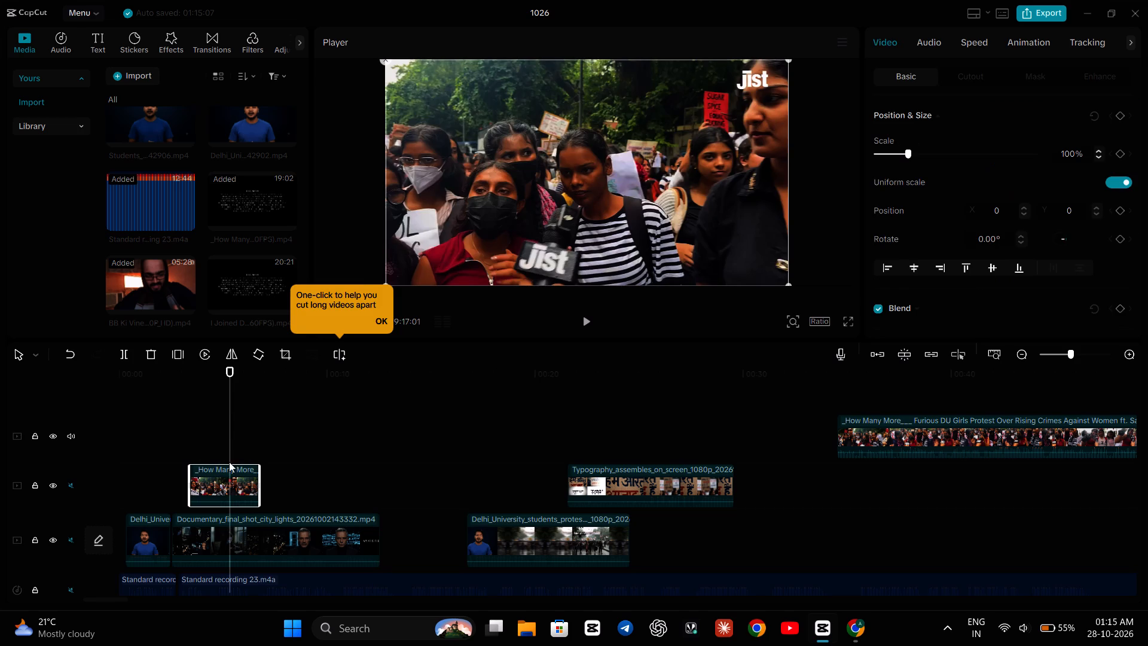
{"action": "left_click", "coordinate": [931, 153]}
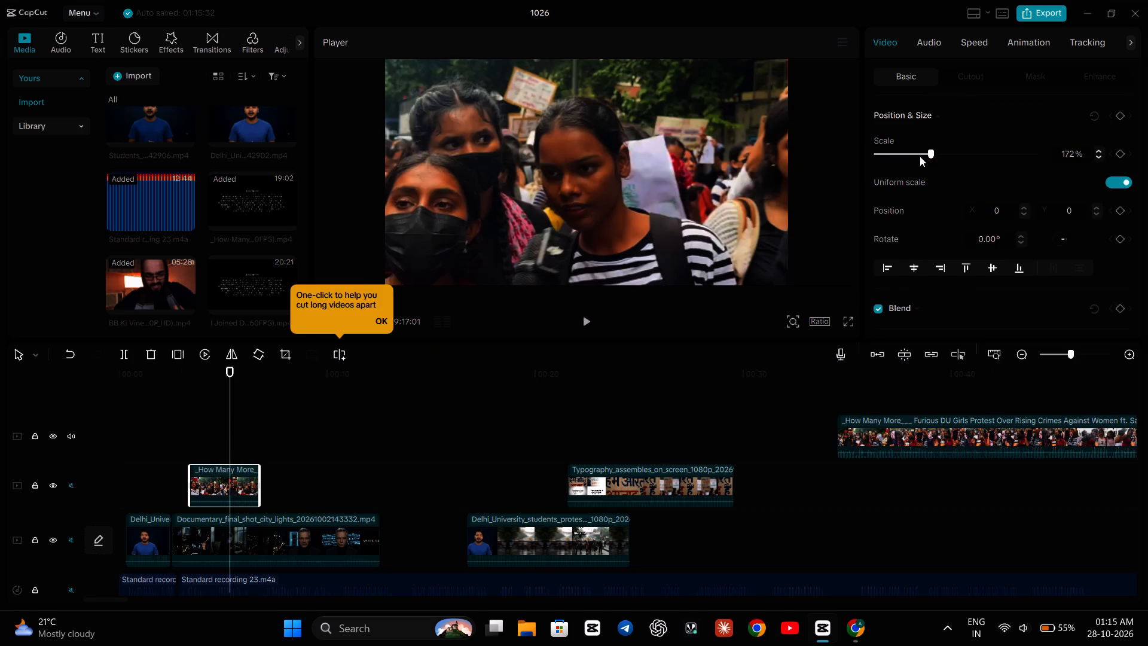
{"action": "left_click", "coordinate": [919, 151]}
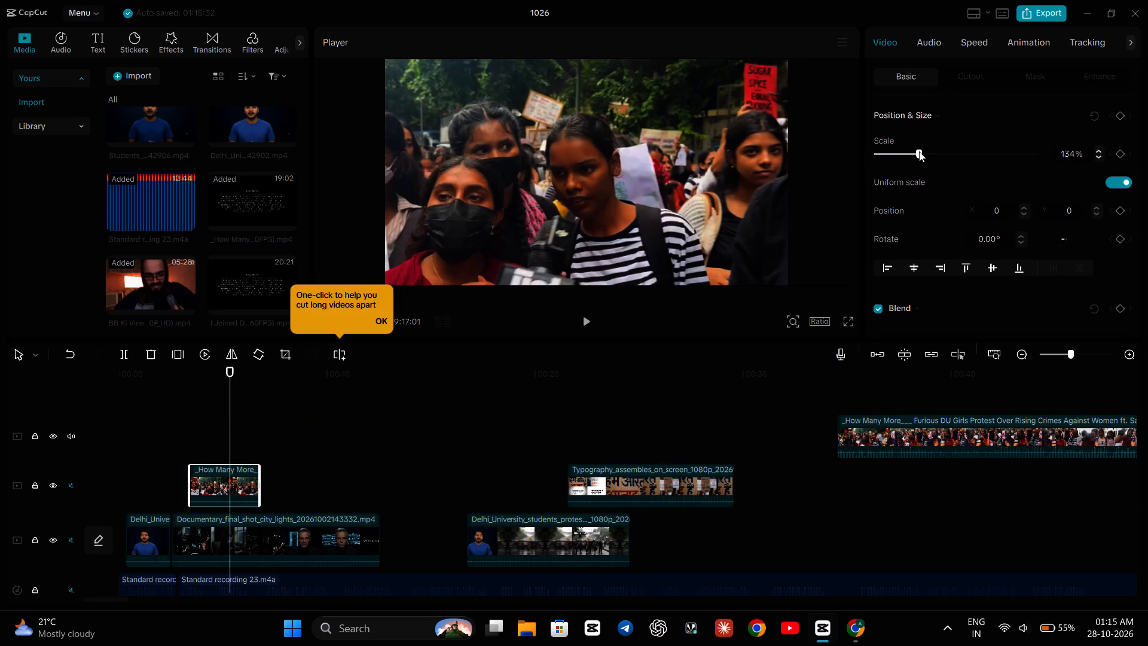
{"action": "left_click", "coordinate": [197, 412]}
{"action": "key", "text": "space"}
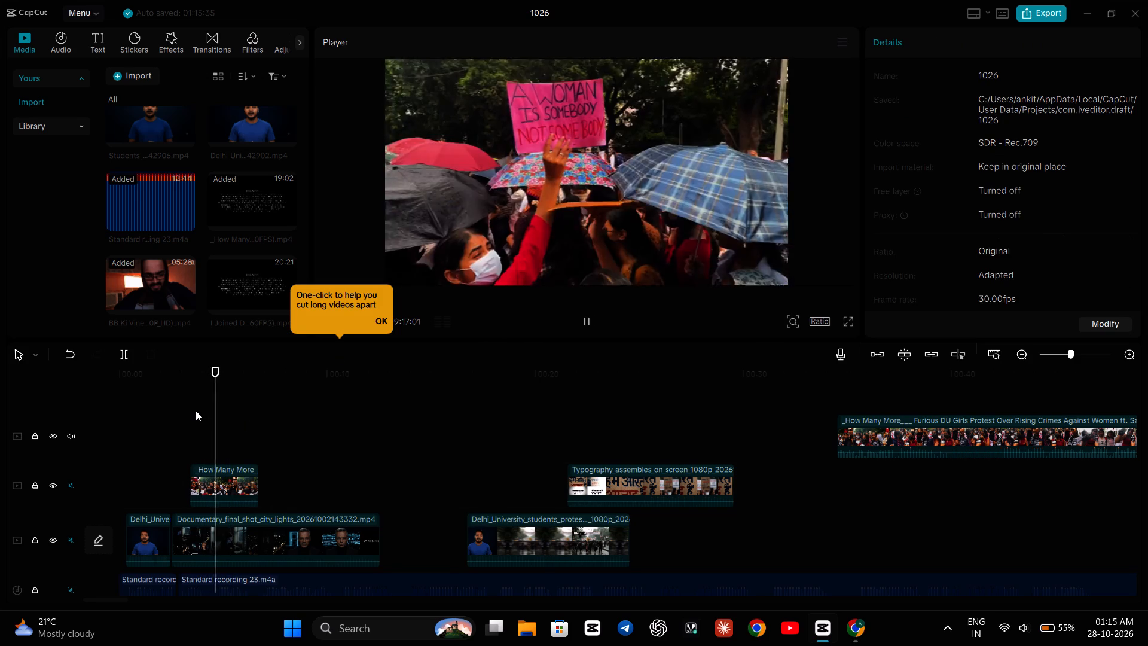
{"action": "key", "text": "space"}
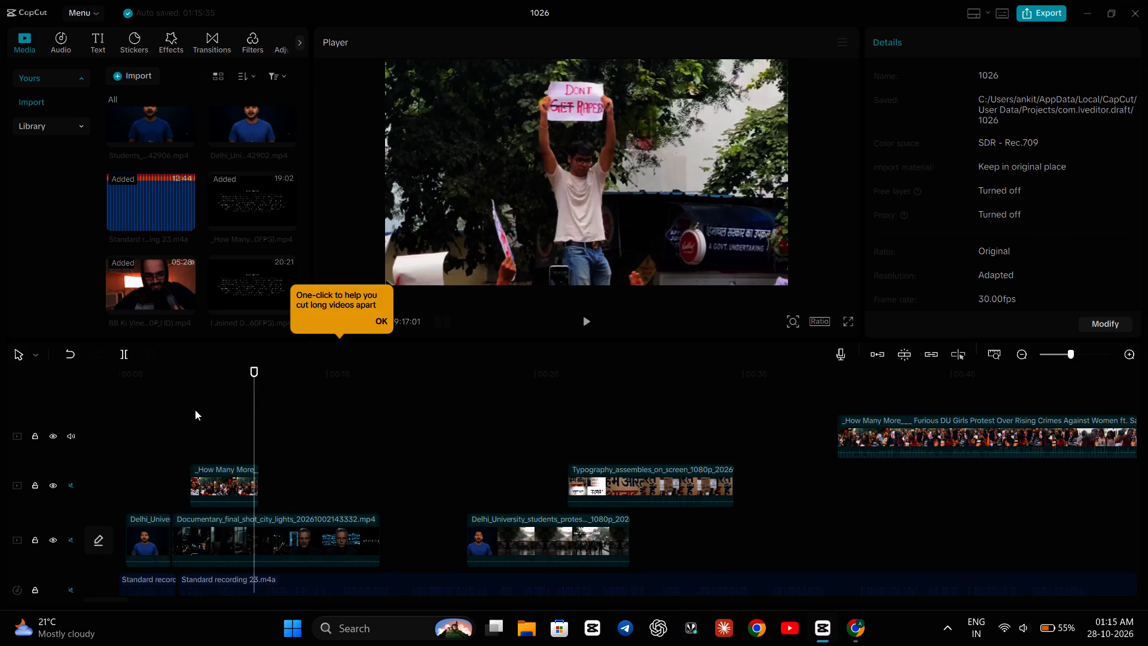
Set the short How Many More piece's scale to 130% and play it back to check the framing.
{"action": "left_click", "coordinate": [225, 497]}
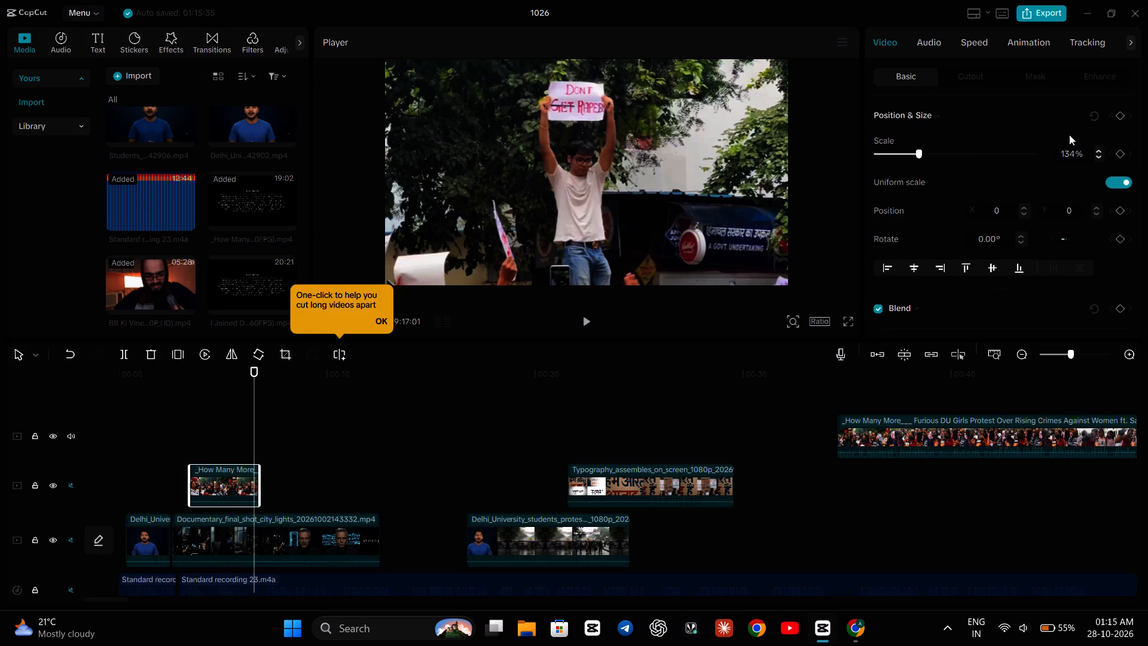
{"action": "left_click", "coordinate": [911, 150]}
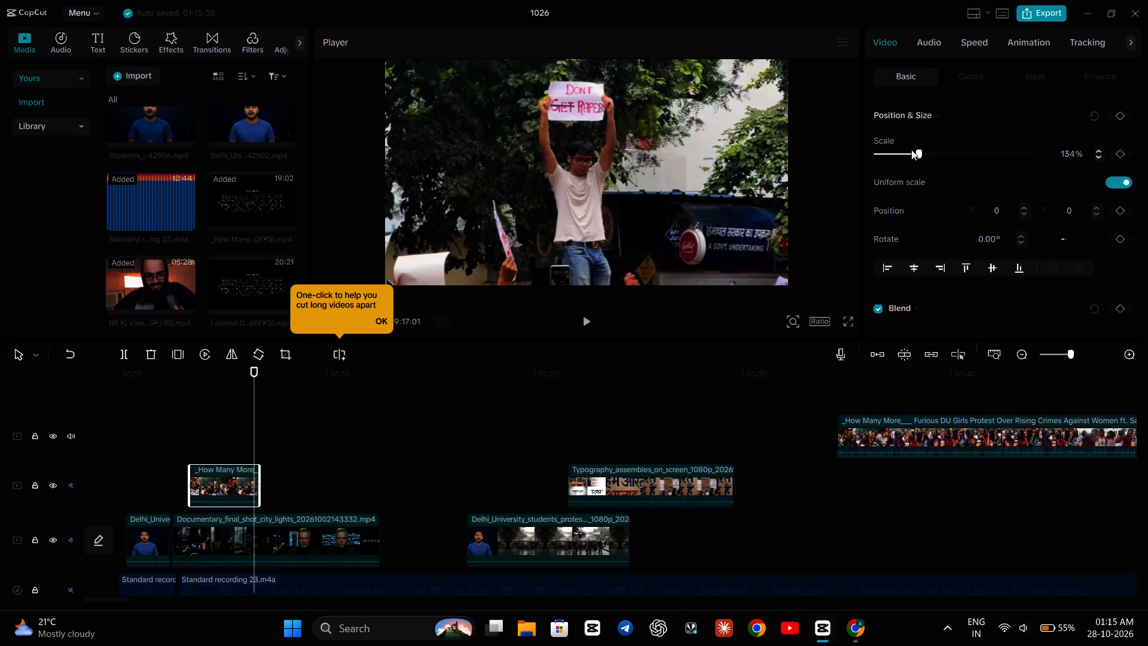
{"action": "left_click", "coordinate": [919, 151]}
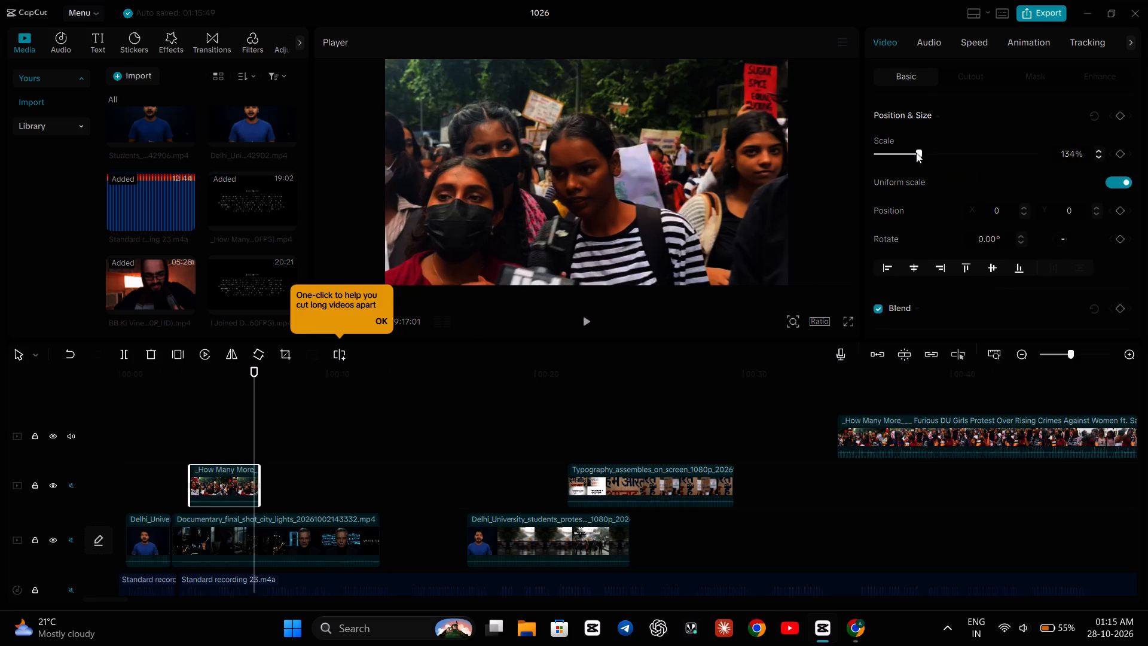
{"action": "left_click", "coordinate": [914, 153]}
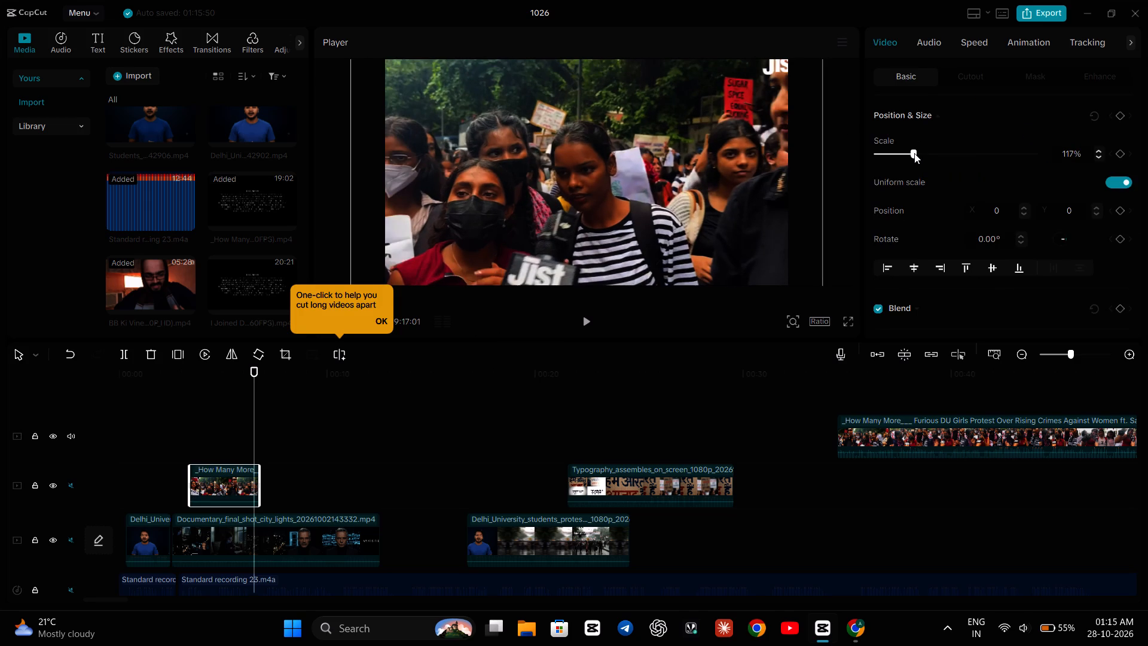
{"action": "left_click", "coordinate": [1100, 151]}
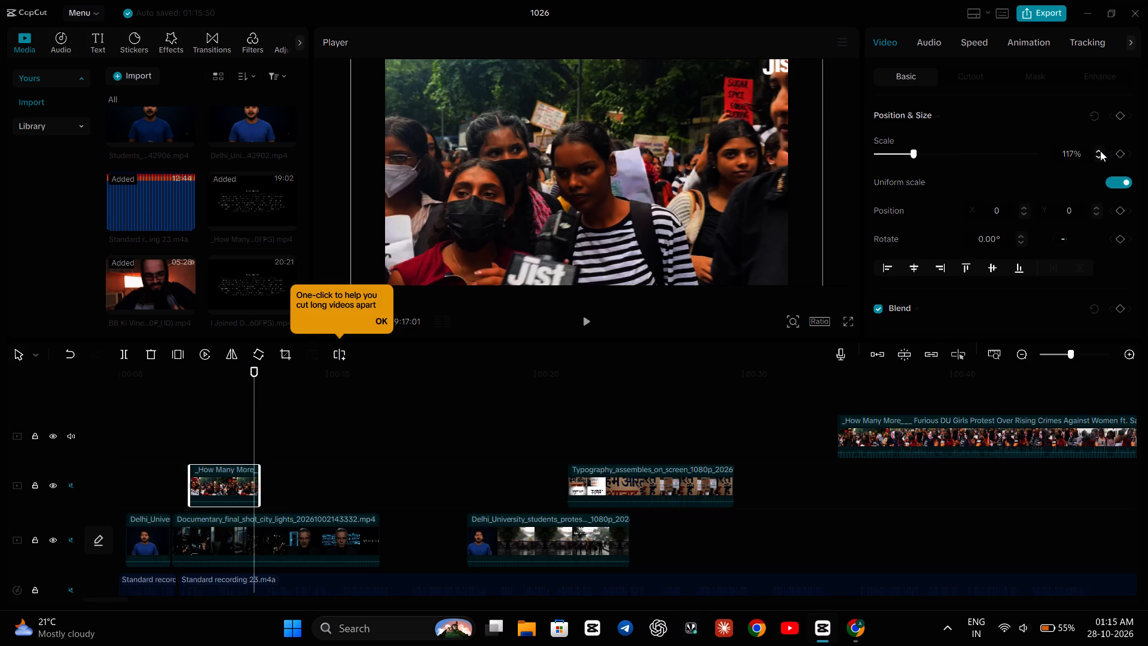
{"action": "left_click", "coordinate": [1100, 151]}
{"action": "left_click", "coordinate": [1100, 151]}
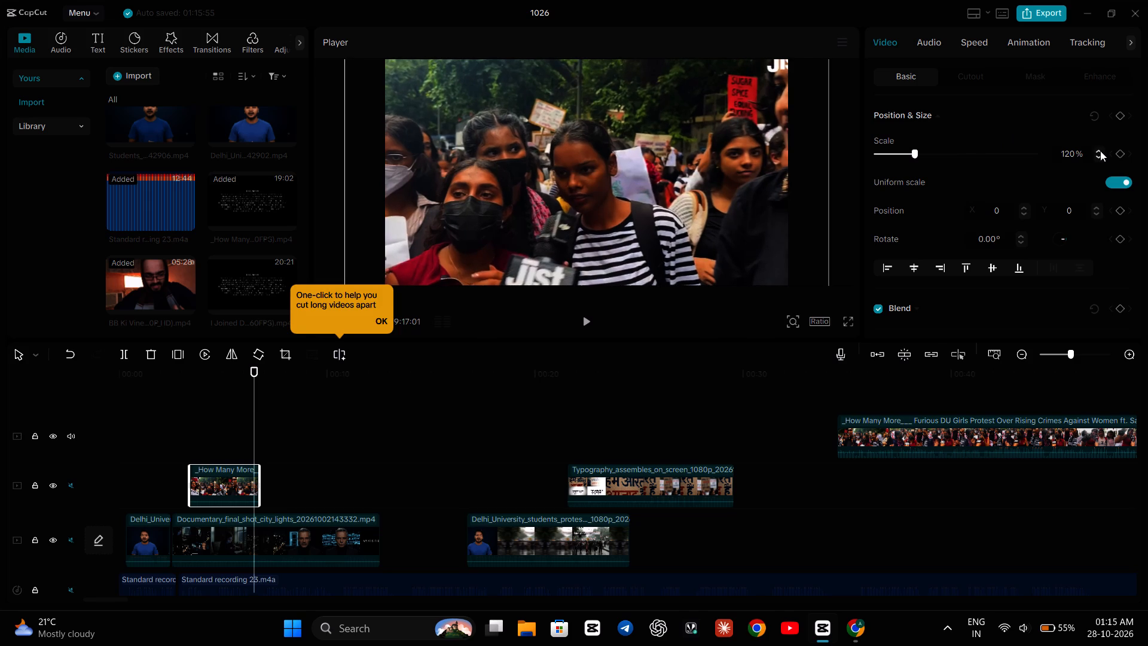
{"action": "triple_click", "coordinate": [1100, 151]}
{"action": "triple_click", "coordinate": [1100, 151]}
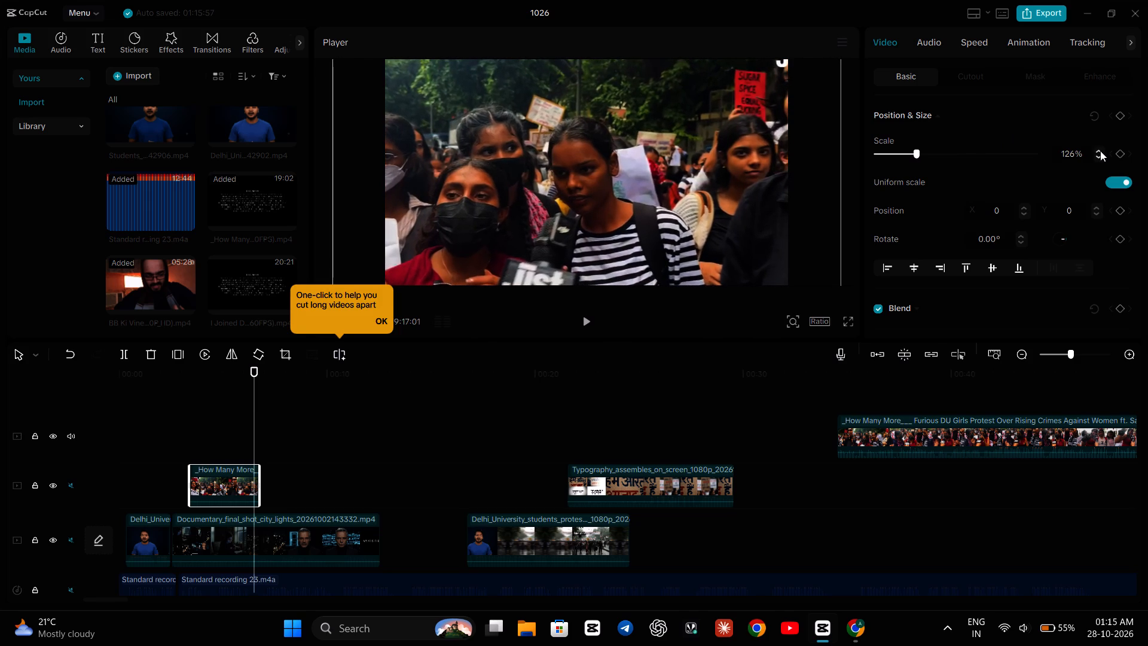
{"action": "left_click", "coordinate": [1100, 151]}
{"action": "double_click", "coordinate": [1100, 151]}
{"action": "left_click", "coordinate": [1100, 151]}
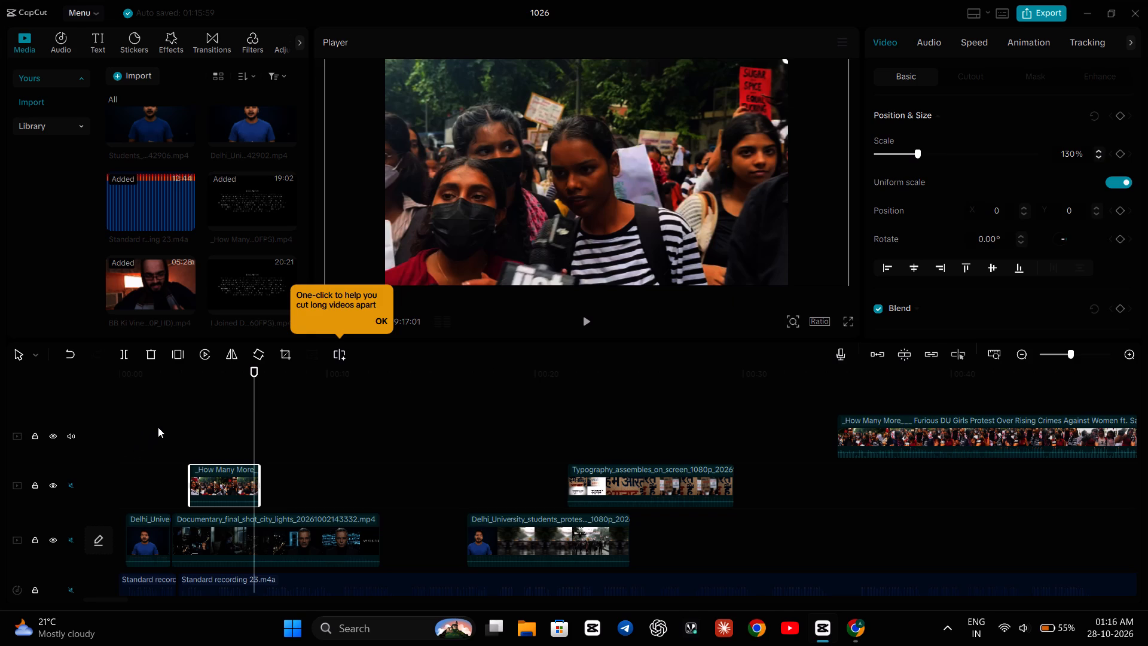
{"action": "left_click", "coordinate": [182, 415]}
{"action": "key", "text": "space"}
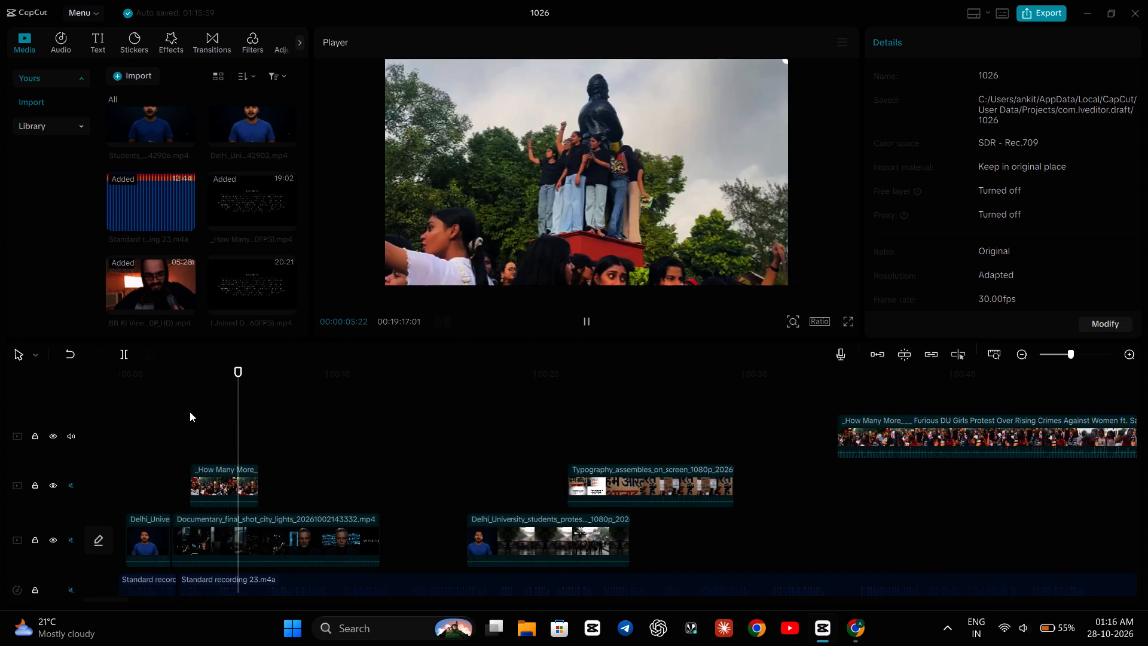
Play back the sequence from the short How Many More piece into the Documentary clip.
{"action": "key", "text": "space"}
{"action": "key", "text": "space"}
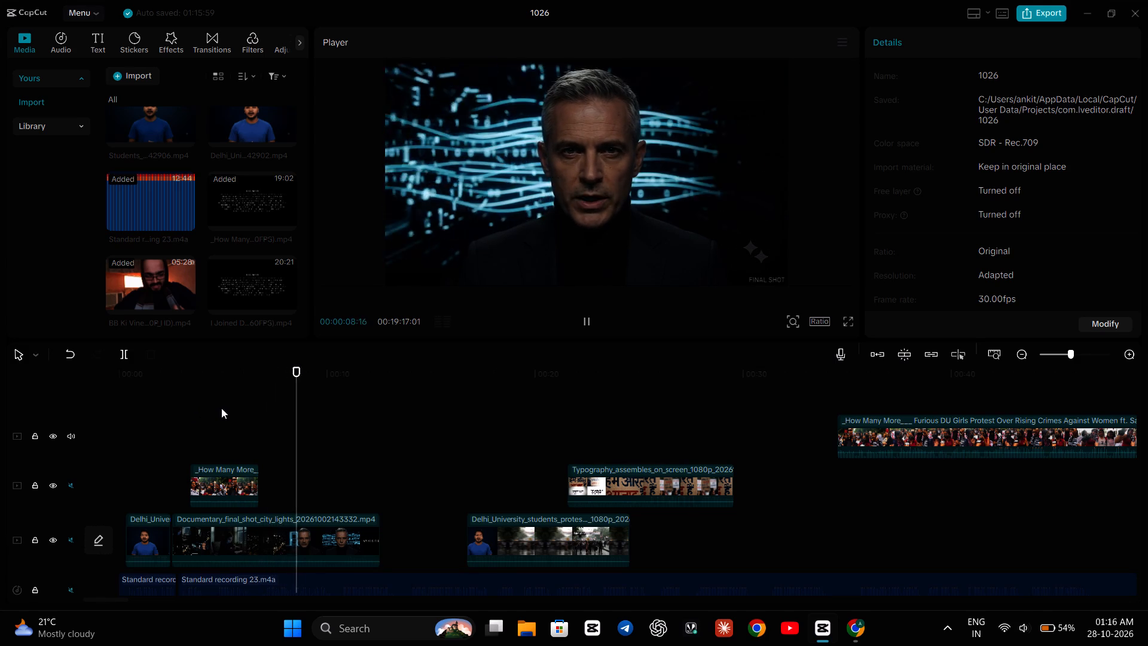
Play through the long How Many More clip from its start to look for further usable protest shots.
{"action": "left_click", "coordinate": [841, 391]}
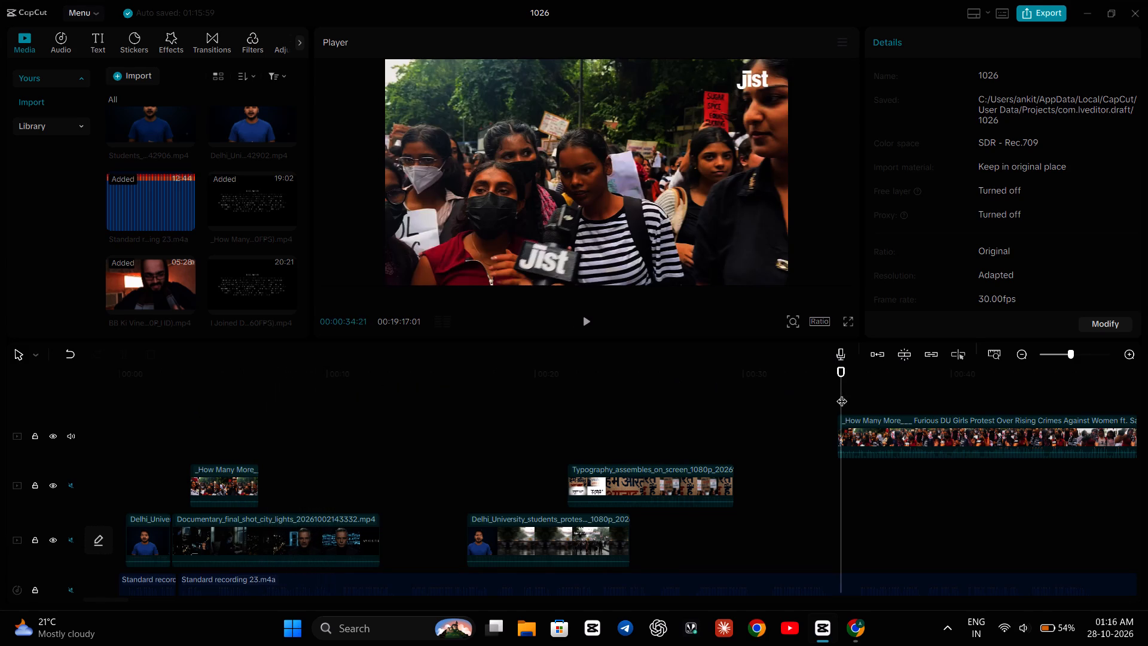
{"action": "key", "text": "space"}
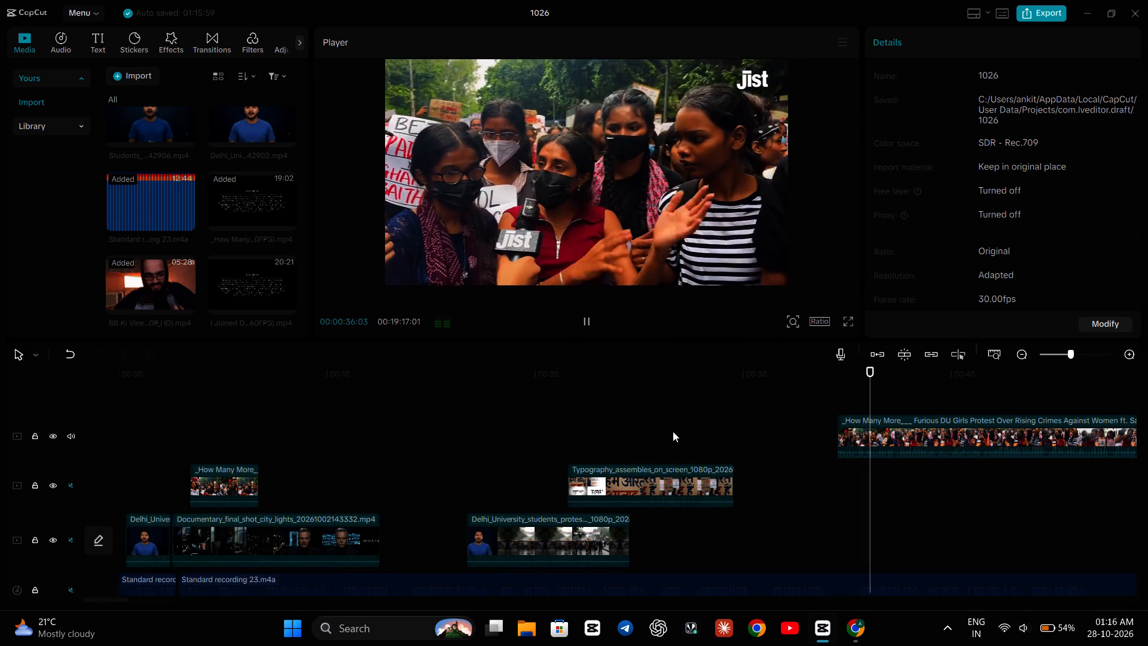
{"action": "left_click_drag", "start_coordinate": [785, 522], "coordinate": [703, 555]}
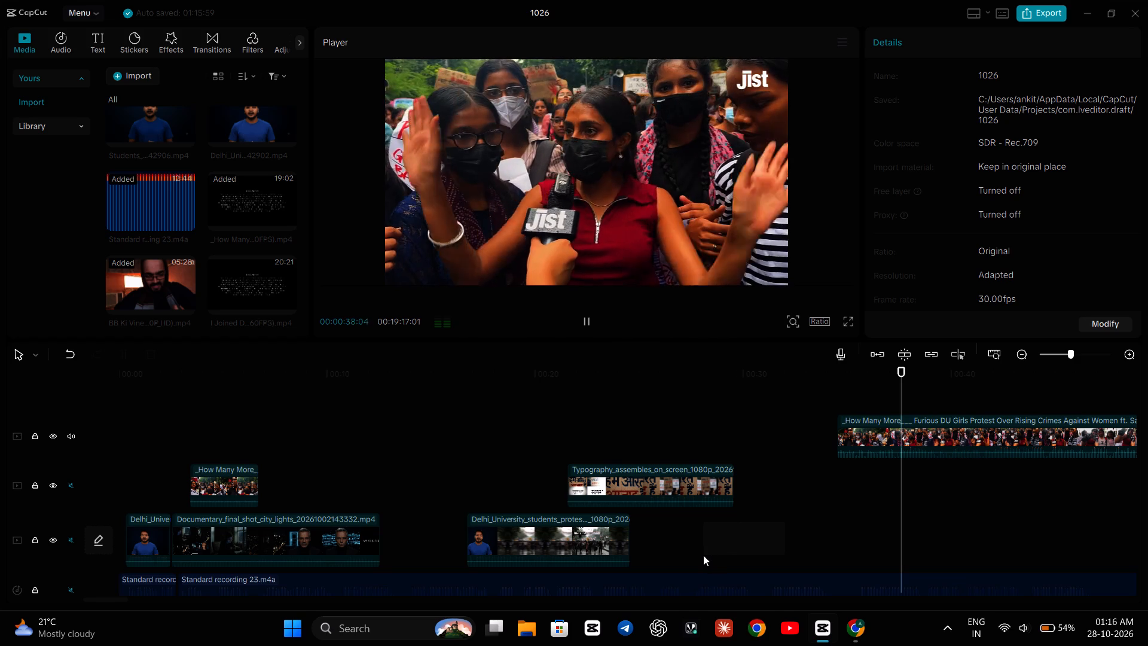
{"action": "left_click_drag", "start_coordinate": [703, 555], "coordinate": [805, 489]}
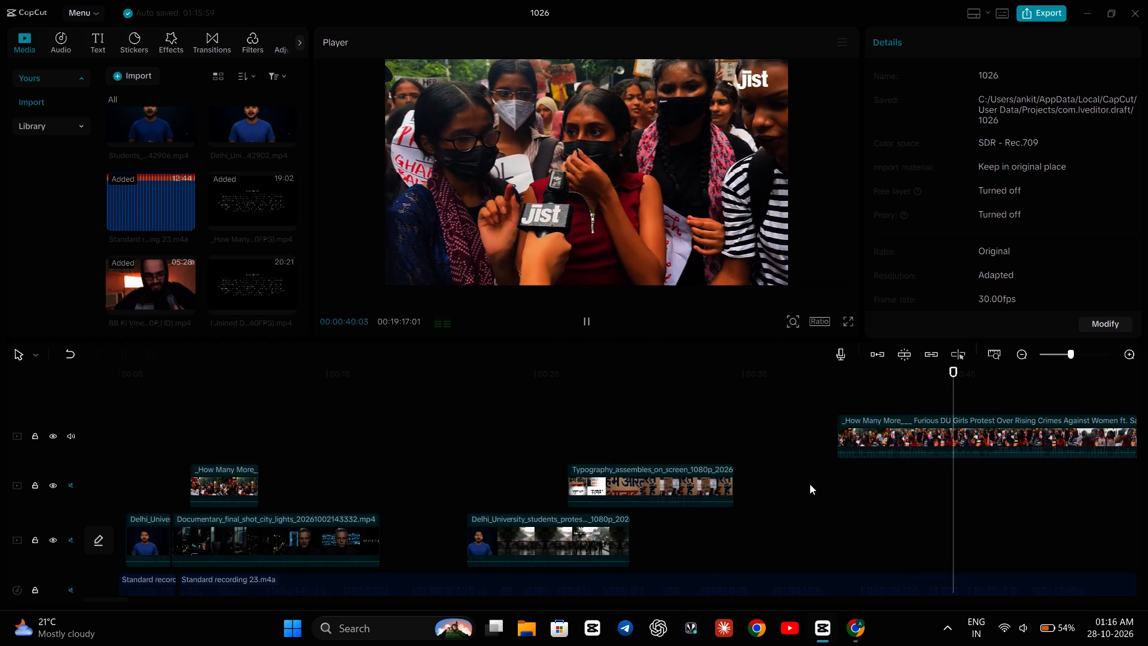
{"action": "scroll", "coordinate": [810, 484], "scroll_direction": "left", "scroll_amount": 3}
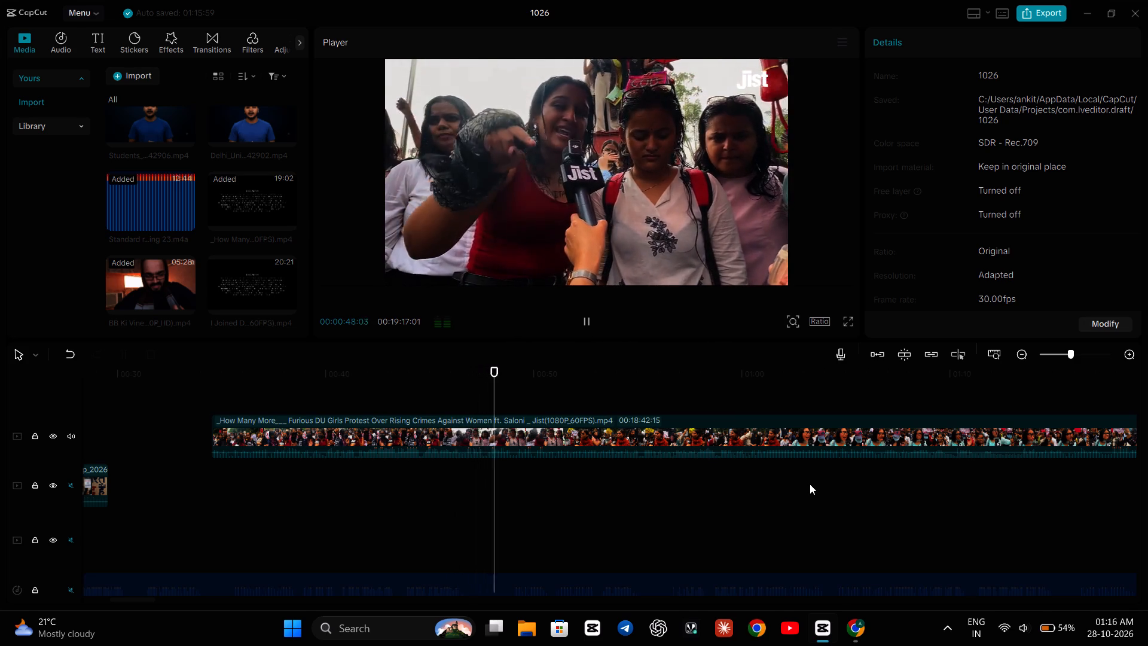
{"action": "scroll", "coordinate": [810, 484], "scroll_direction": "left", "scroll_amount": 1}
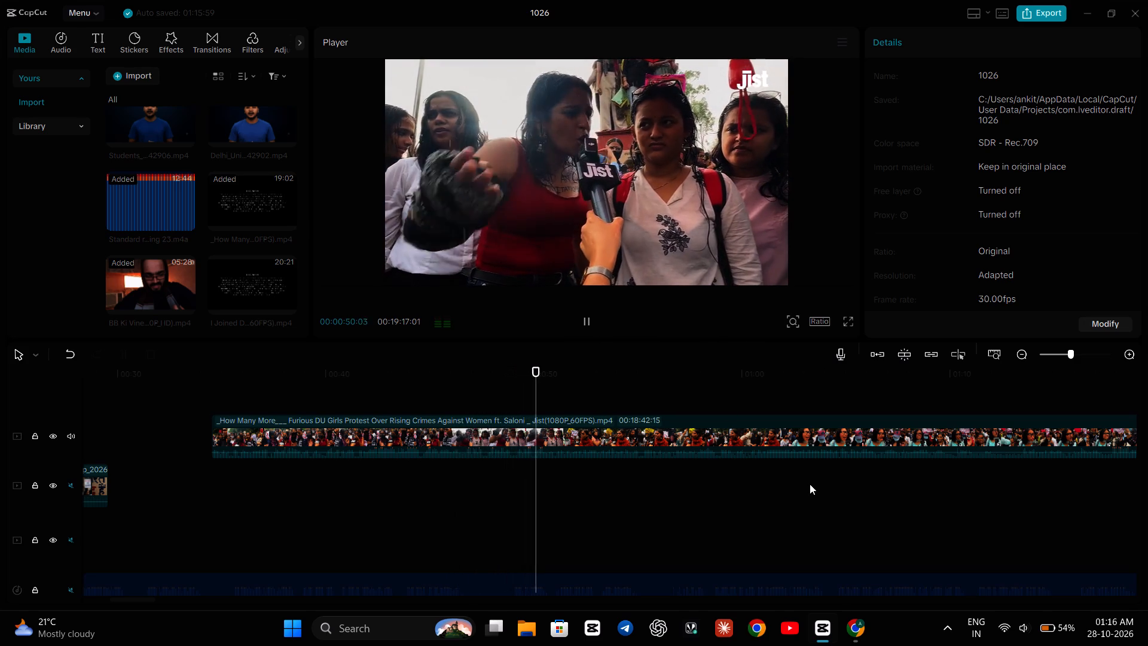
{"action": "scroll", "coordinate": [810, 484], "scroll_direction": "left", "scroll_amount": 1}
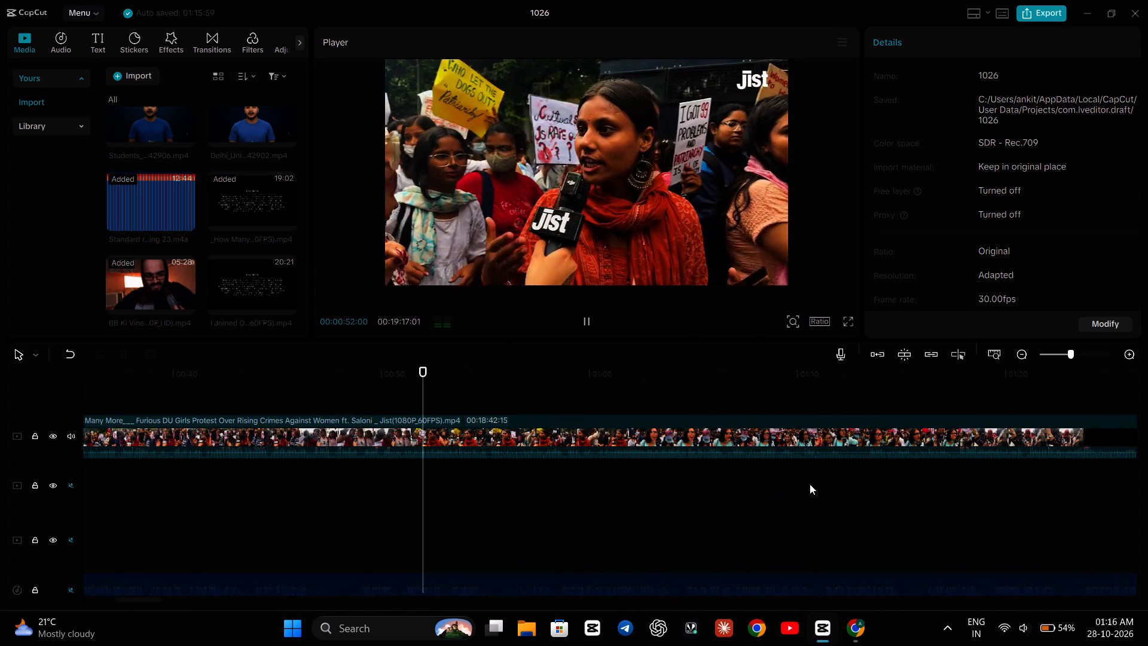
{"action": "scroll", "coordinate": [810, 484], "scroll_direction": "left", "scroll_amount": 2}
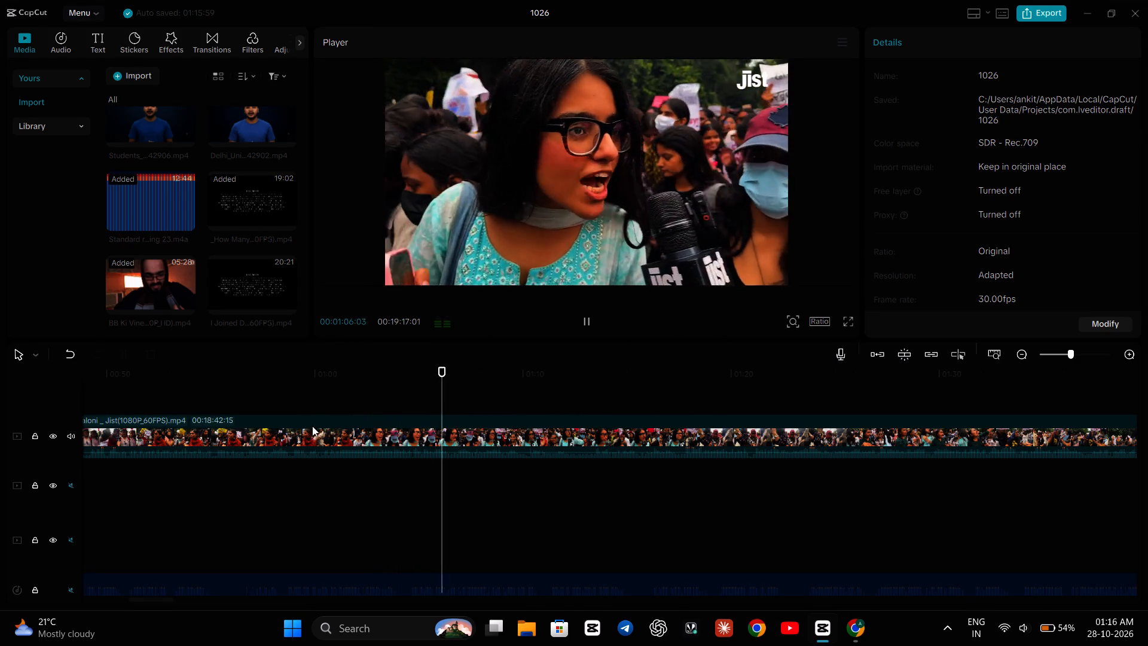
Replay the long How Many More clip from about 00:00:58 and examine the footage around the placard crowd shot.
{"action": "left_click", "coordinate": [280, 397]}
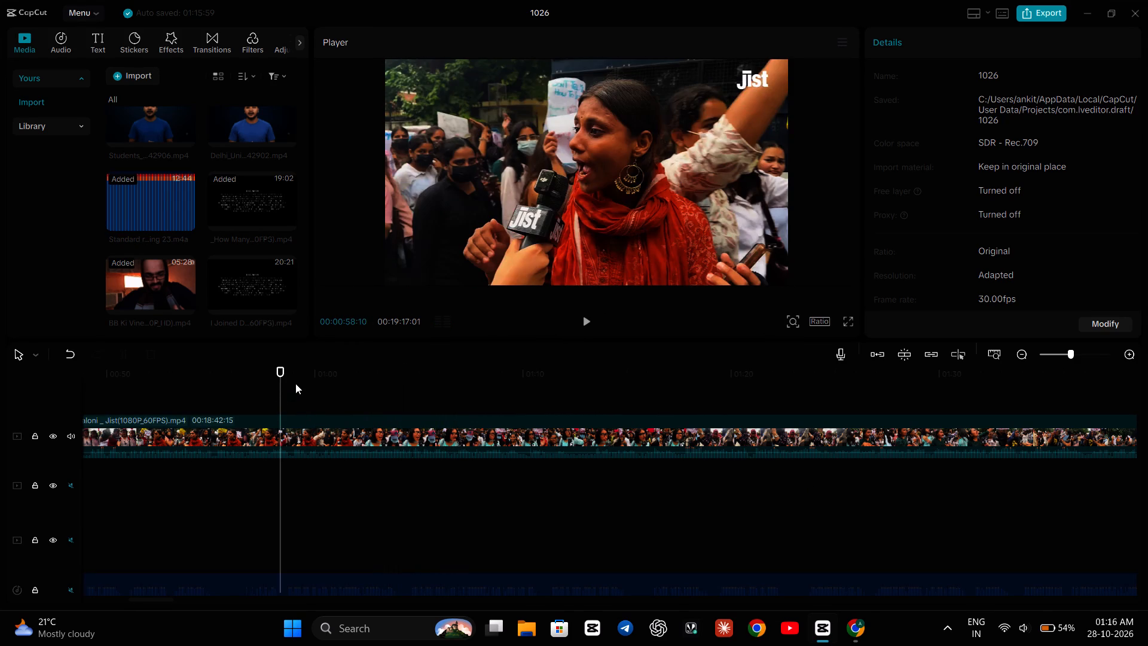
{"action": "key", "text": "space"}
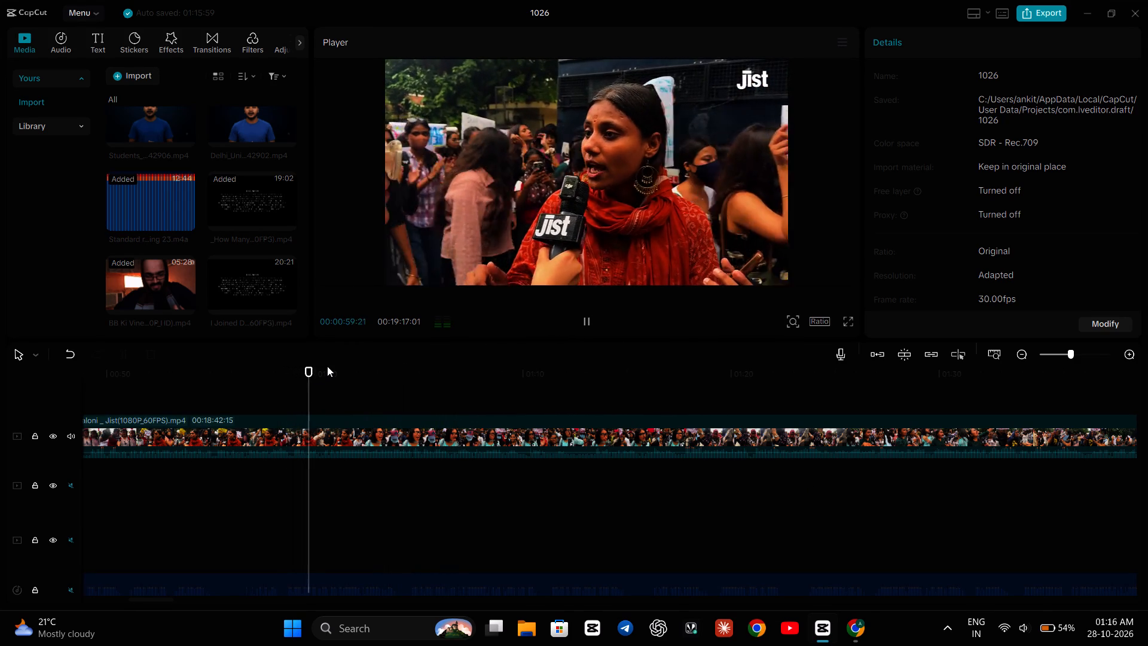
{"action": "key", "text": "space"}
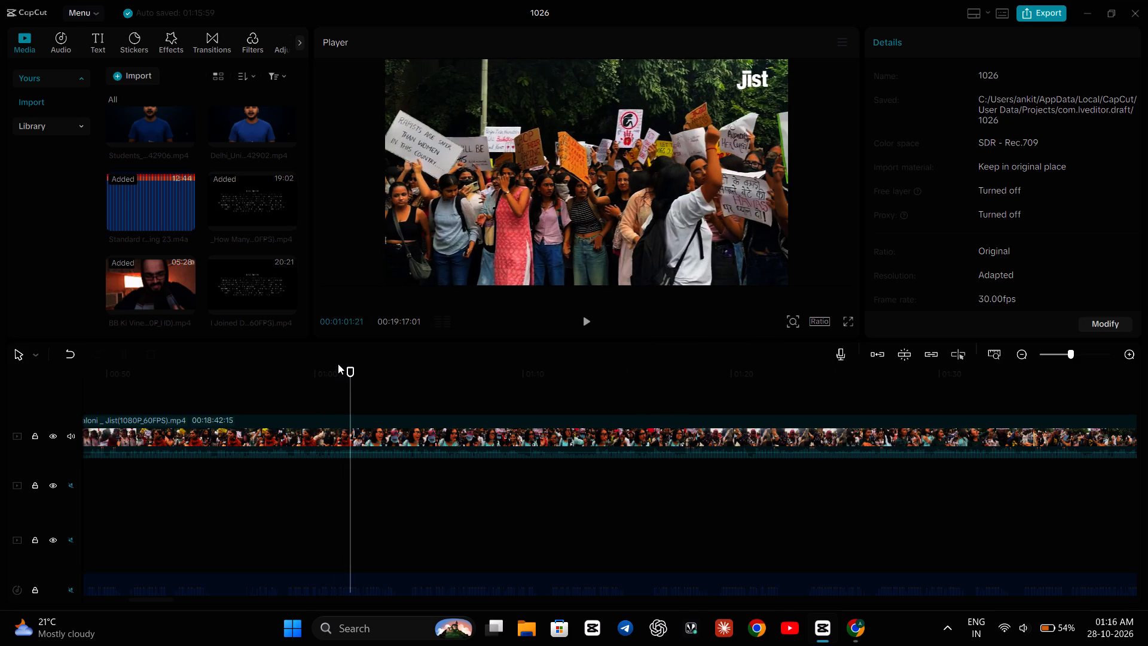
{"action": "key", "text": "Left"}
{"action": "key", "text": "space"}
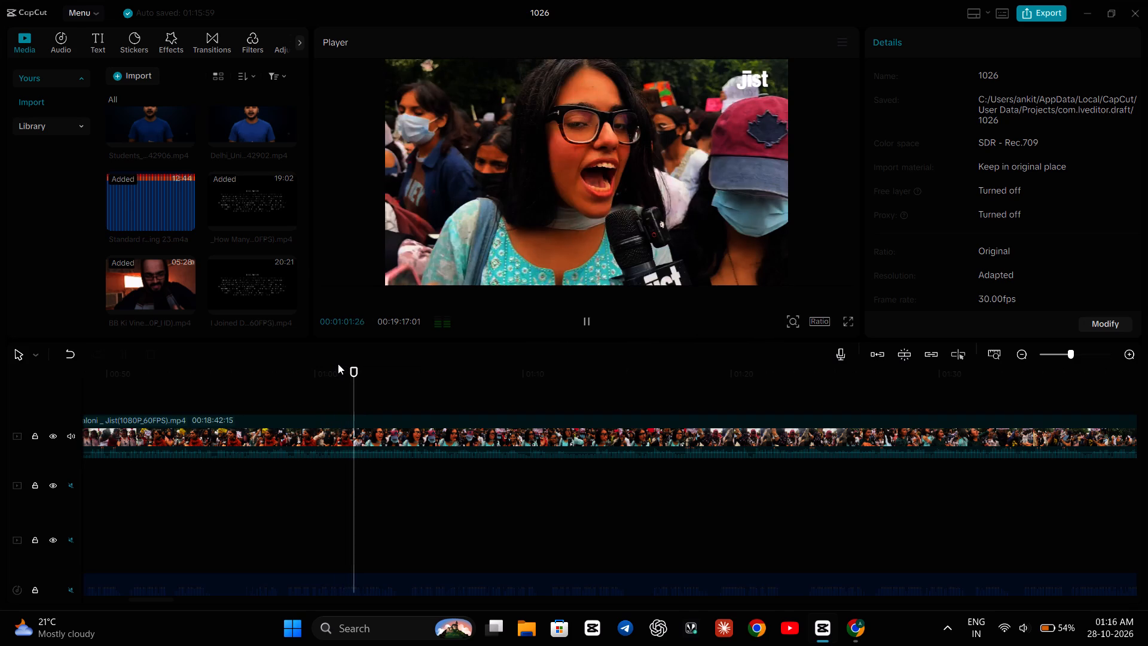
{"action": "key", "text": "Left"}
{"action": "key", "text": "Left"}
{"action": "key", "text": "Left"}
{"action": "key", "text": "Left"}
{"action": "key", "text": "Left"}
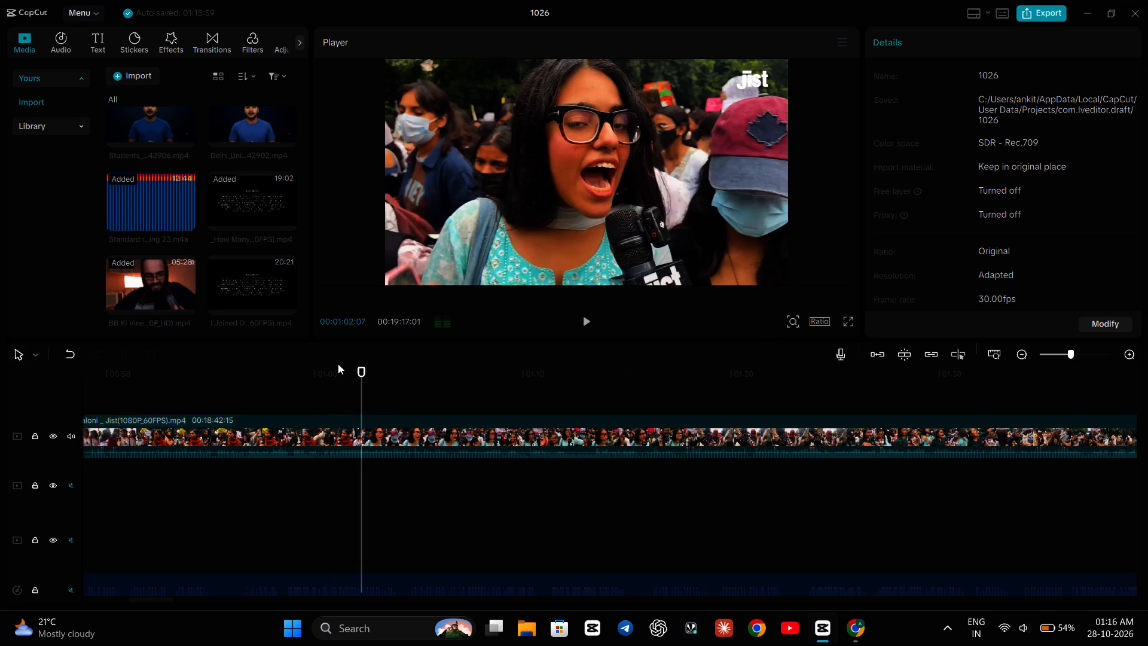
{"action": "key", "text": "Left"}
{"action": "key", "text": "space"}
{"action": "key", "text": "Left"}
{"action": "key", "text": "Left"}
{"action": "key", "text": "Left"}
{"action": "key", "text": "Left"}
{"action": "key", "text": "Left"}
{"action": "key", "text": "Left"}
{"action": "key", "text": "Left"}
{"action": "key", "text": "Left"}
{"action": "key", "text": "Left"}
{"action": "key", "text": "Left"}
{"action": "key", "text": "Left"}
{"action": "key", "text": "Left"}
{"action": "key", "text": "Left"}
{"action": "key", "text": "Left"}
{"action": "key", "text": "Left"}
{"action": "key", "text": "Left"}
{"action": "key", "text": "Left"}
{"action": "key", "text": "Left"}
{"action": "key", "text": "Left"}
{"action": "key", "text": "Left"}
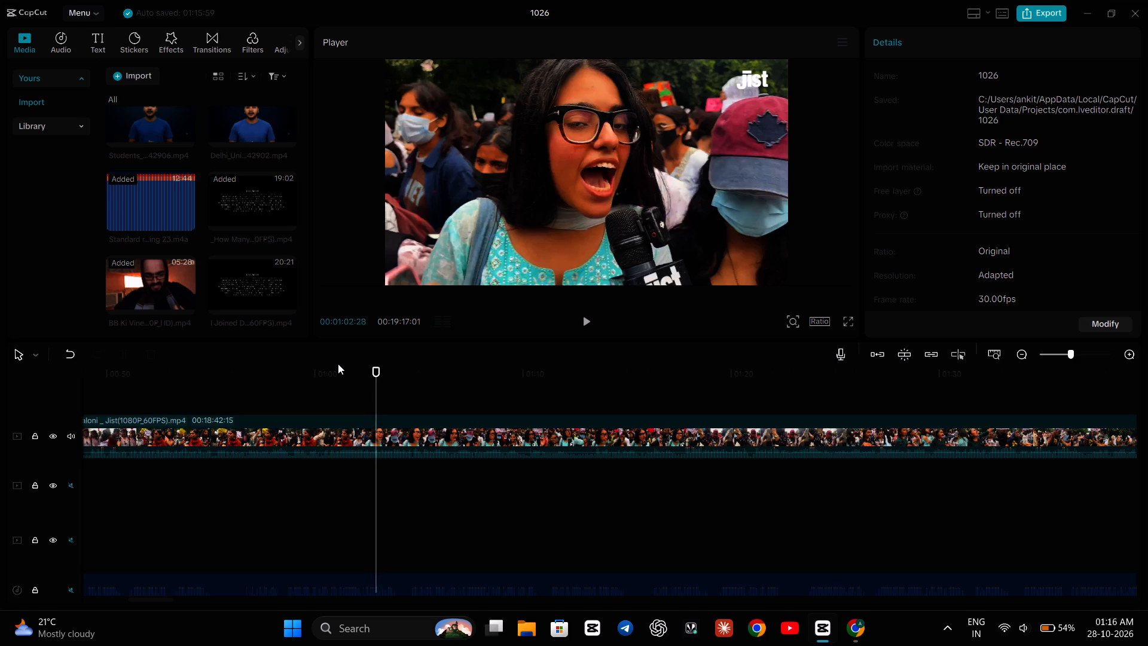
{"action": "key", "text": "space"}
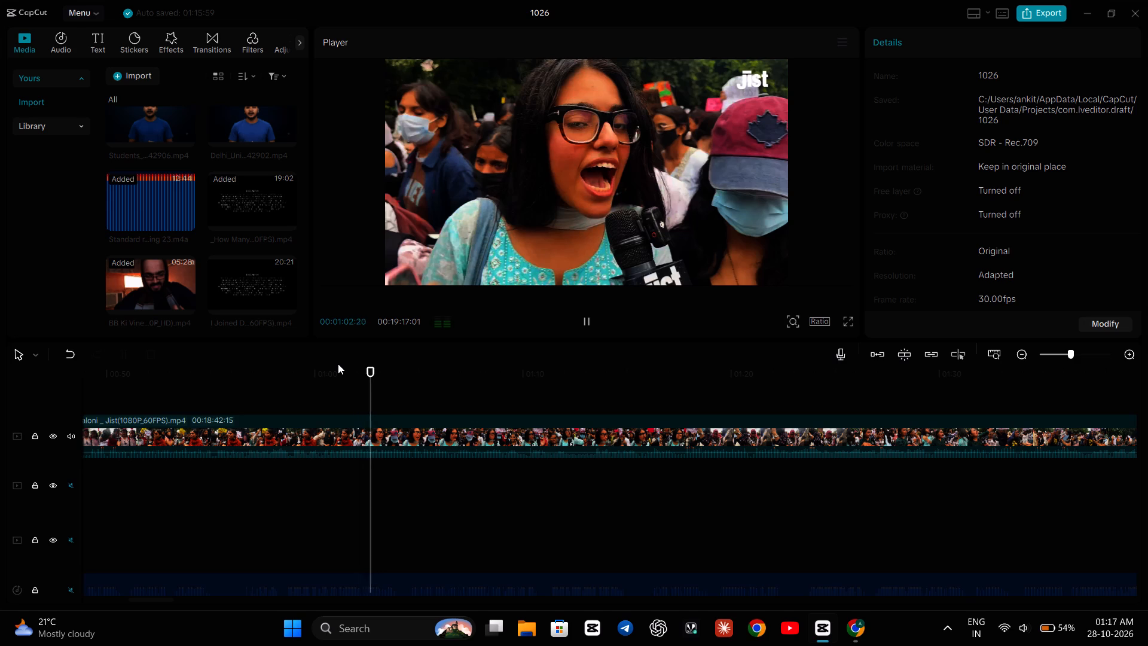
Split the long How Many More clip at about 00:01:01, just before the placard crowd shot, and delete the part before the split.
{"action": "left_click", "coordinate": [393, 422]}
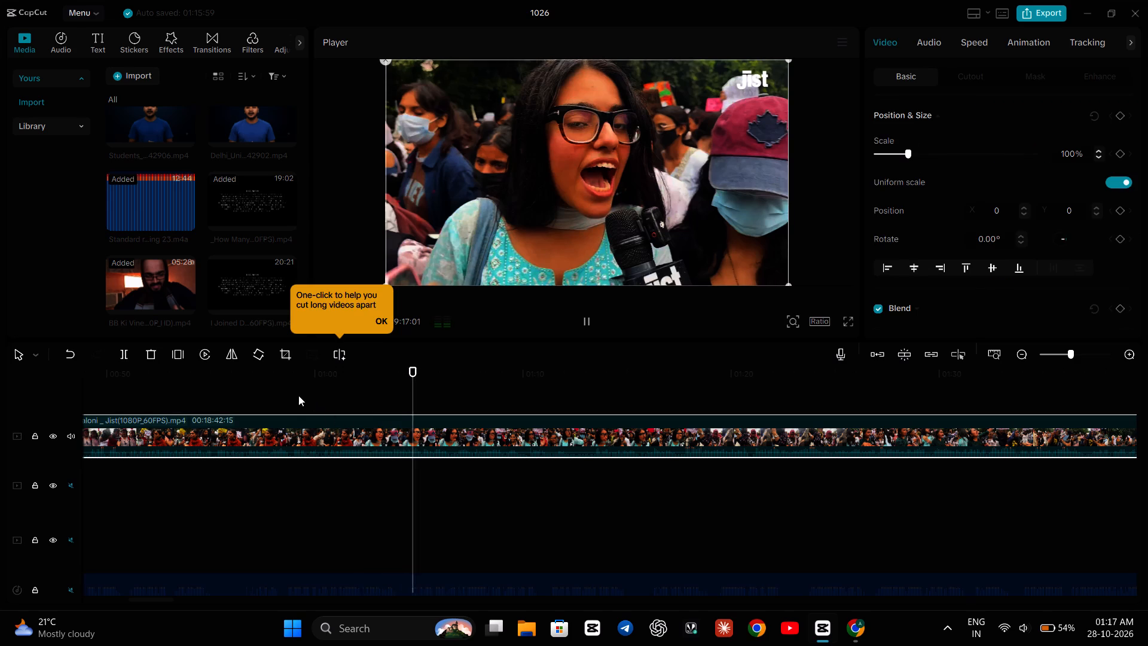
{"action": "left_click", "coordinate": [284, 389]}
{"action": "key", "text": "space"}
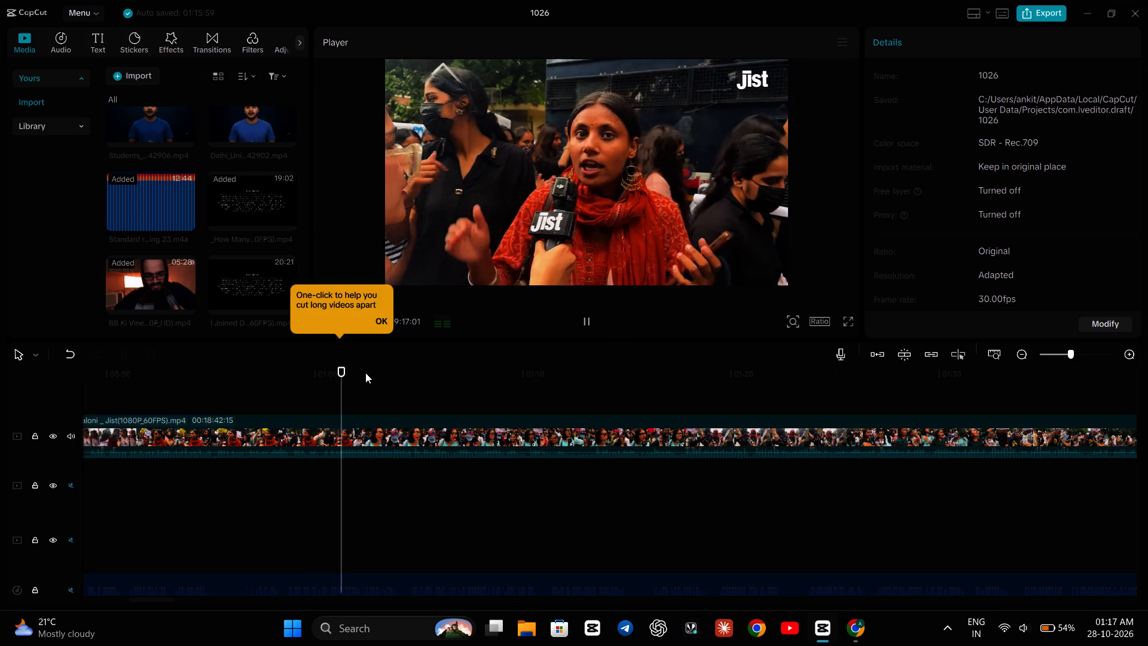
{"action": "key", "text": "space"}
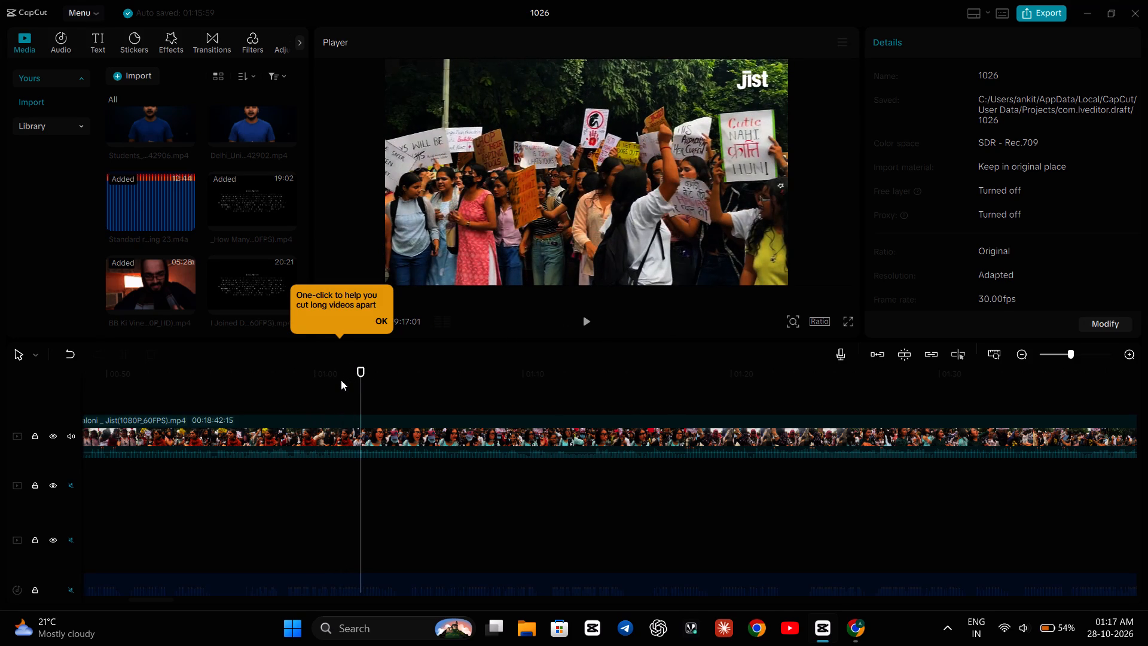
{"action": "left_click", "coordinate": [340, 380]}
{"action": "left_click", "coordinate": [297, 429]}
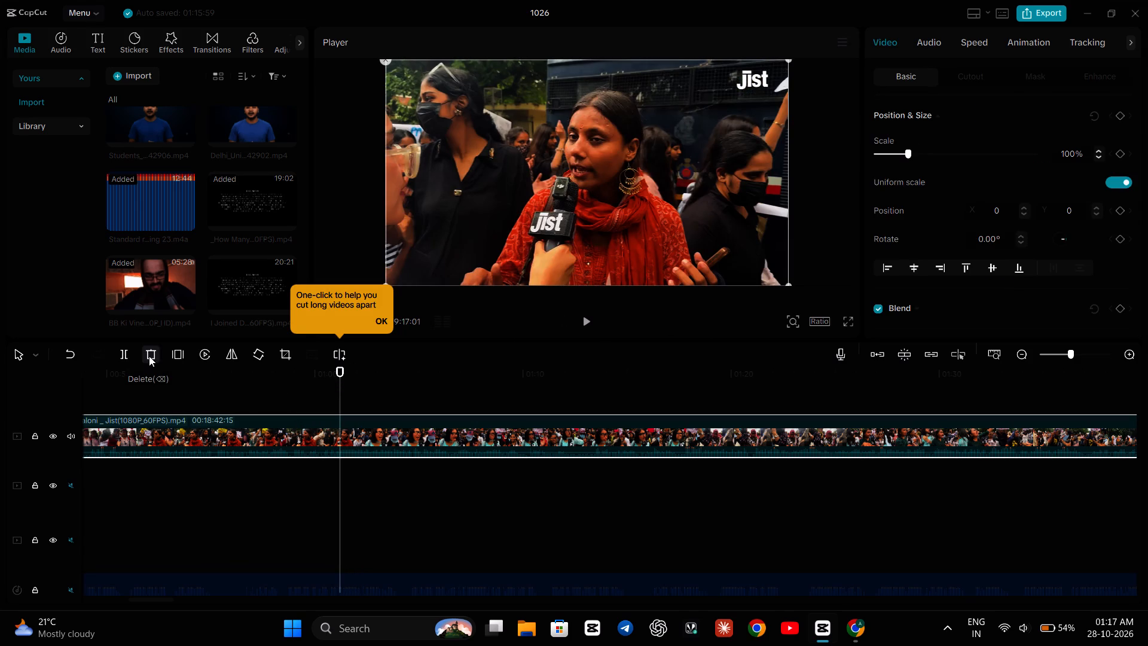
{"action": "left_click", "coordinate": [121, 358]}
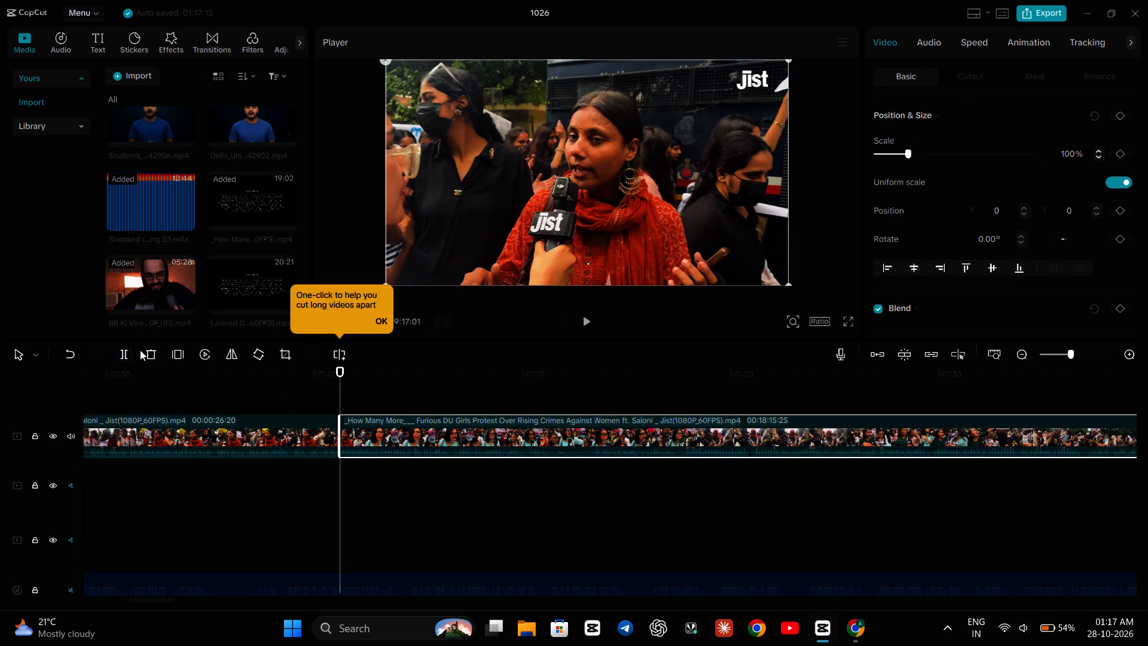
{"action": "left_click", "coordinate": [199, 425]}
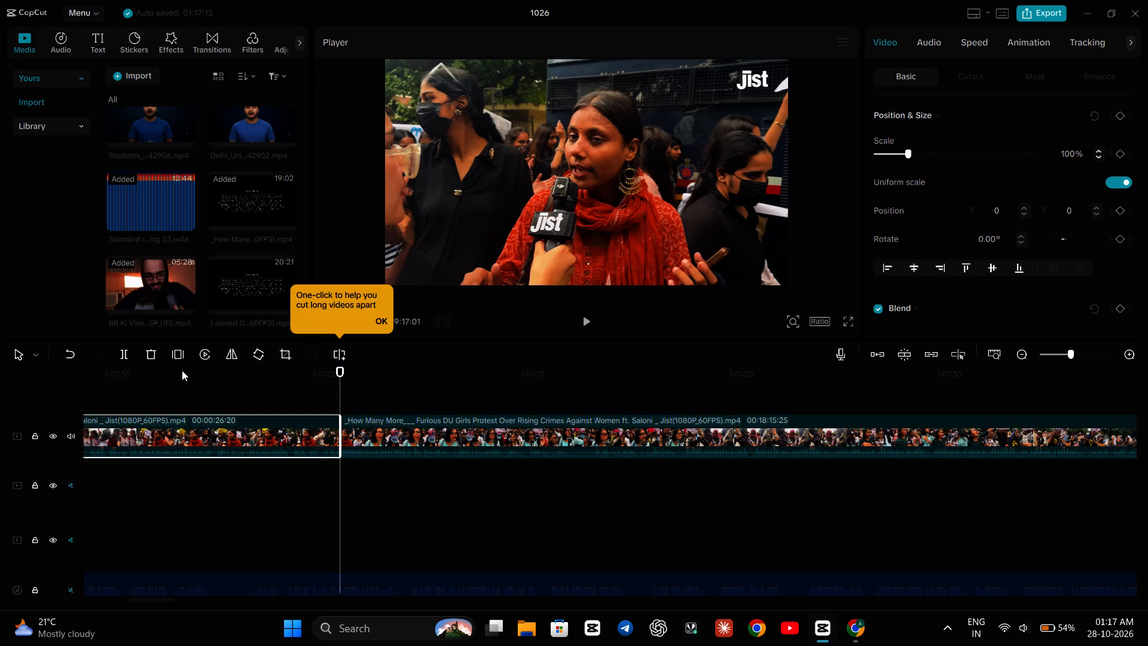
{"action": "left_click", "coordinate": [151, 356]}
Play the remaining How Many More clip and split it at about 00:01:04:21, where the placard crowd changes to the woman in glasses.
{"action": "key", "text": "space"}
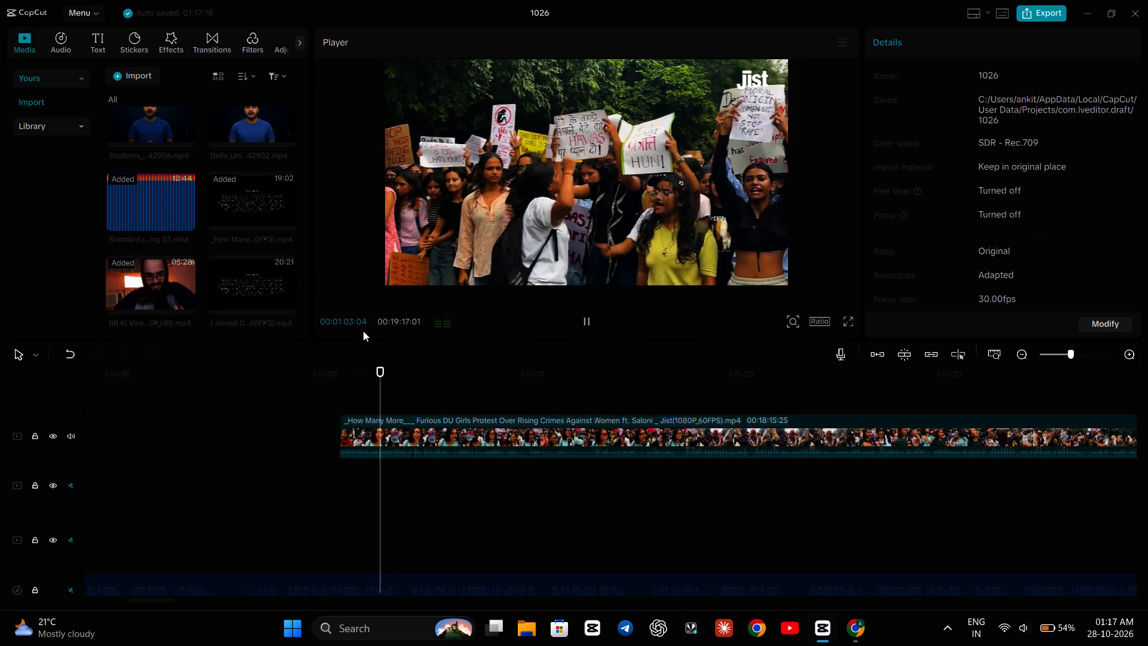
{"action": "key", "text": "space"}
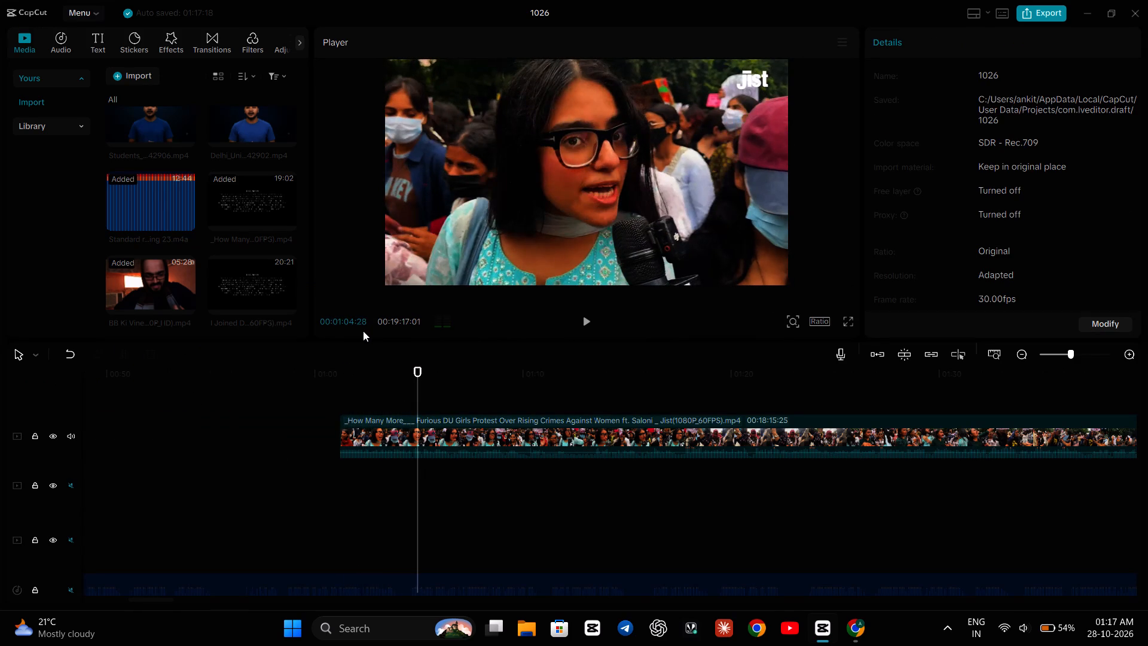
{"action": "key", "text": "Left"}
{"action": "key", "text": "Left"}
{"action": "key", "text": "Left"}
{"action": "key", "text": "Left"}
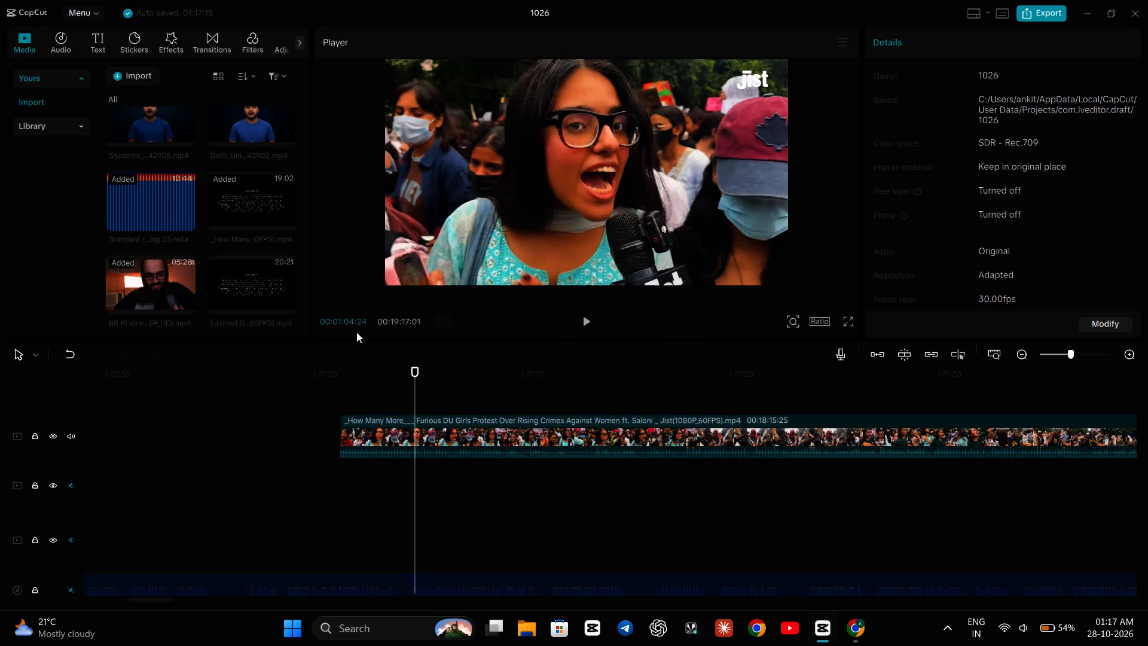
{"action": "key", "text": "Left"}
{"action": "key", "text": "Left"}
{"action": "key", "text": "Left"}
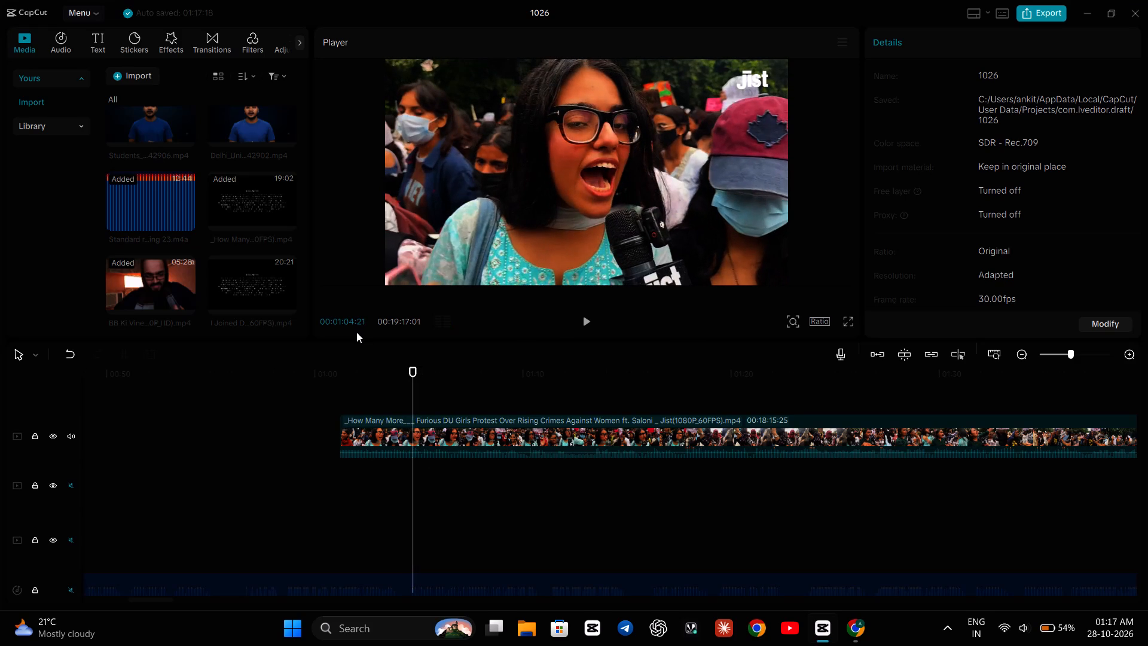
{"action": "left_click", "coordinate": [370, 431]}
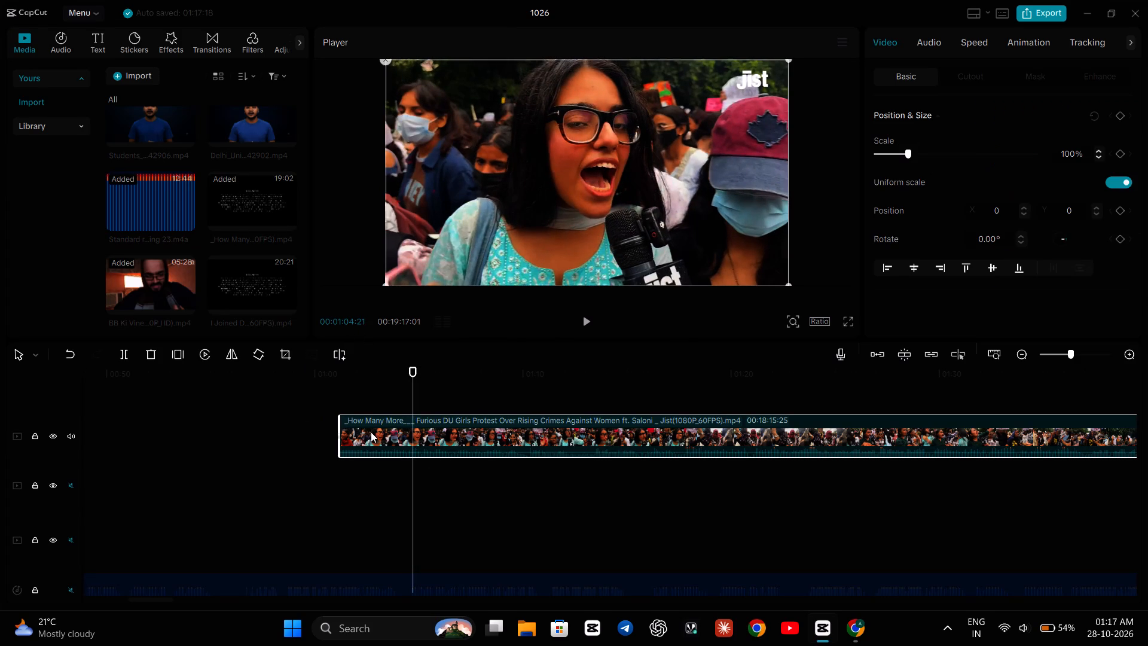
{"action": "key", "text": "Right"}
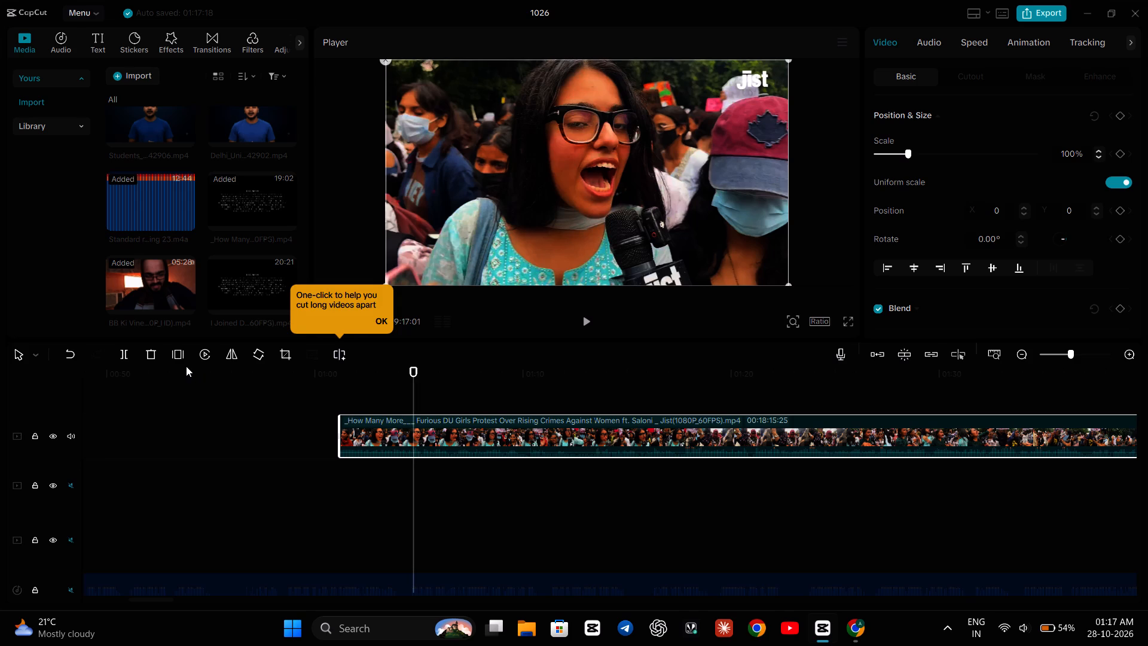
{"action": "left_click", "coordinate": [121, 351]}
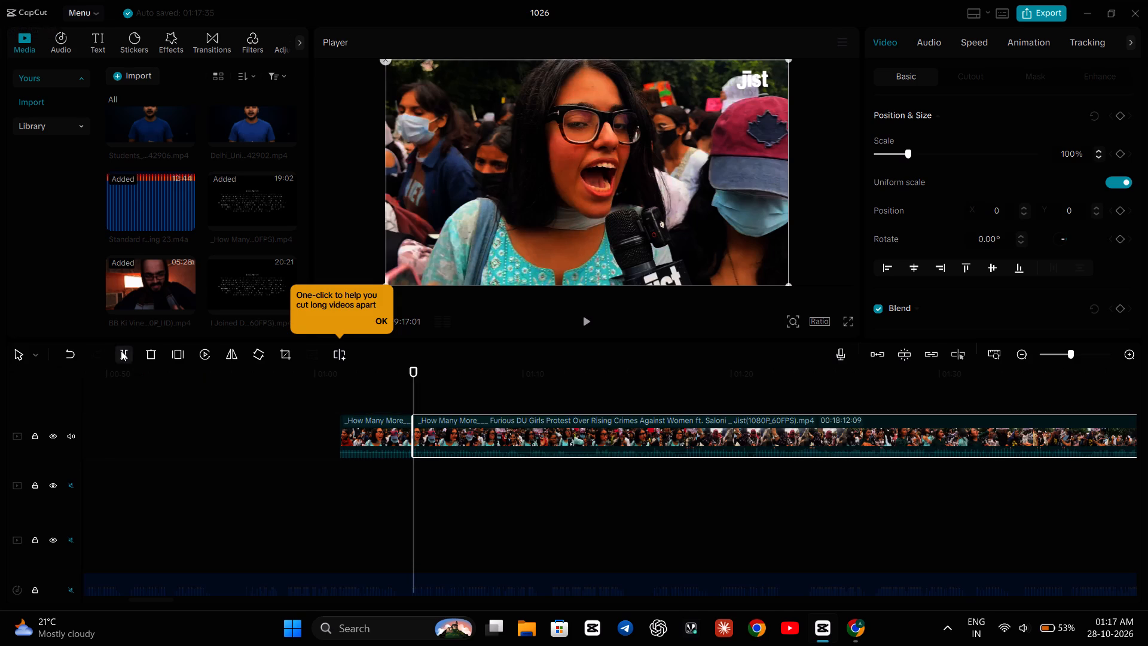
Set the scale of the short How Many More placard crowd shot to 130%.
{"action": "left_click", "coordinate": [371, 429]}
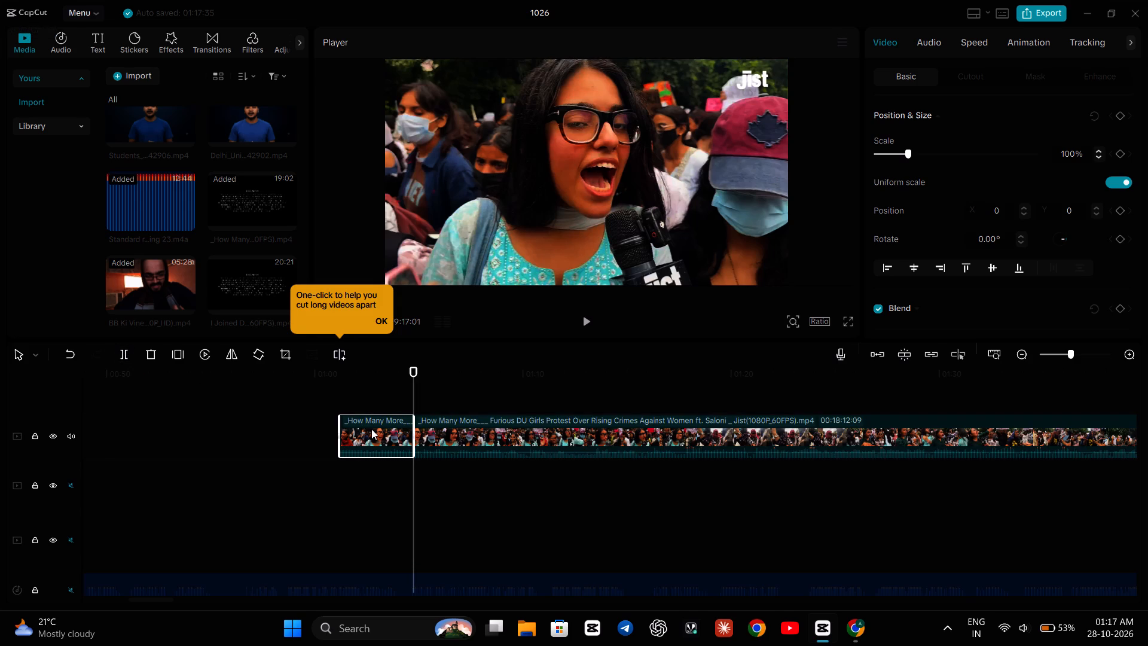
{"action": "left_click", "coordinate": [1100, 149]}
{"action": "left_click", "coordinate": [1067, 157]}
{"action": "key", "text": "Right"}
{"action": "key", "text": "Right"}
{"action": "key", "text": "BackSpace"}
{"action": "key", "text": "BackSpace"}
{"action": "key", "text": "3"}
{"action": "key", "text": "0"}
{"action": "key", "text": "Return"}
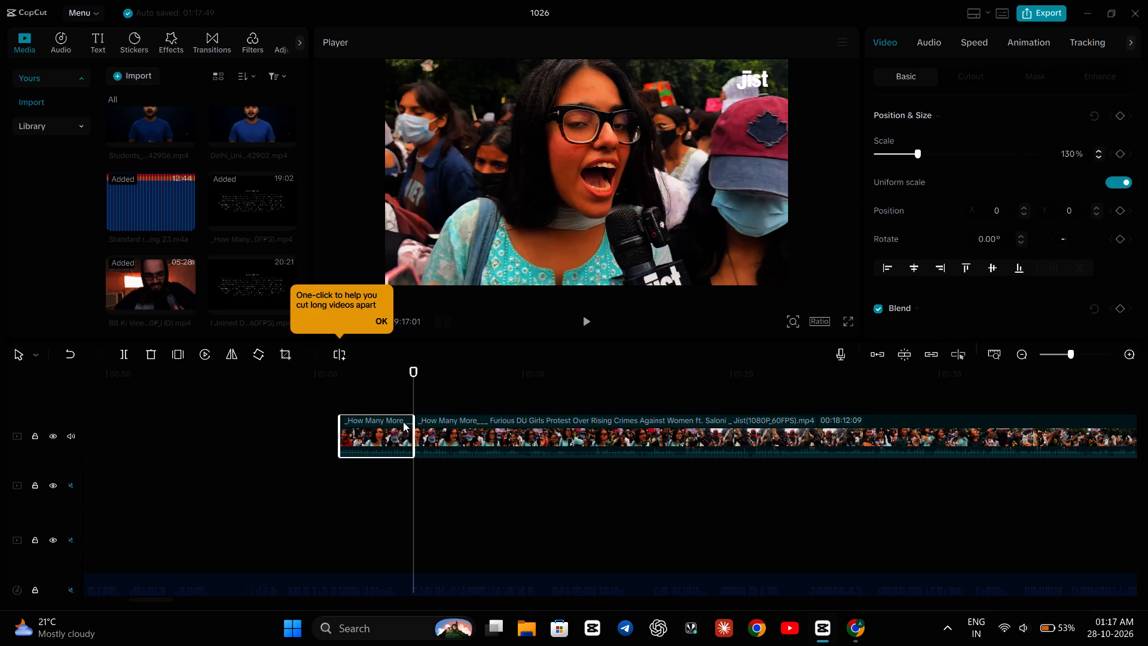
Move the placard crowd shot about 4 seconds earlier on its track, separating it from the long How Many More clip.
{"action": "left_click_drag", "start_coordinate": [389, 441], "coordinate": [303, 444]}
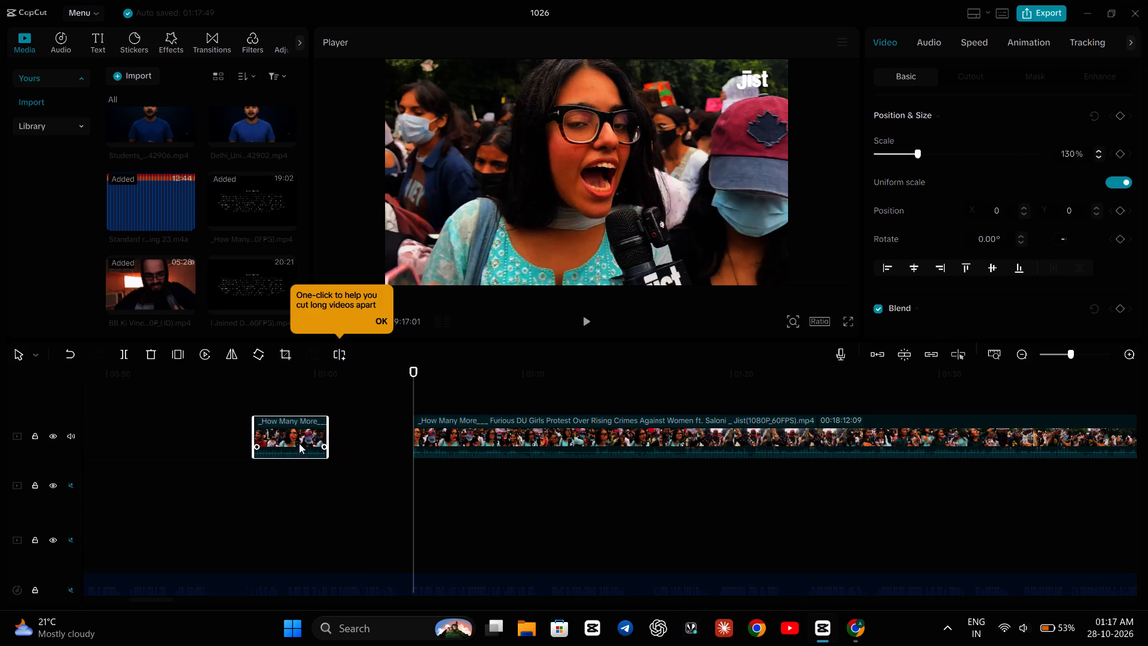
Play from just before the placard crowd shot on through the long How Many More clip to look for further usable protest shots.
{"action": "left_click", "coordinate": [223, 388]}
{"action": "key", "text": "space"}
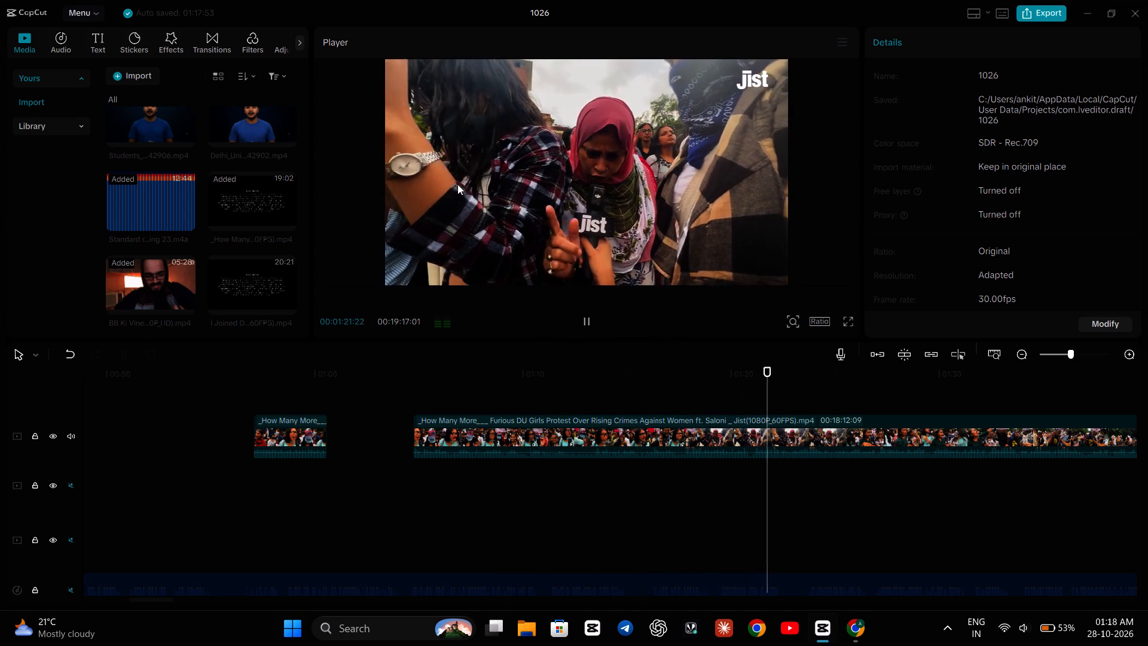
{"action": "scroll", "coordinate": [457, 184], "scroll_direction": "left", "scroll_amount": 1}
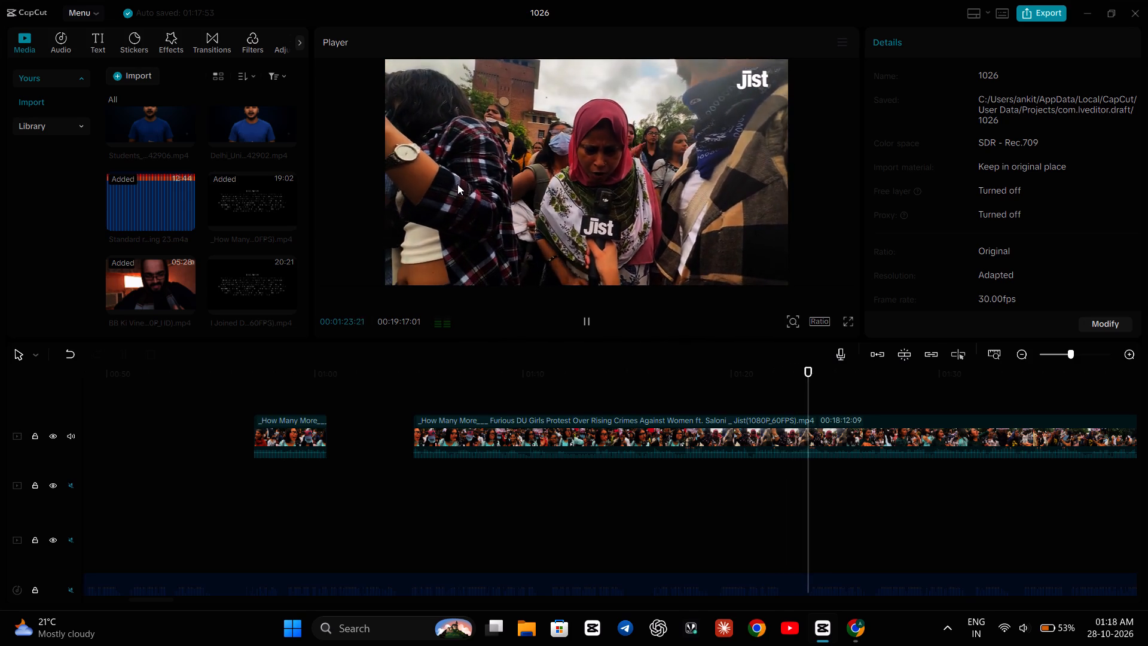
{"action": "scroll", "coordinate": [661, 433], "scroll_direction": "left", "scroll_amount": 3}
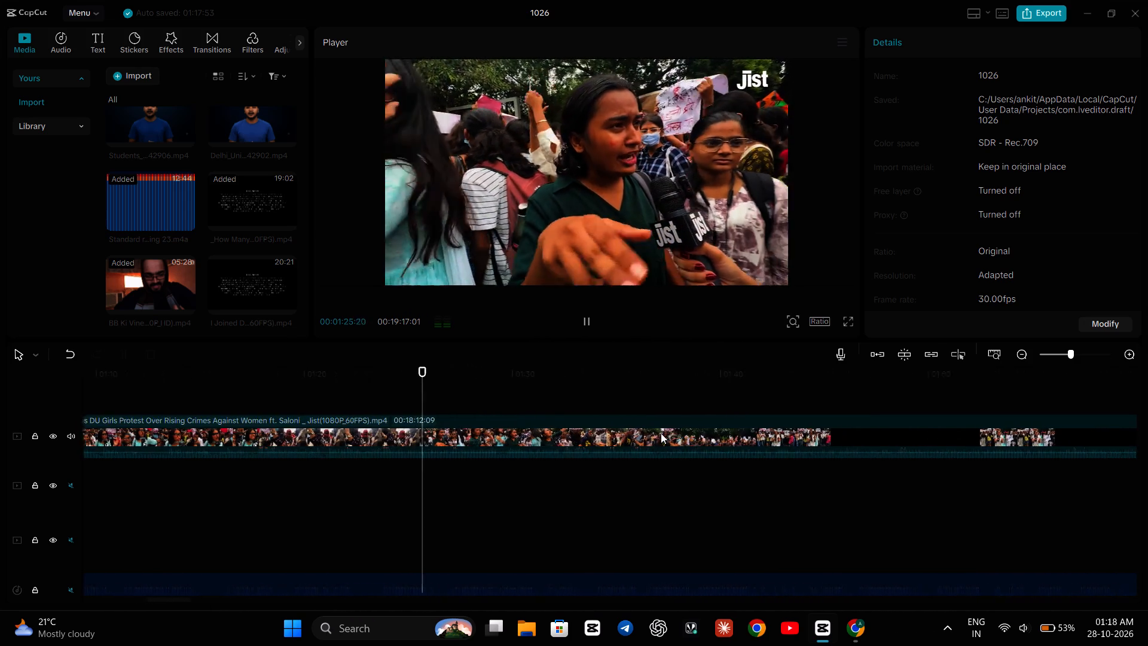
{"action": "scroll", "coordinate": [661, 433], "scroll_direction": "left", "scroll_amount": 2}
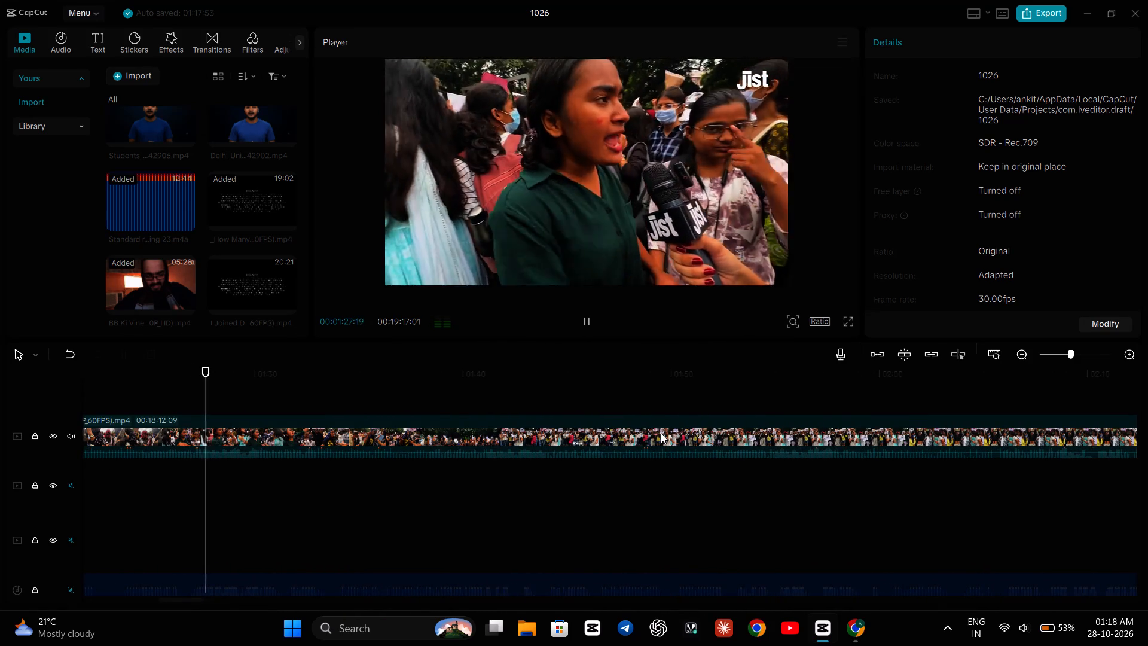
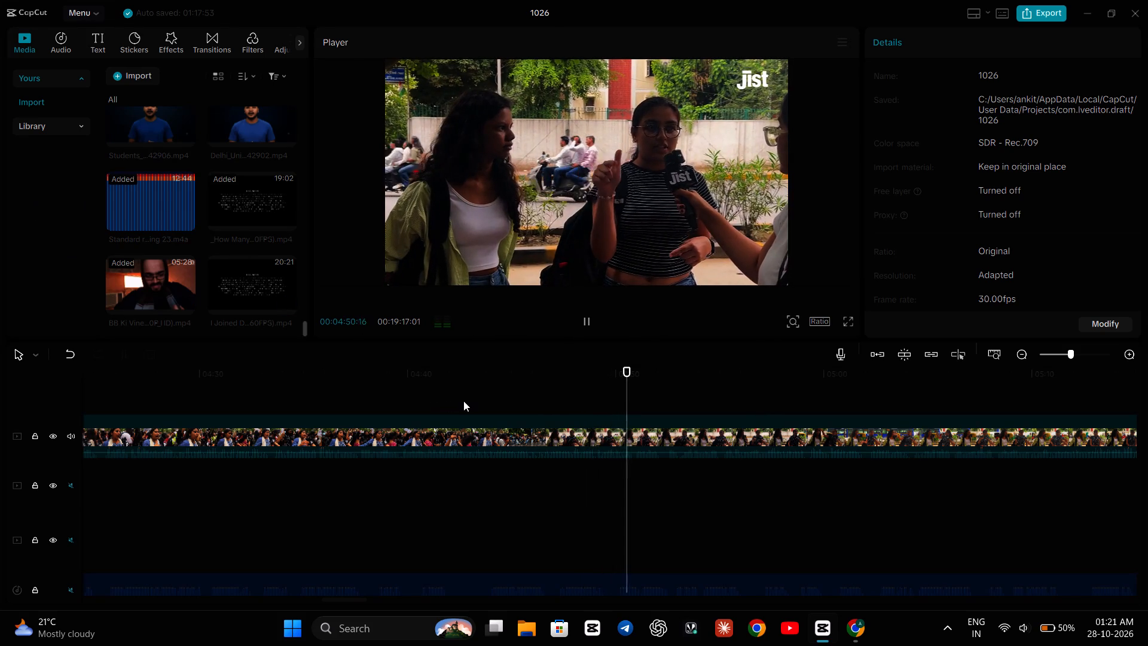
Find the change from the blue-kurta woman to the umbrella march and split the long How Many More clip there, at 00:04:43:00.
{"action": "left_click", "coordinate": [464, 401]}
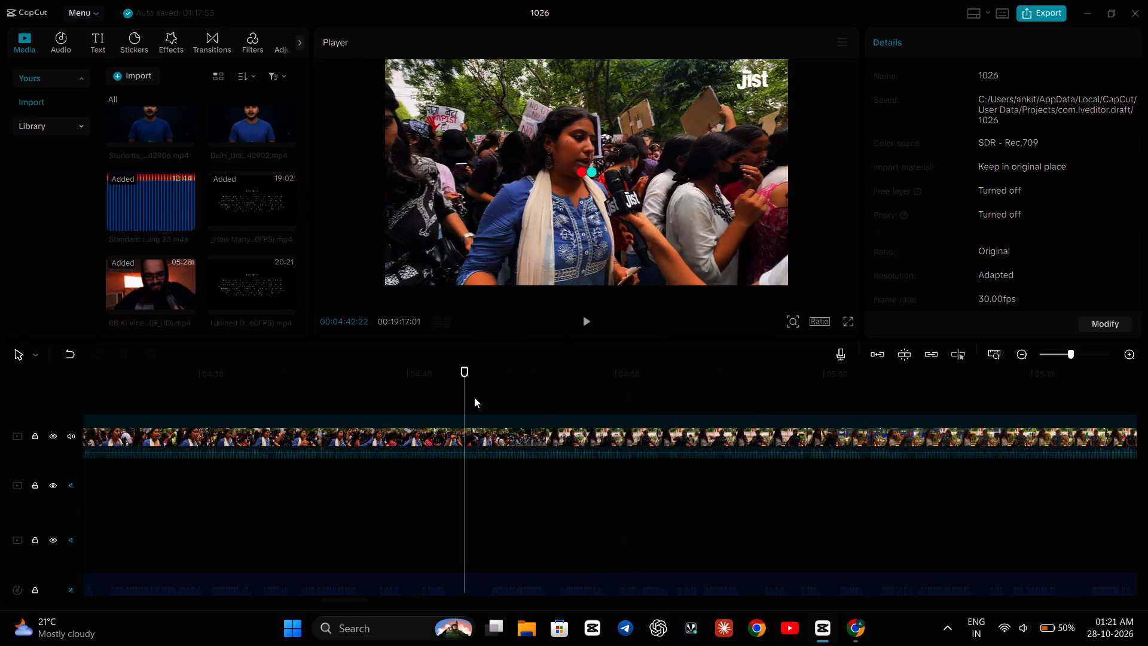
{"action": "left_click", "coordinate": [477, 396]}
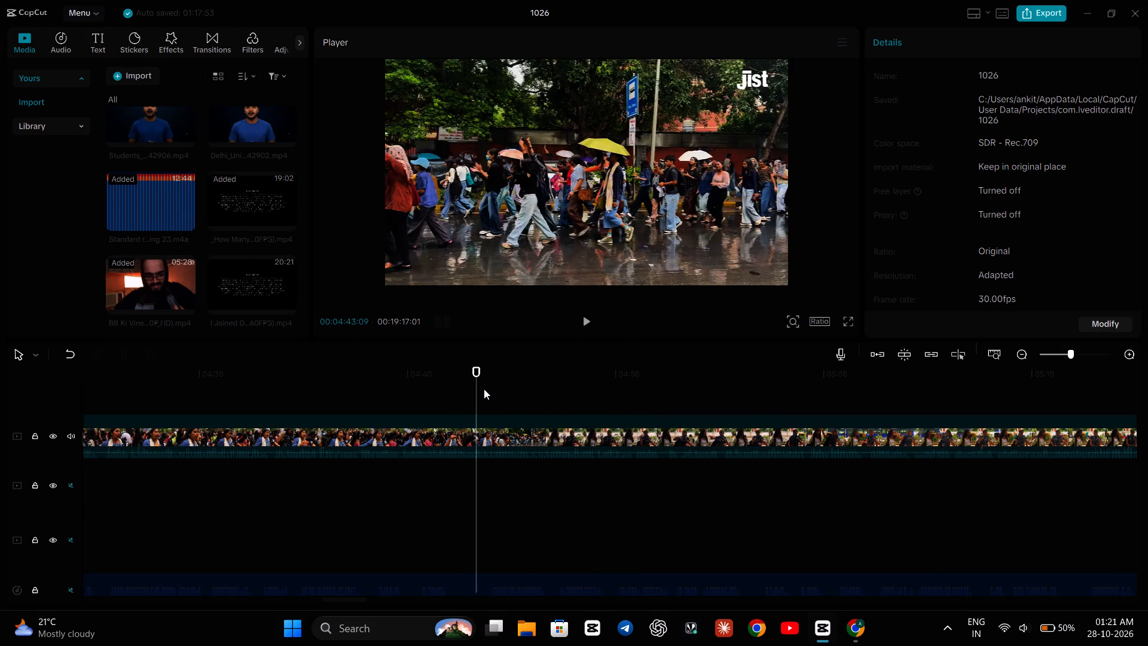
{"action": "key", "text": "Left"}
{"action": "key", "text": "Left"}
{"action": "key", "text": "Left"}
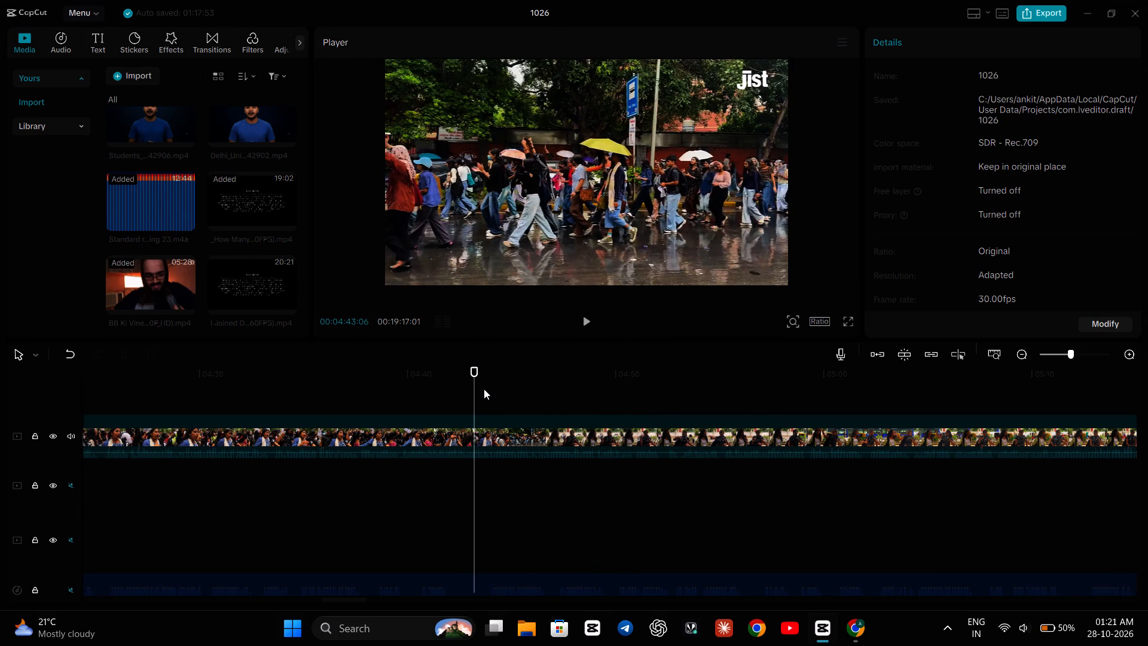
{"action": "key", "text": "Left"}
{"action": "key", "text": "Left"}
{"action": "key", "text": "Left"}
{"action": "key", "text": "Left"}
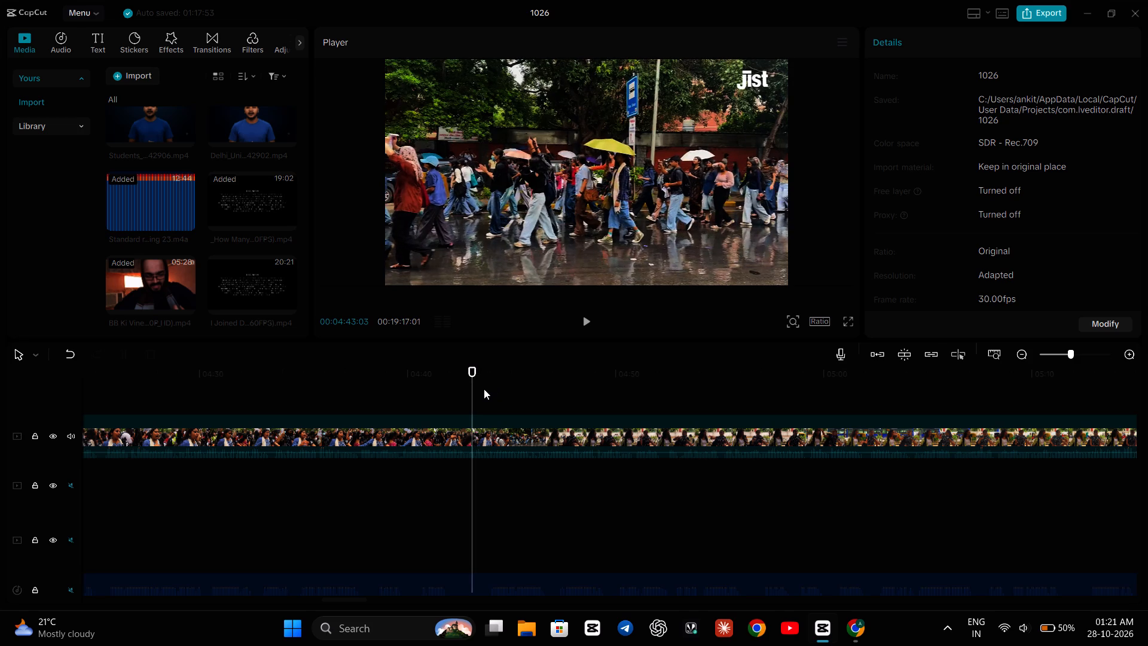
{"action": "key", "text": "Left"}
{"action": "key", "text": "Left"}
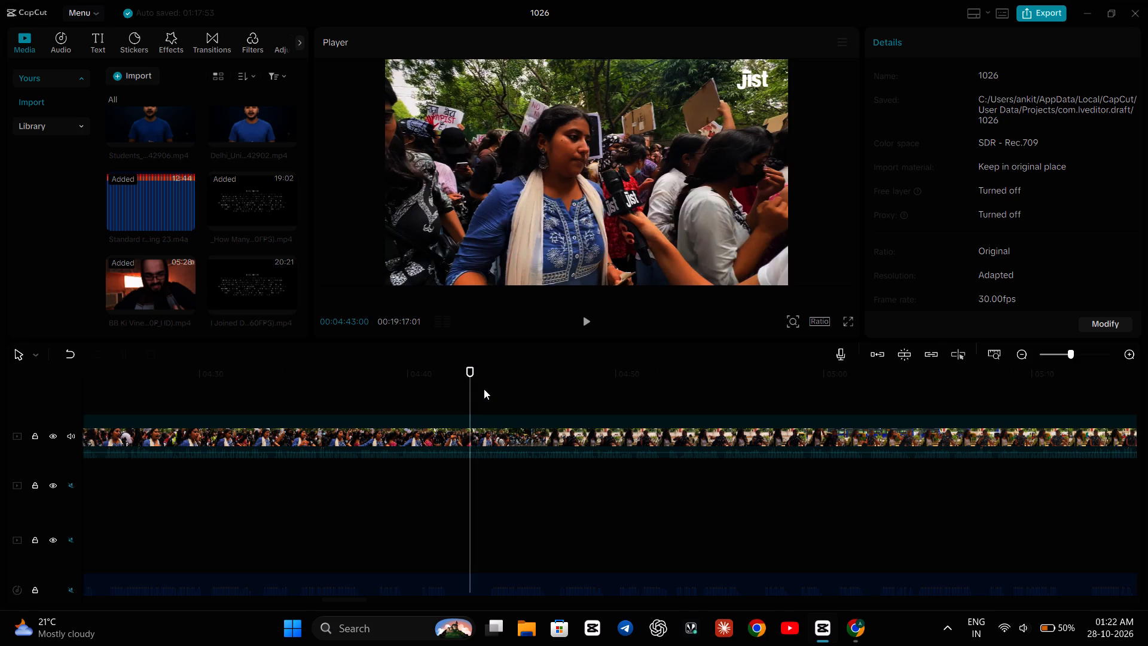
{"action": "left_click", "coordinate": [400, 449]}
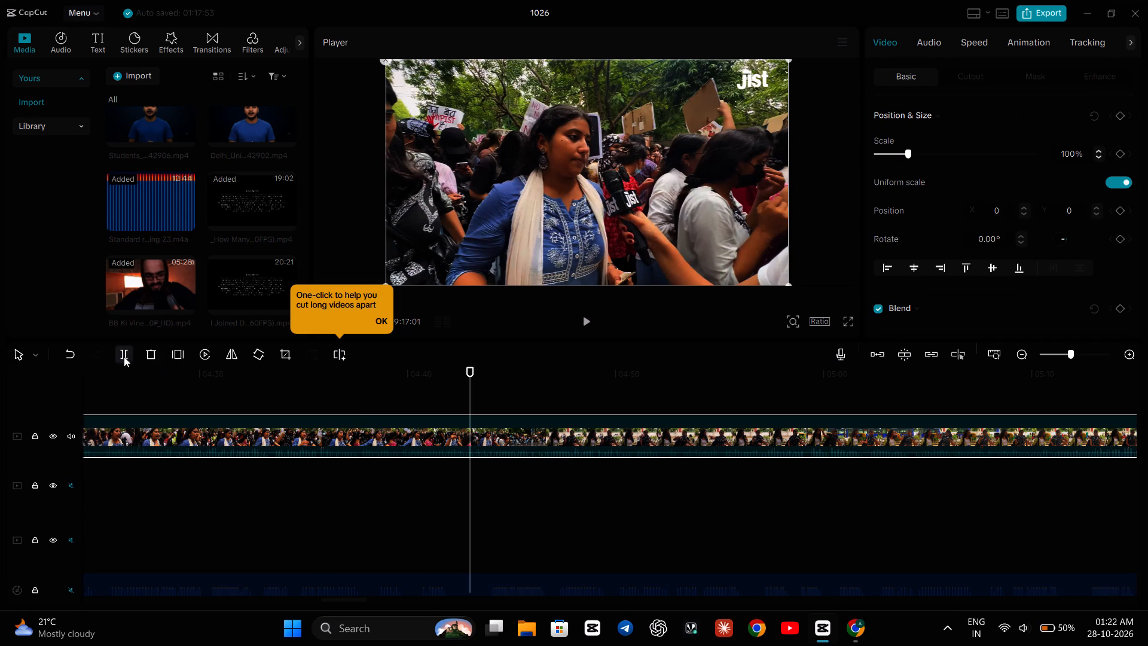
{"action": "left_click", "coordinate": [124, 356]}
Delete the part of the How Many More clip before the split at 00:04:43:00.
{"action": "left_click", "coordinate": [245, 421]}
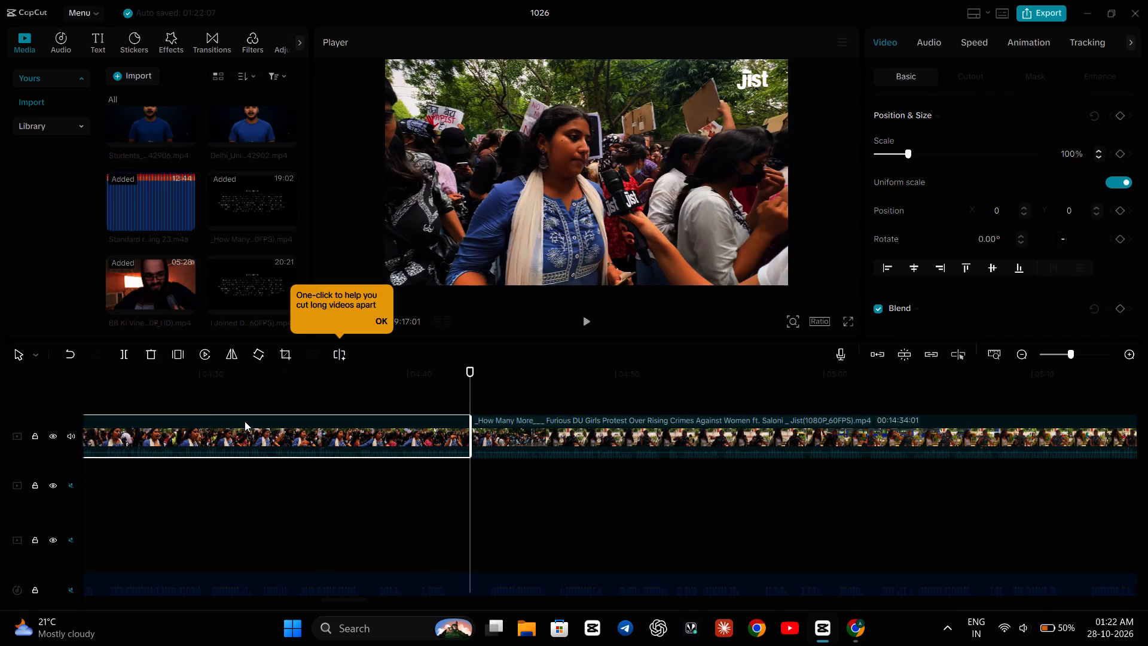
{"action": "left_click", "coordinate": [147, 349]}
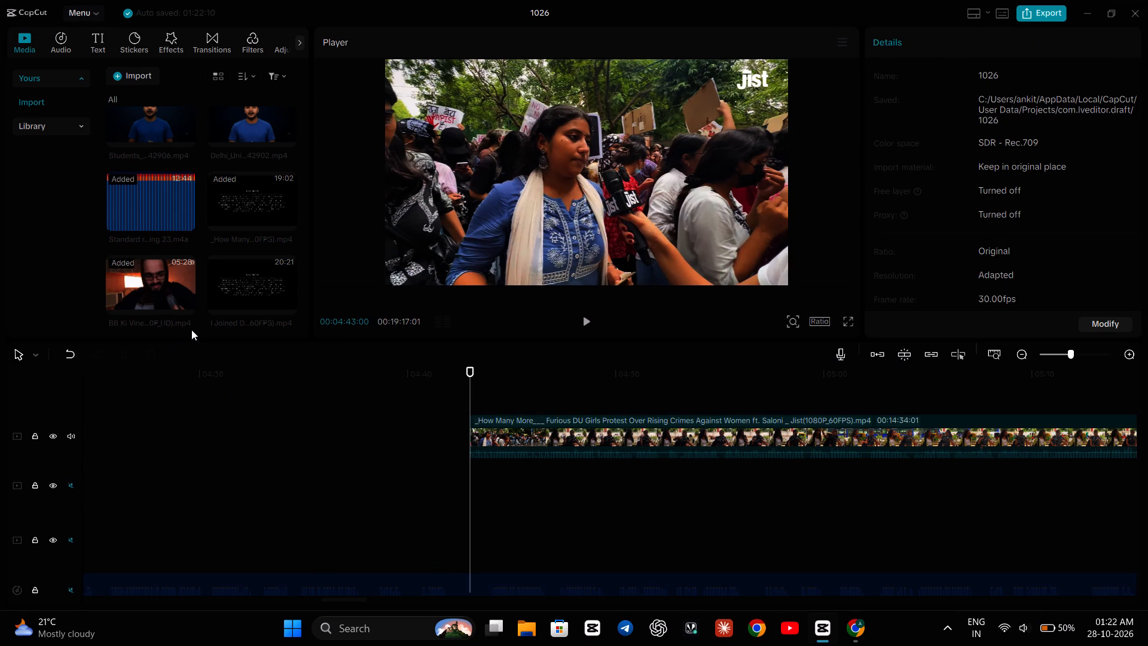
Play the remaining How Many More clip and split it at 00:04:49:02, where the statue shot changes to the two women interviewed.
{"action": "key", "text": "space"}
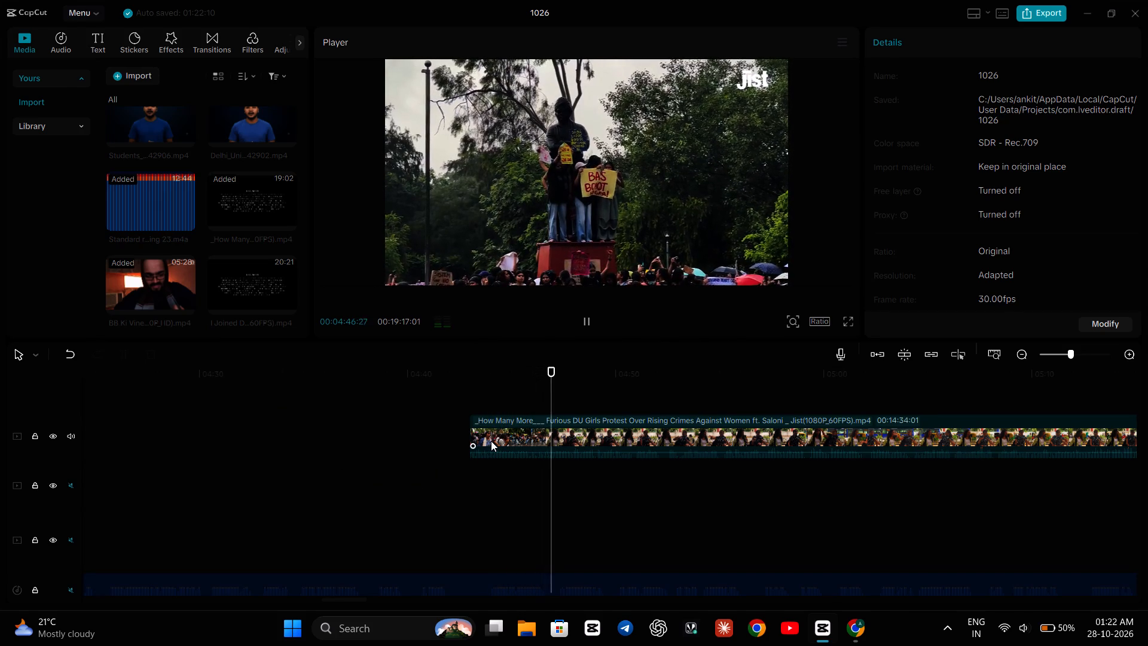
{"action": "key", "text": "space"}
{"action": "key", "text": "space"}
{"action": "key", "text": "space"}
{"action": "key", "text": "space"}
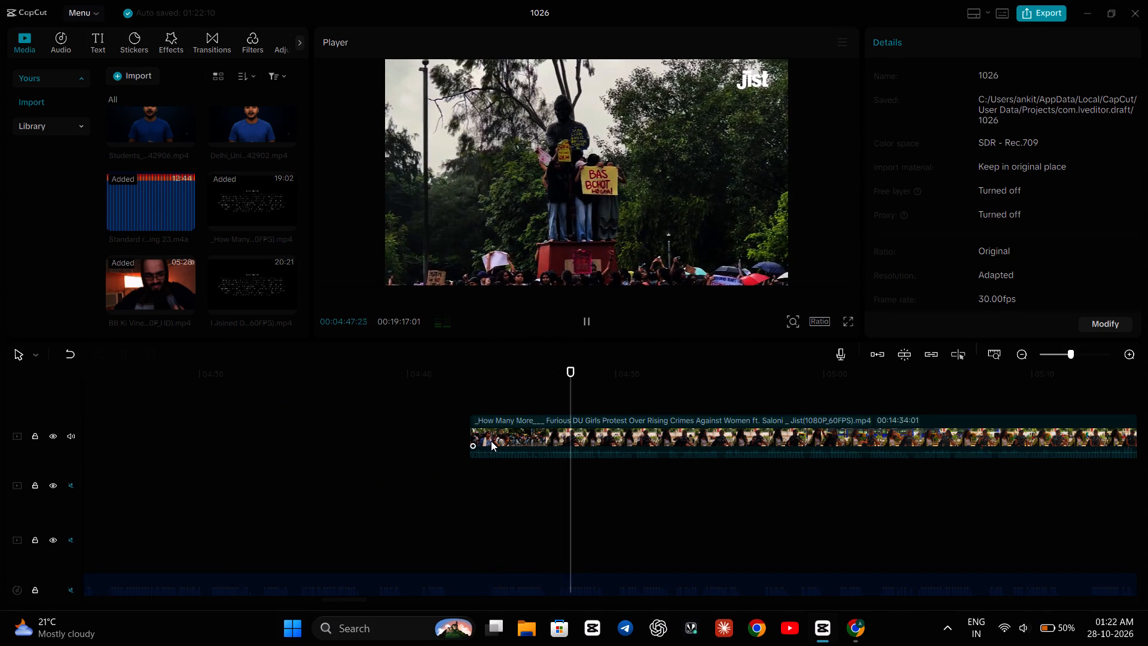
{"action": "key", "text": "space"}
{"action": "key", "text": "space"}
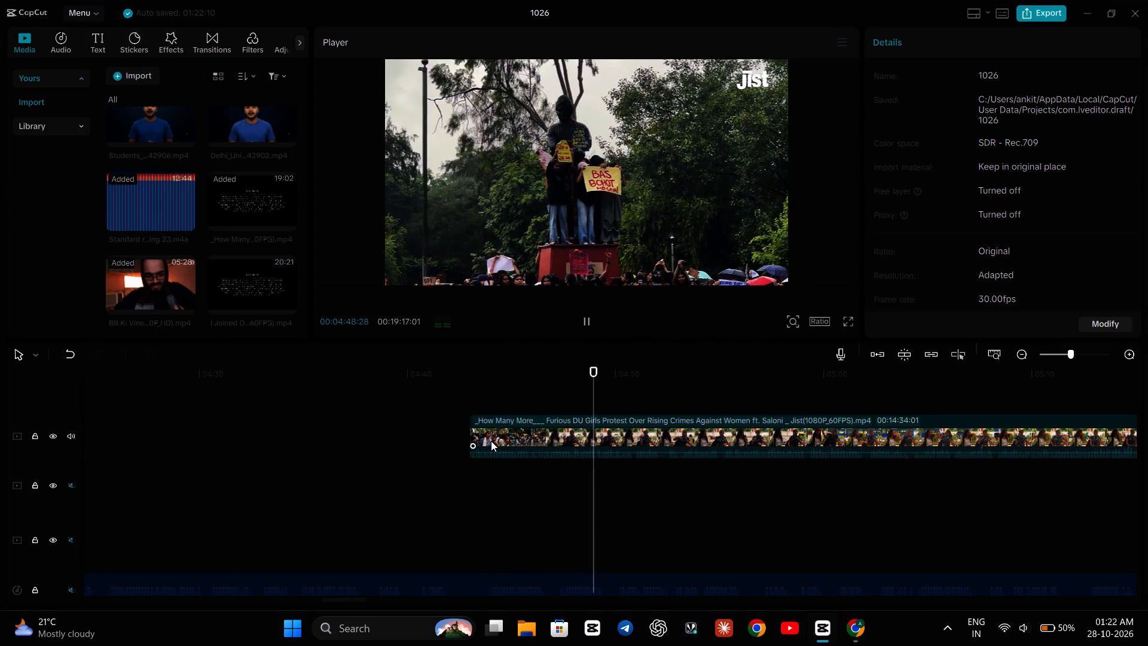
{"action": "key", "text": "space"}
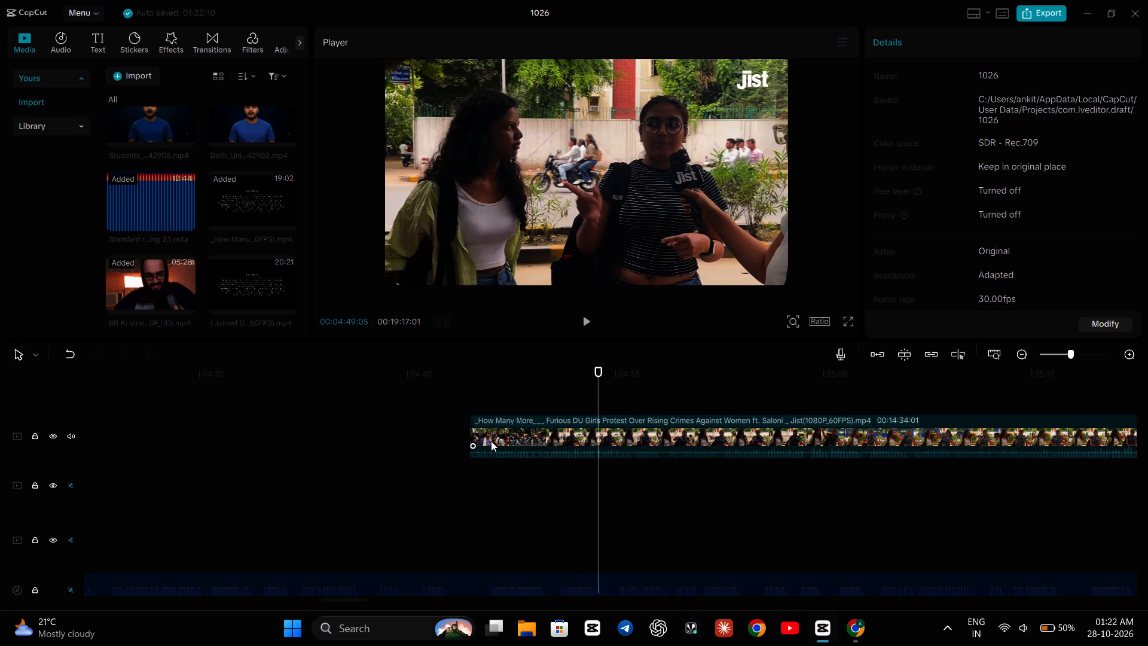
{"action": "key", "text": "Left"}
{"action": "key", "text": "Left"}
{"action": "key", "text": "Left"}
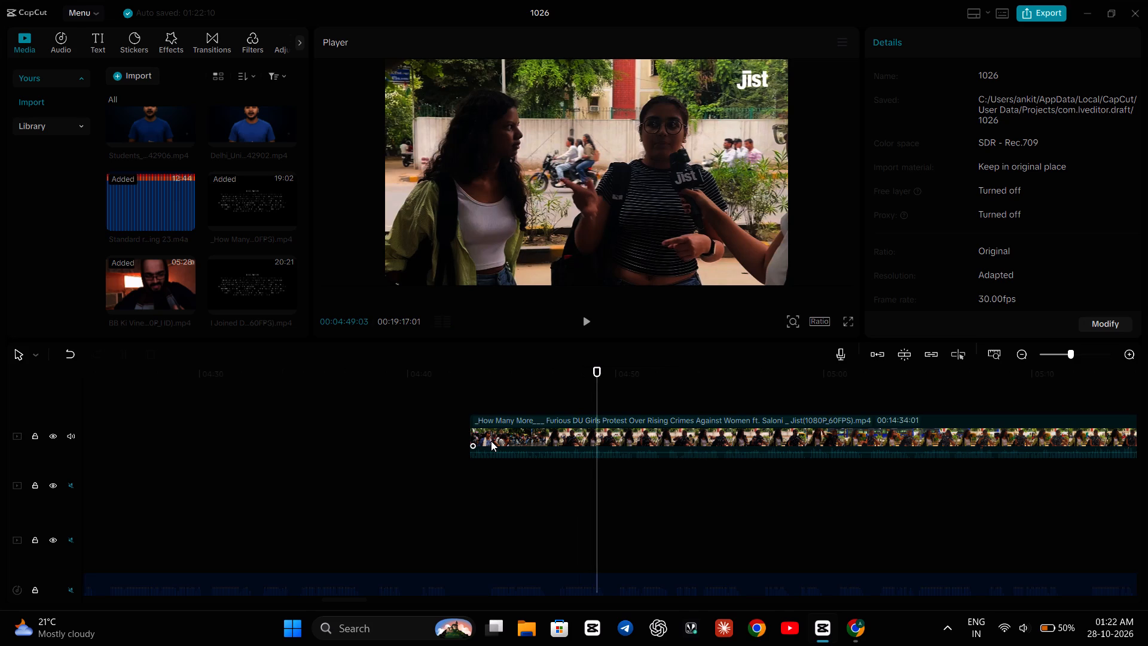
{"action": "key", "text": "Left"}
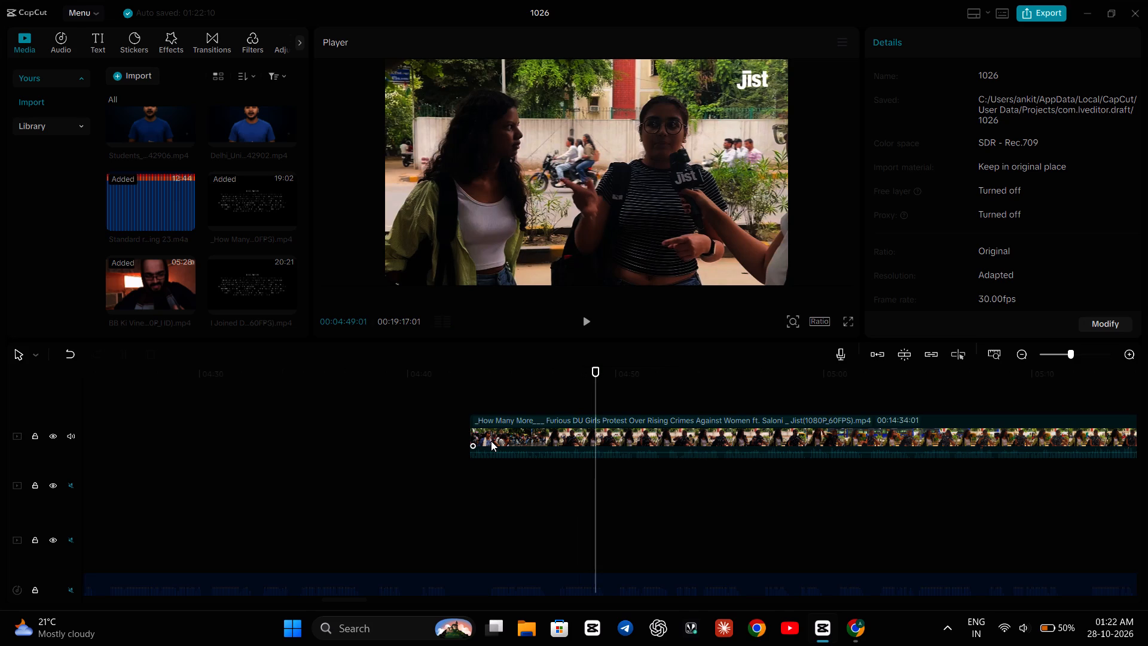
{"action": "key", "text": "Right"}
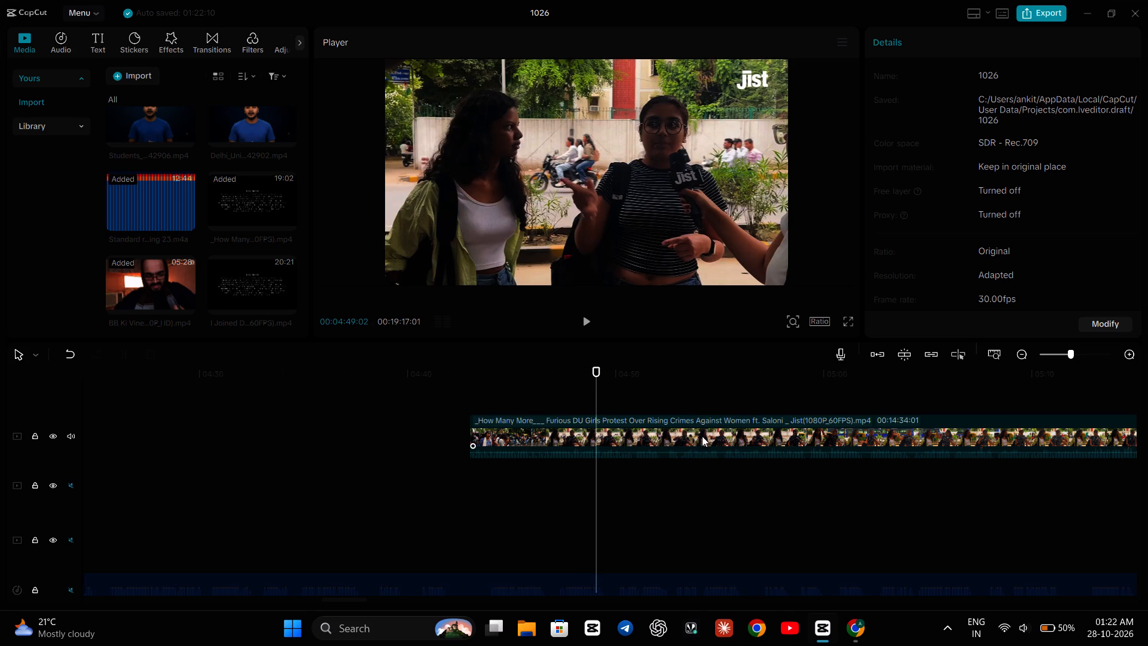
{"action": "left_click", "coordinate": [658, 434]}
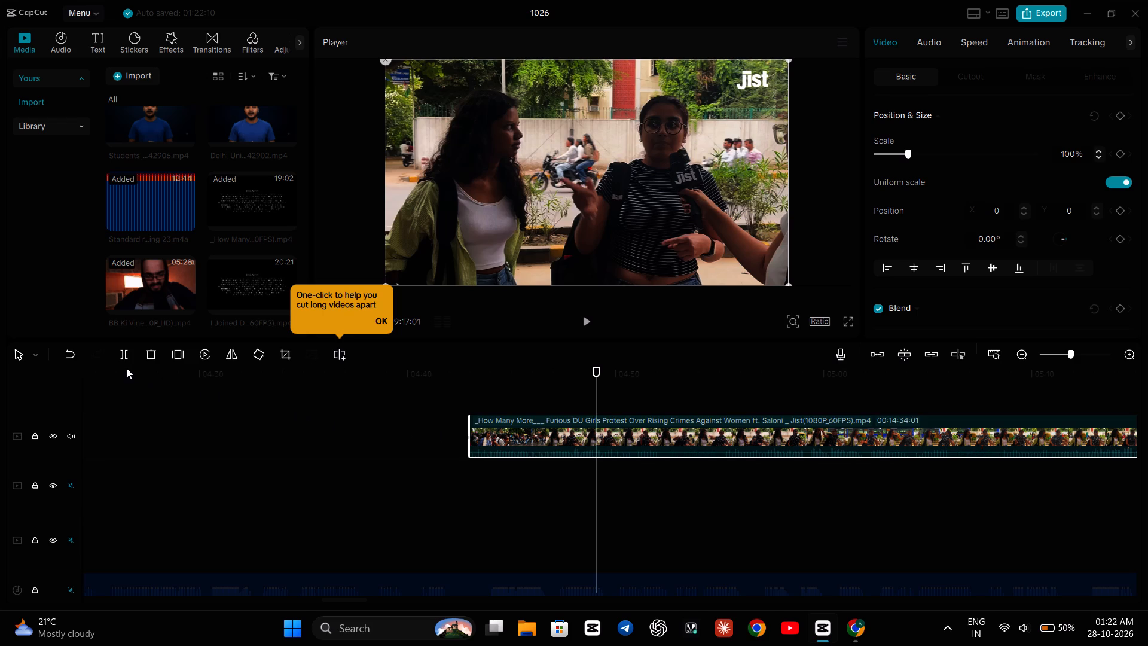
{"action": "left_click", "coordinate": [120, 354]}
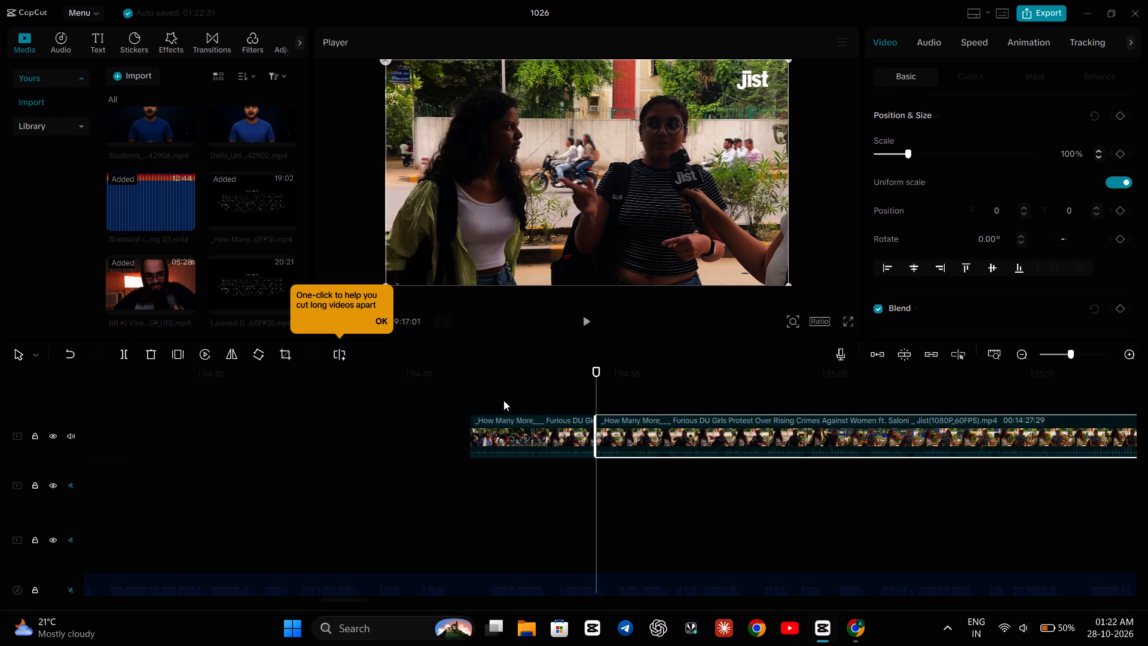
Move the short march and statue shot about 10 seconds earlier on its track, away from the long How Many More clip.
{"action": "left_click_drag", "start_coordinate": [517, 427], "coordinate": [309, 429]}
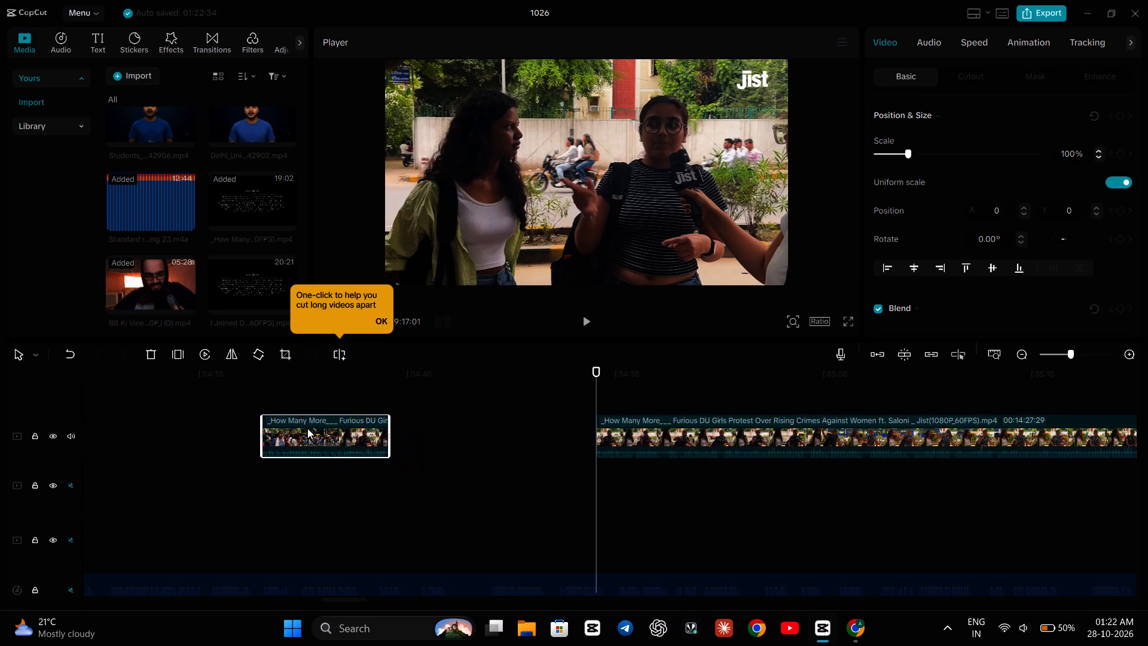
Set the scale of the short march and statue shot to 130%.
{"action": "left_click", "coordinate": [293, 438]}
{"action": "left_click", "coordinate": [1088, 152]}
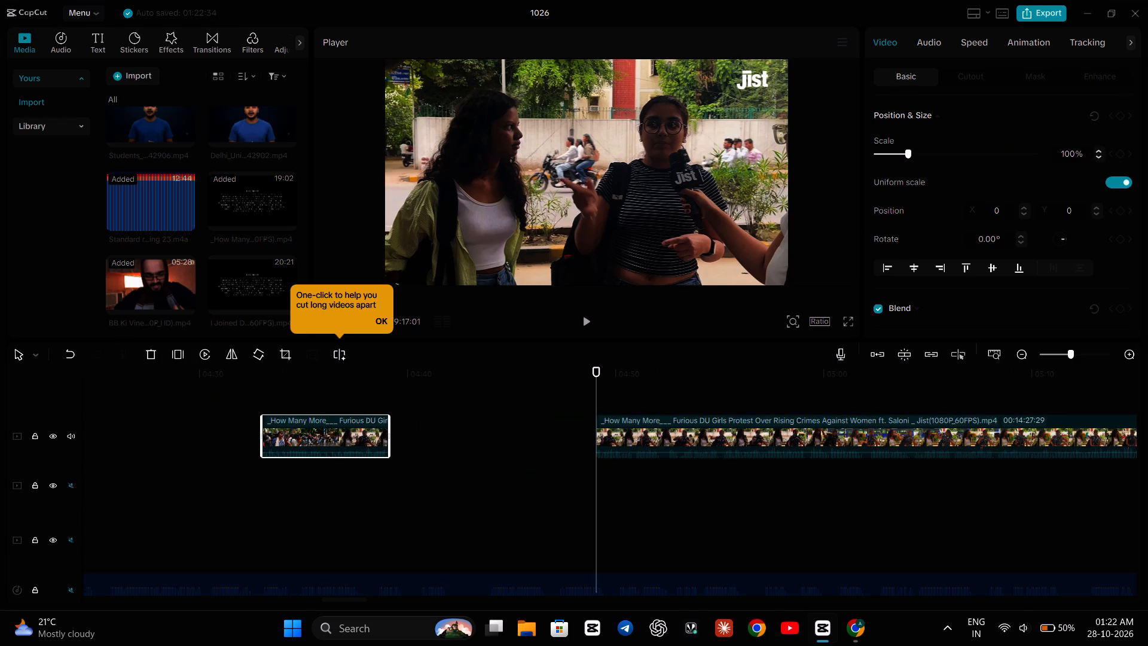
{"action": "left_click", "coordinate": [1079, 152]}
{"action": "key", "text": "BackSpace"}
{"action": "key", "text": "BackSpace"}
{"action": "type", "text": "30"}
{"action": "key", "text": "Return"}
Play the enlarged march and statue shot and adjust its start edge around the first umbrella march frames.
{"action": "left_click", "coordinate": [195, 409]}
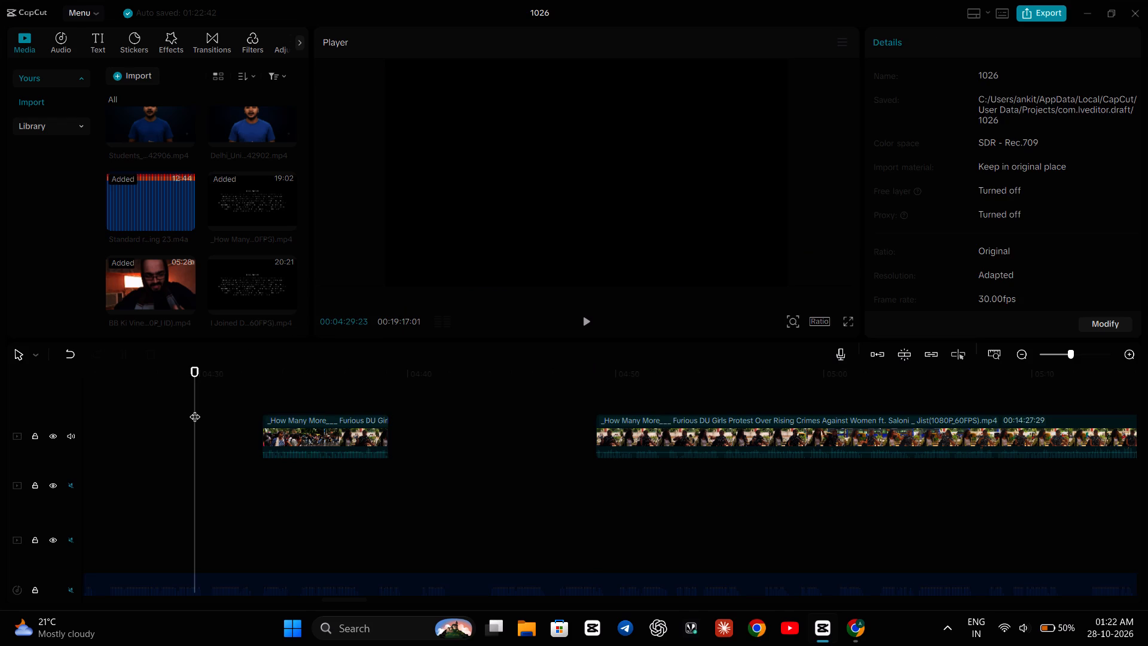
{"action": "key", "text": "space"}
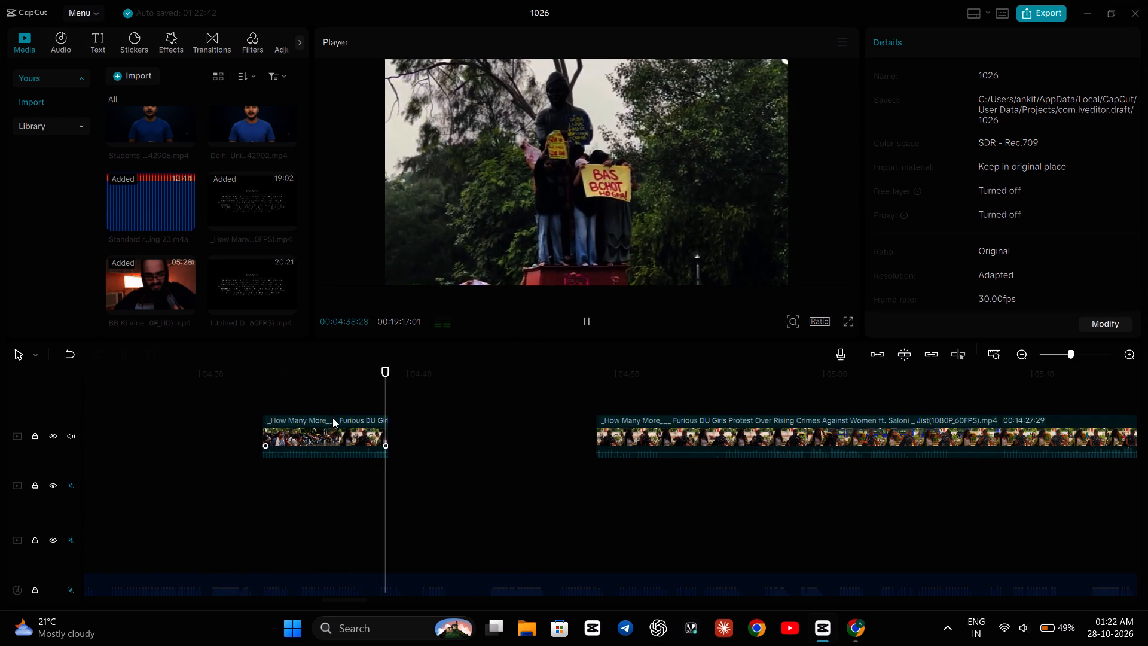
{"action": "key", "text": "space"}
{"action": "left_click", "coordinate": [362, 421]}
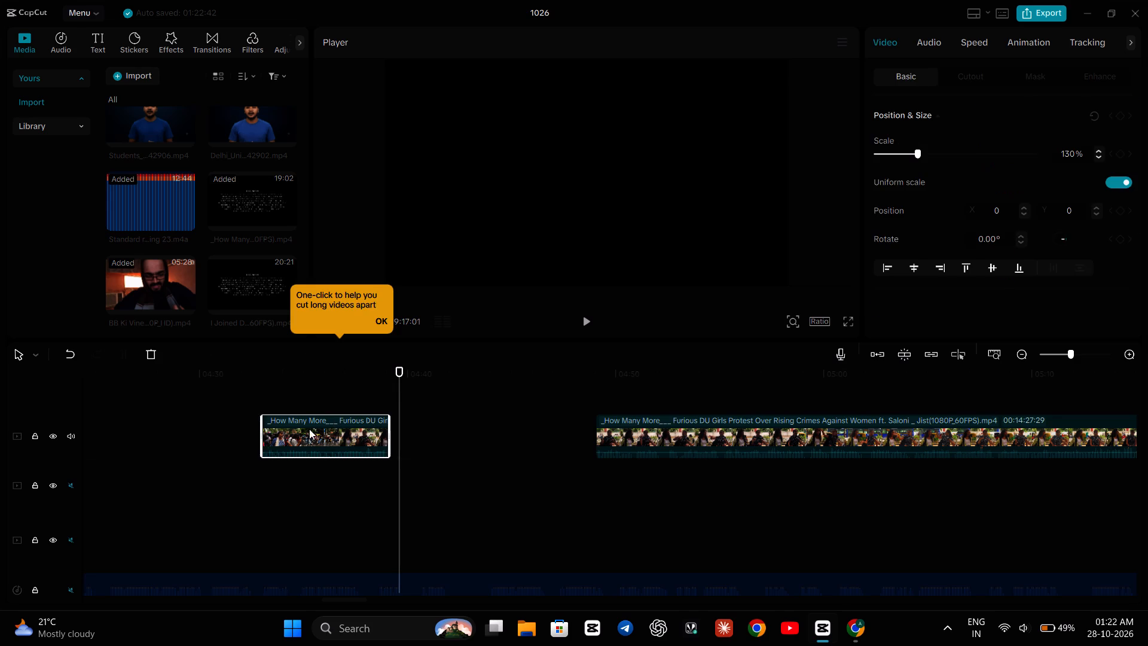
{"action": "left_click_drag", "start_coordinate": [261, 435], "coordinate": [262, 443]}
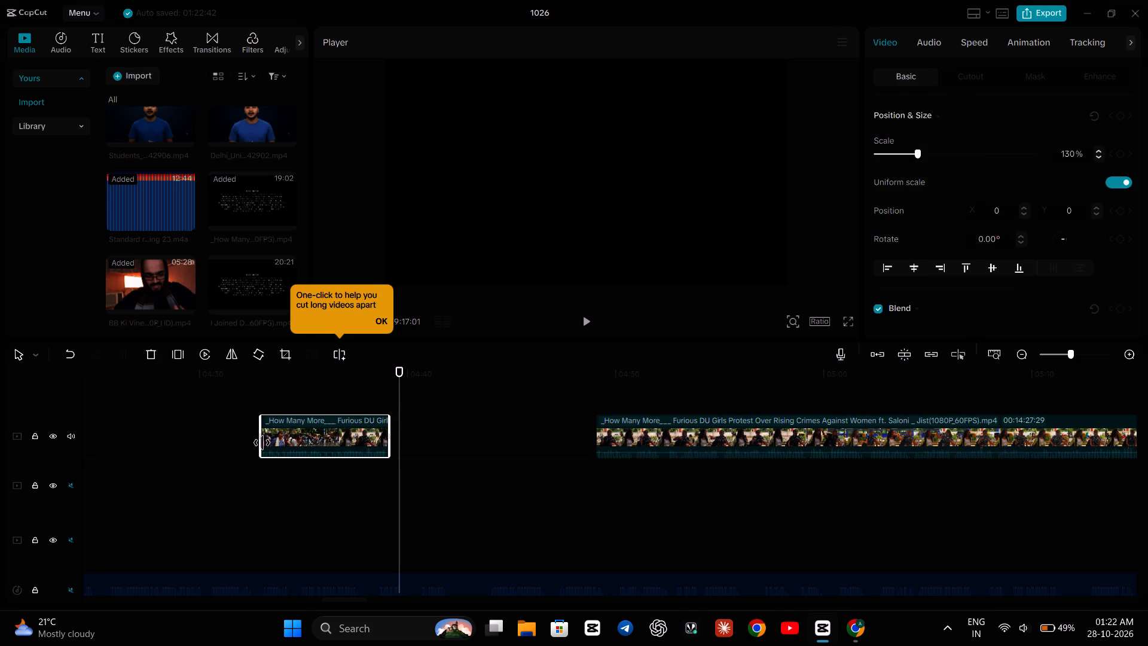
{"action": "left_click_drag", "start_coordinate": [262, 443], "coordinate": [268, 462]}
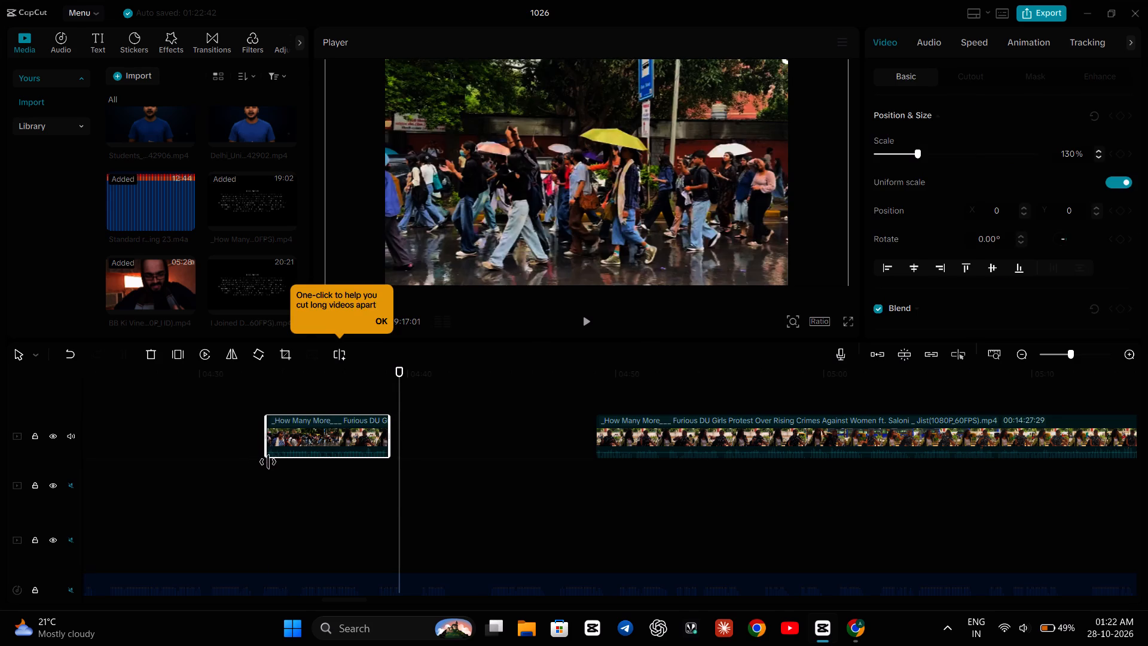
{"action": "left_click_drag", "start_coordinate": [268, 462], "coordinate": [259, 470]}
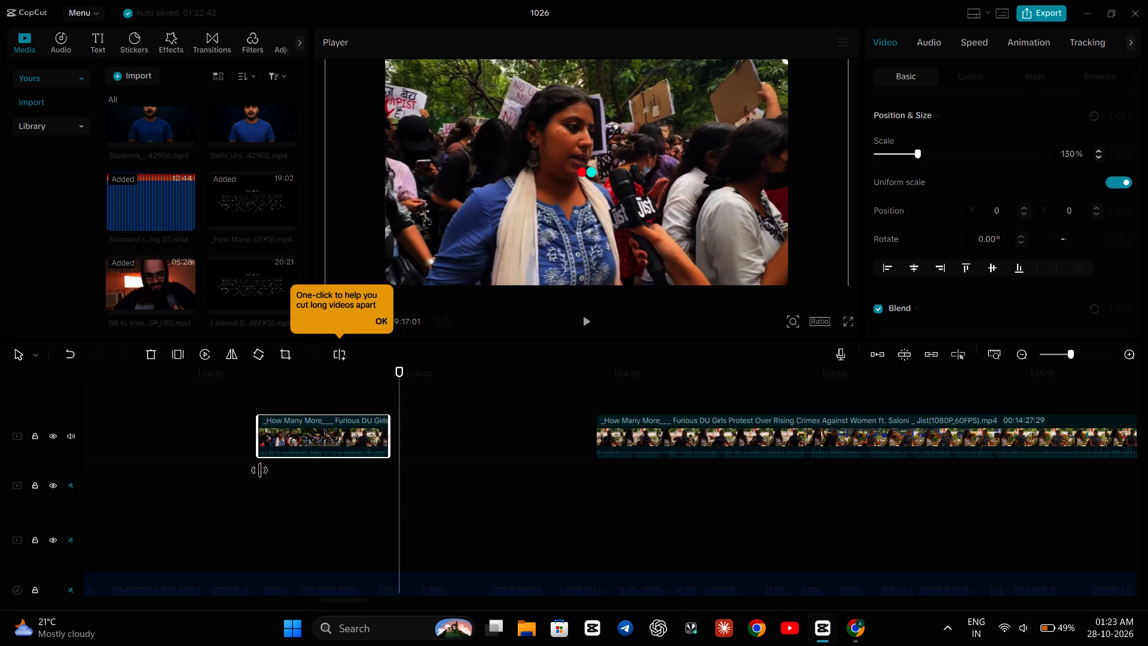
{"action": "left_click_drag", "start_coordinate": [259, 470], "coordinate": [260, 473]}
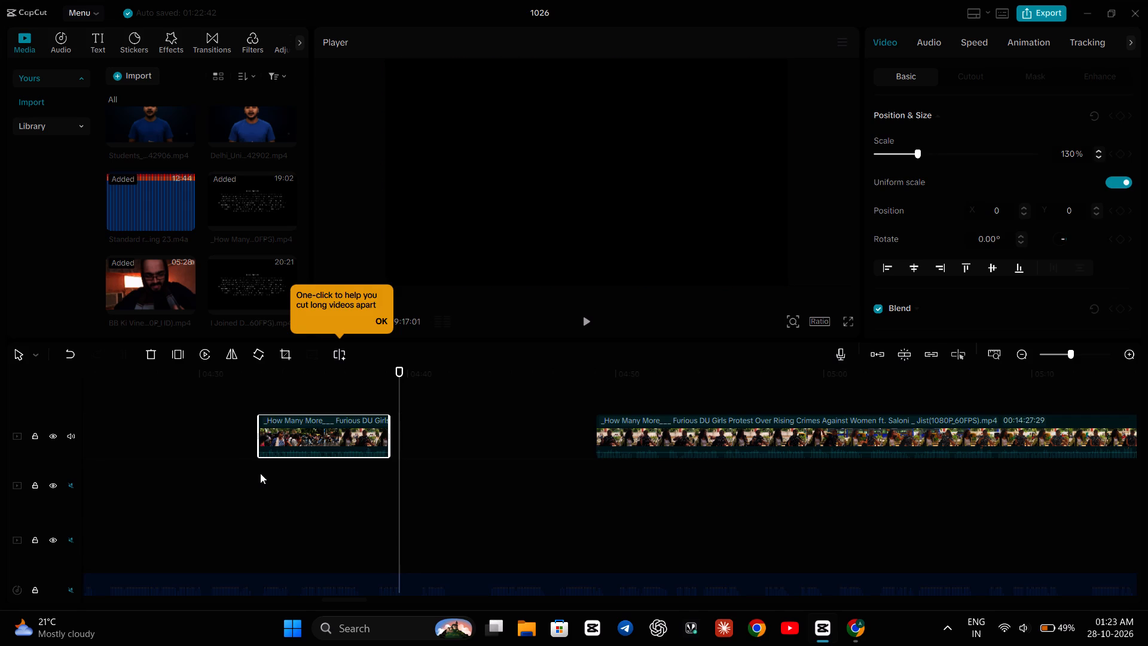
Replay the opening of the march and statue shot and trim a few frames off its start, up to the umbrella march.
{"action": "left_click", "coordinate": [478, 464]}
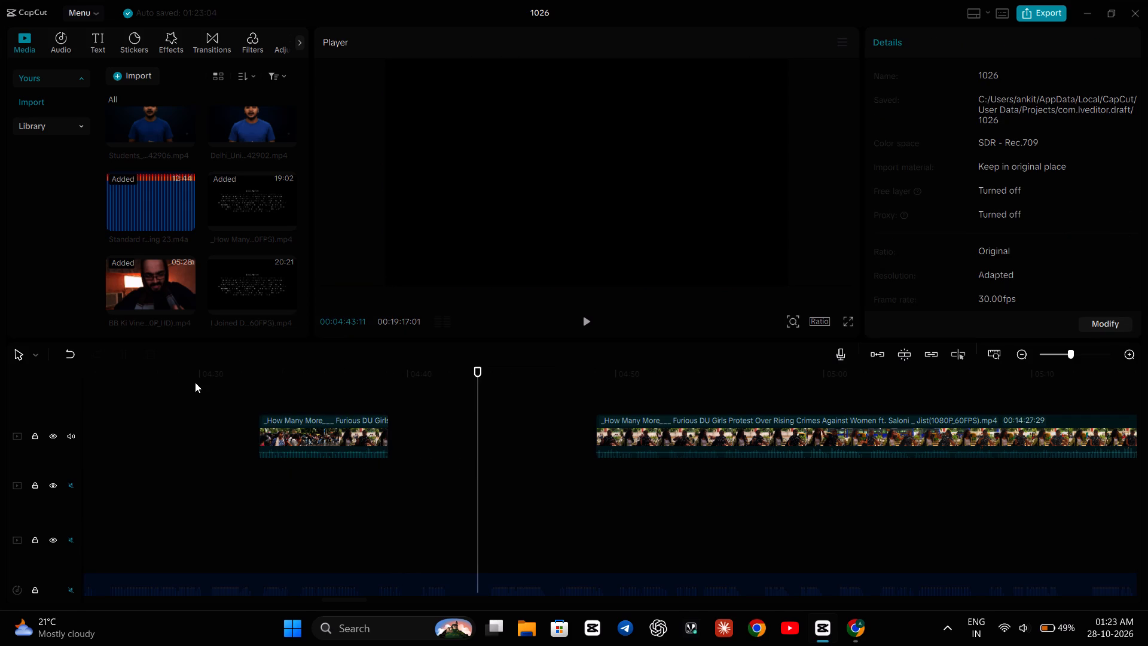
{"action": "left_click", "coordinate": [208, 397]}
{"action": "key", "text": "space"}
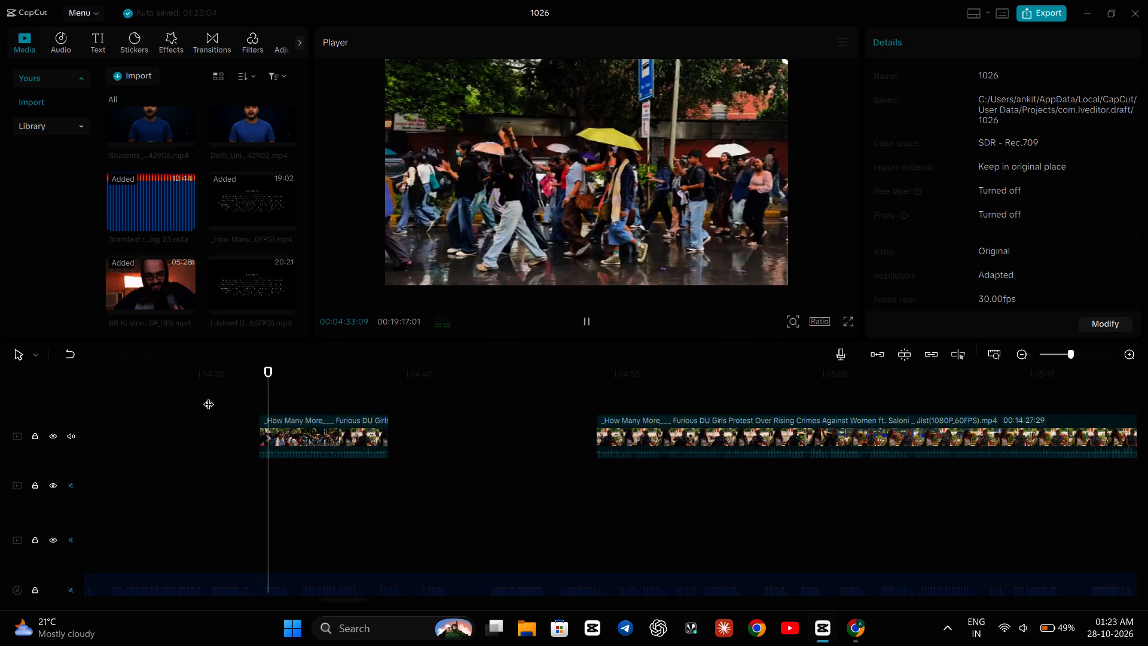
{"action": "key", "text": "space"}
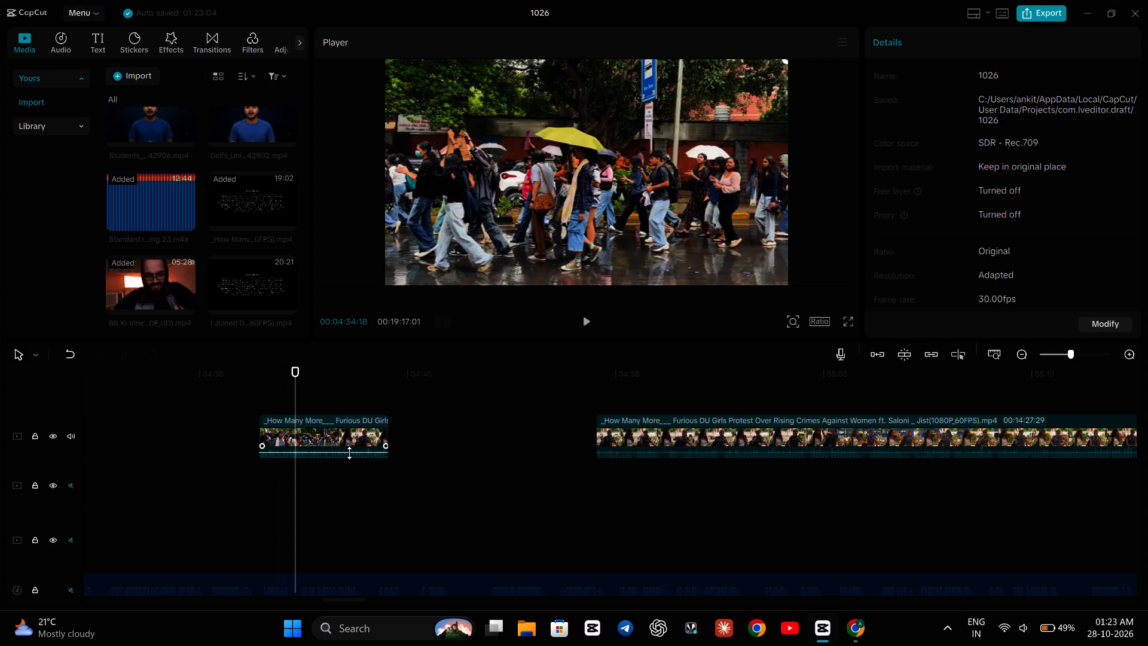
{"action": "left_click", "coordinate": [341, 437]}
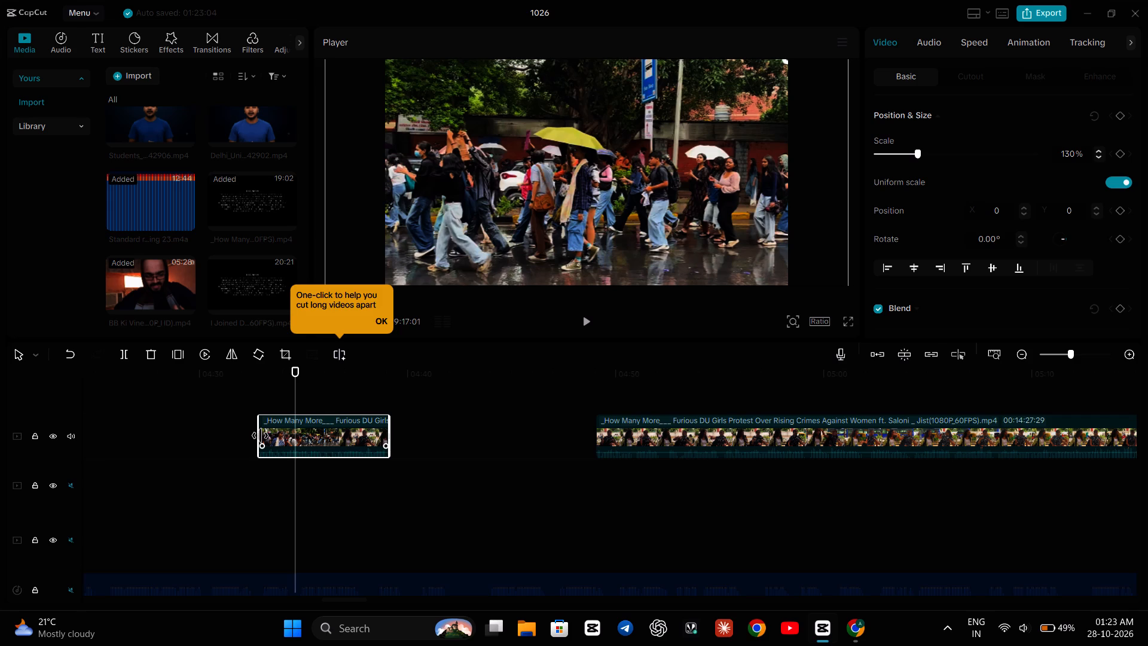
{"action": "left_click_drag", "start_coordinate": [258, 435], "coordinate": [261, 443]}
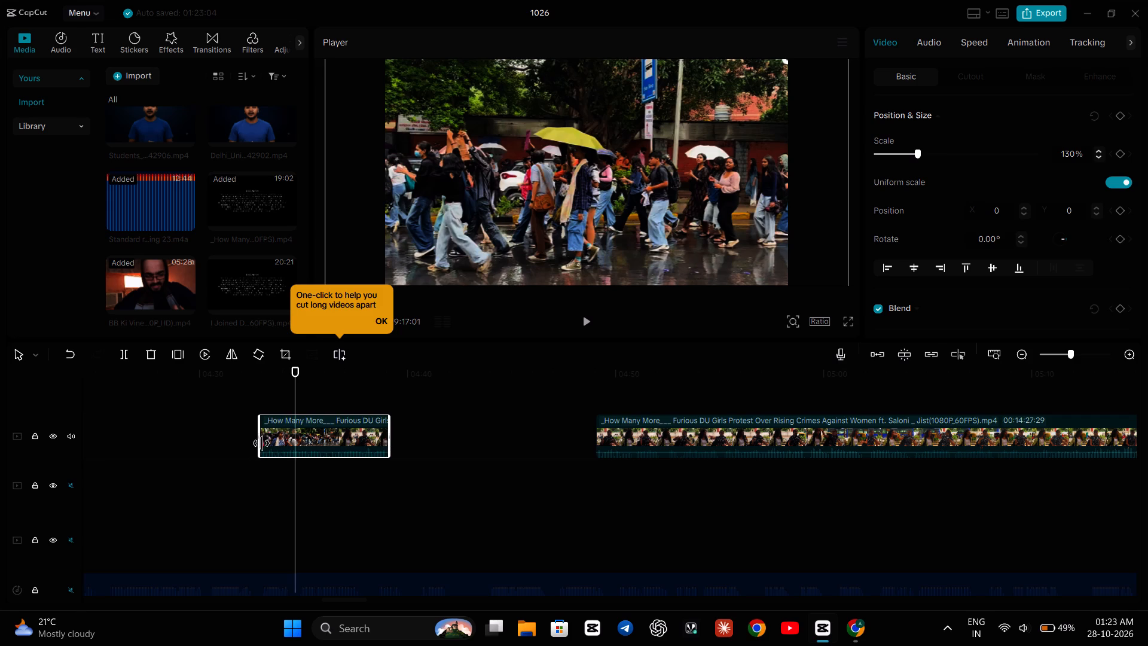
{"action": "left_click_drag", "start_coordinate": [261, 443], "coordinate": [265, 455]}
Play from just before the trimmed march and statue shot on towards the long How Many More clip to check it.
{"action": "left_click", "coordinate": [246, 480]}
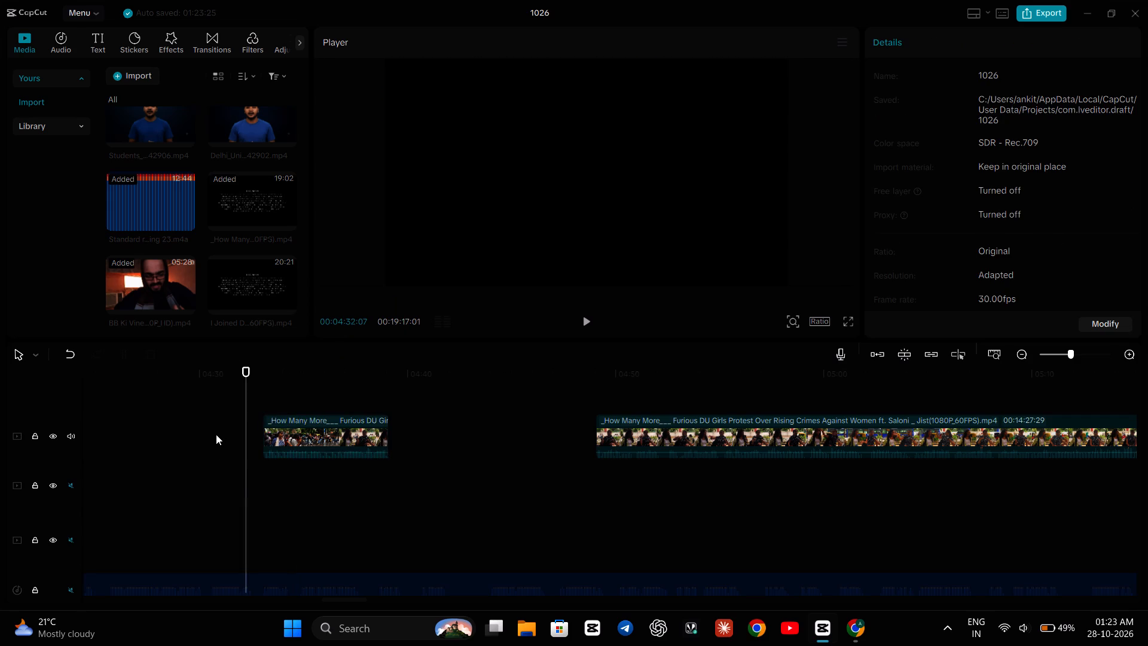
{"action": "key", "text": "space"}
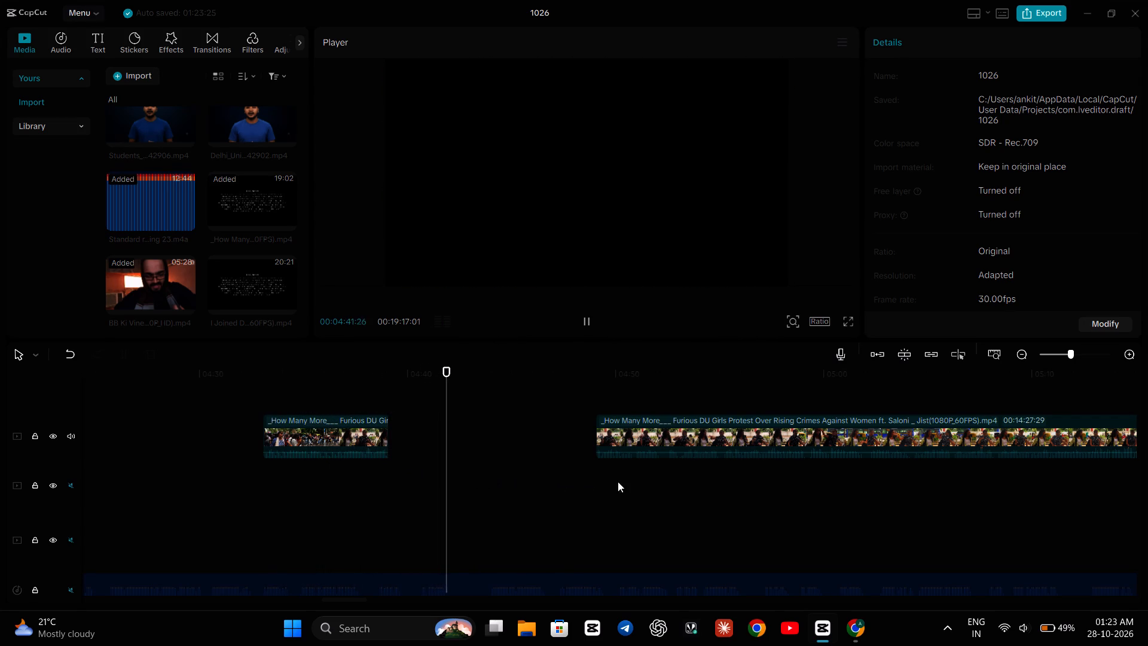
{"action": "scroll", "coordinate": [709, 516], "scroll_direction": "left", "scroll_amount": 2}
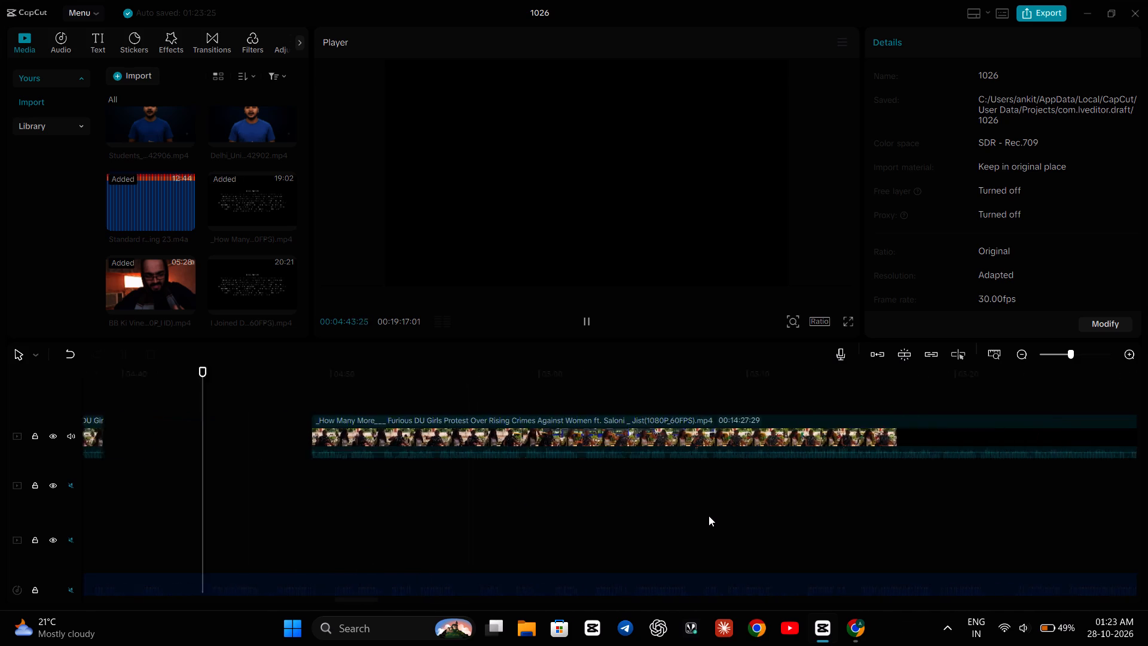
{"action": "scroll", "coordinate": [709, 516], "scroll_direction": "left", "scroll_amount": 3}
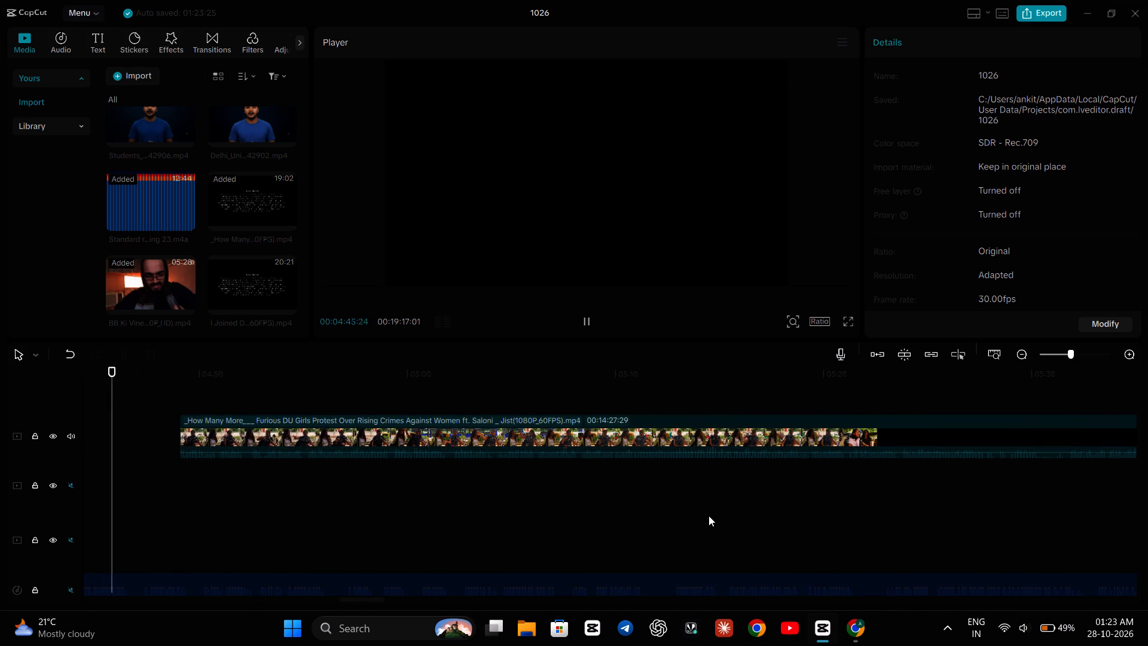
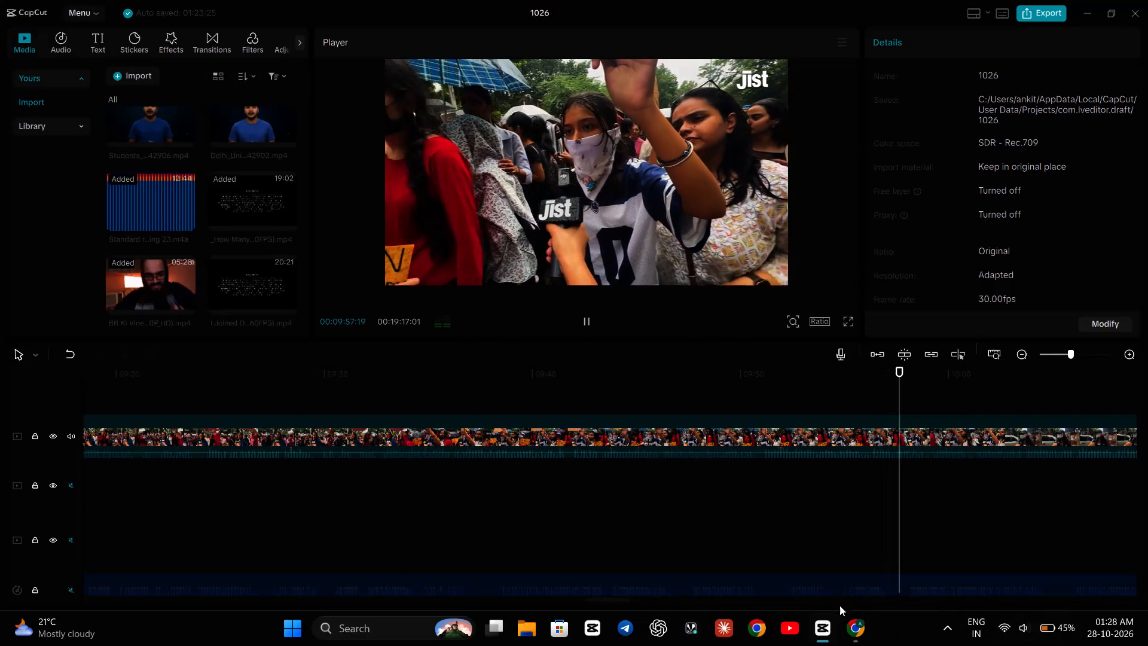
Pause the timeline playback, open Jist's How Many More protest video from the YouTube watch history, and view it full screen from about 8:30.
{"action": "left_click", "coordinate": [588, 318]}
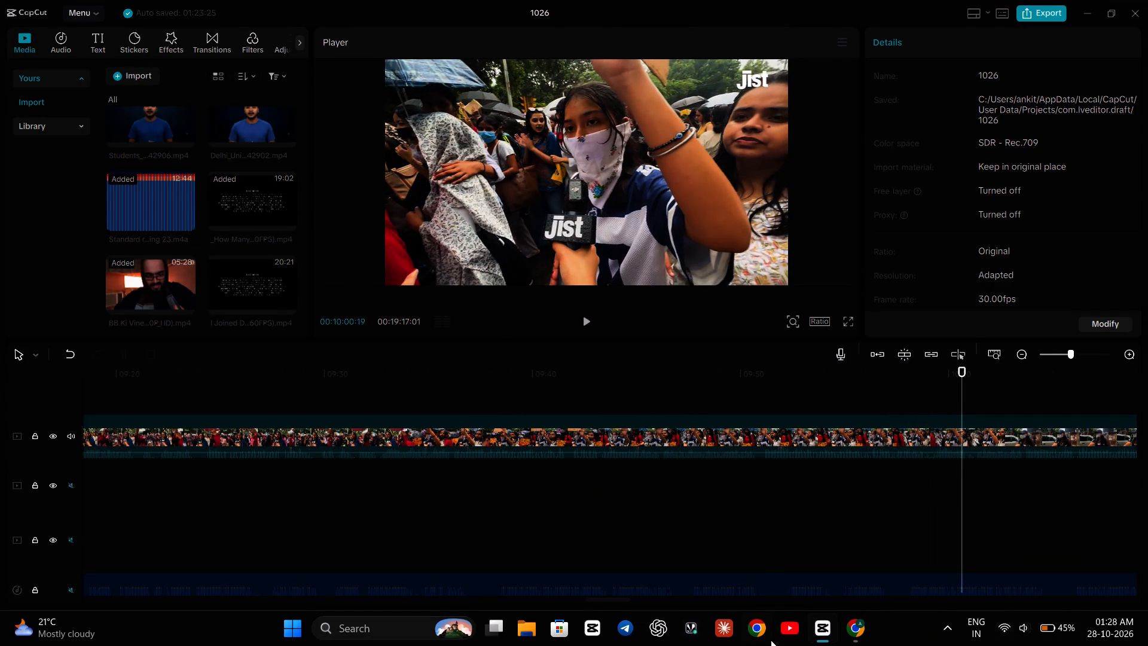
{"action": "left_click", "coordinate": [789, 635]}
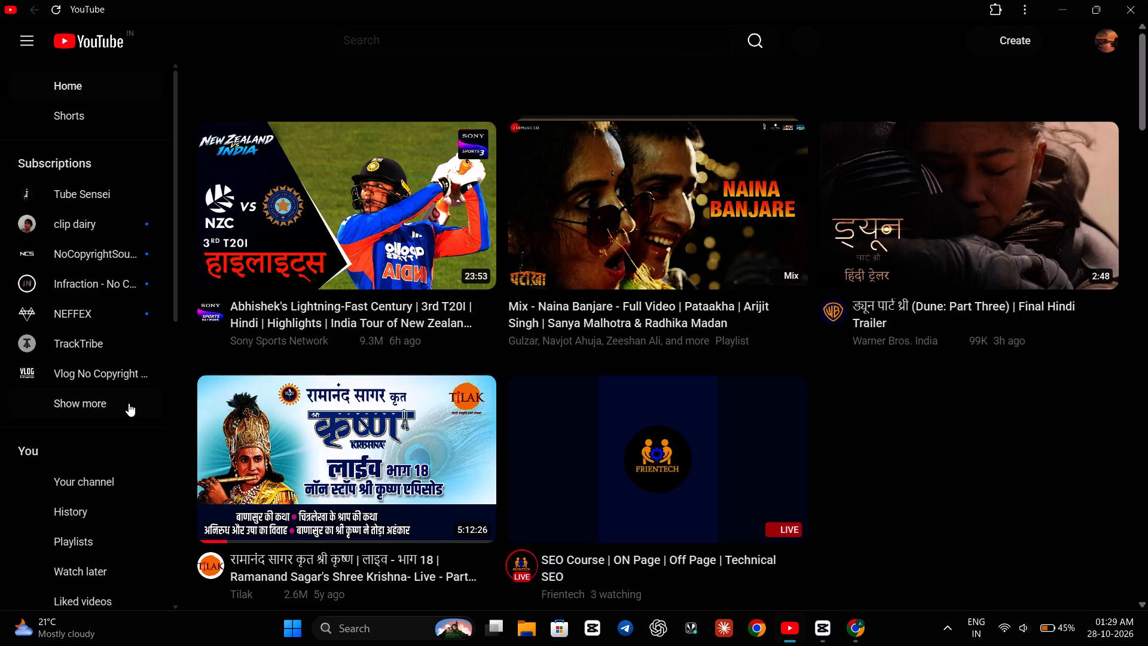
{"action": "left_click", "coordinate": [74, 507]}
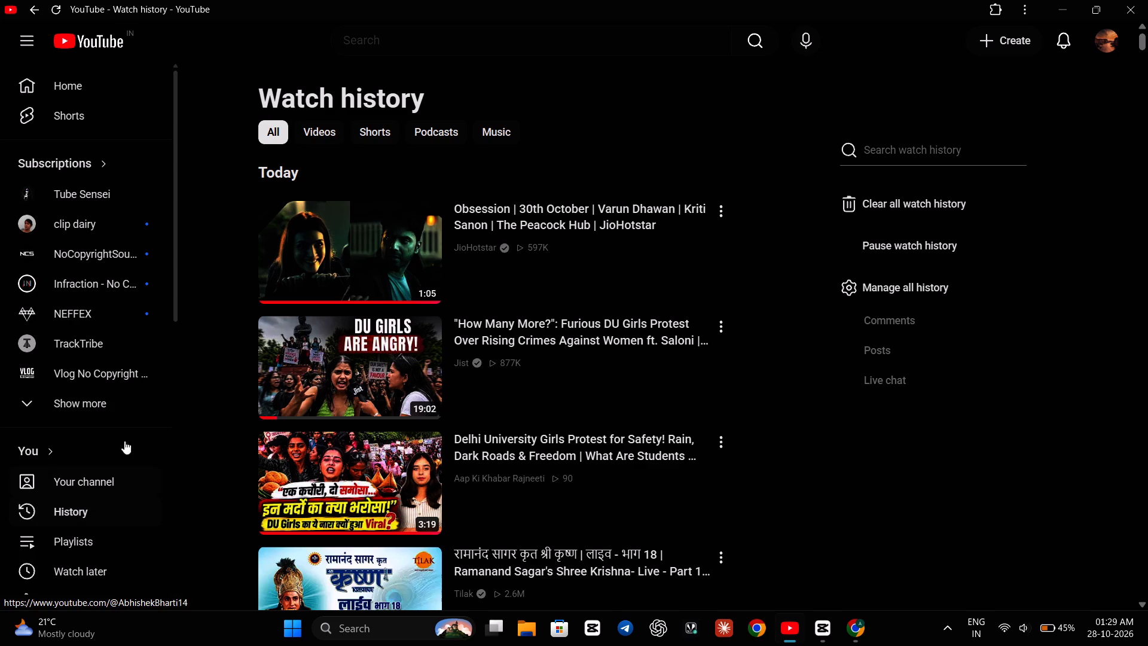
{"action": "left_click", "coordinate": [321, 355]}
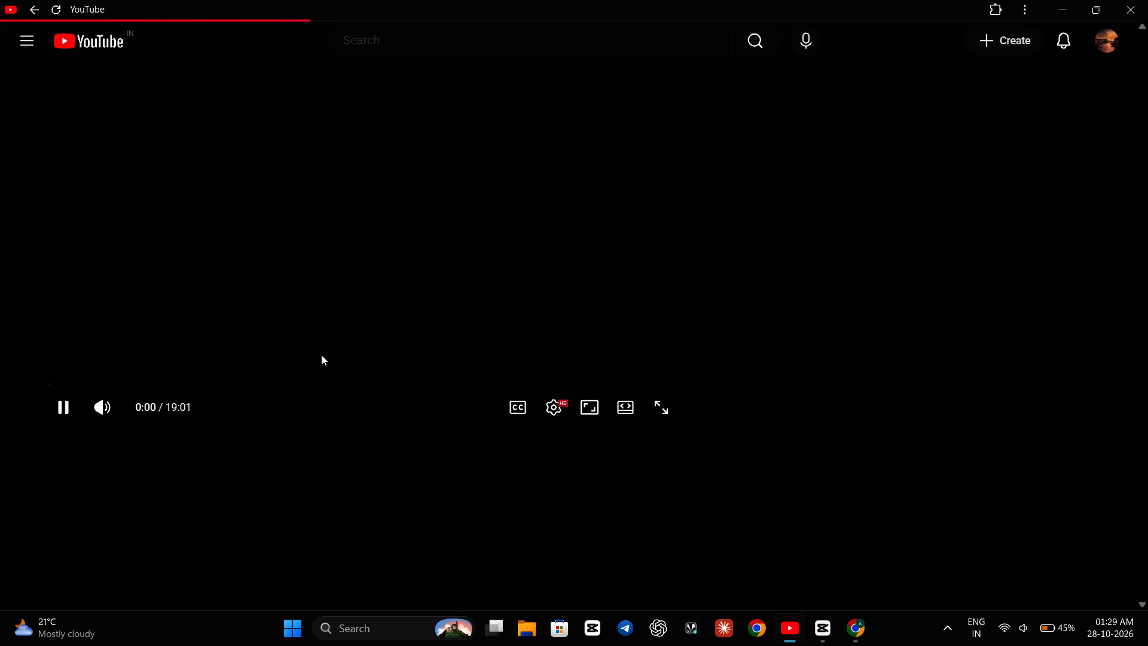
{"action": "left_click", "coordinate": [289, 384]}
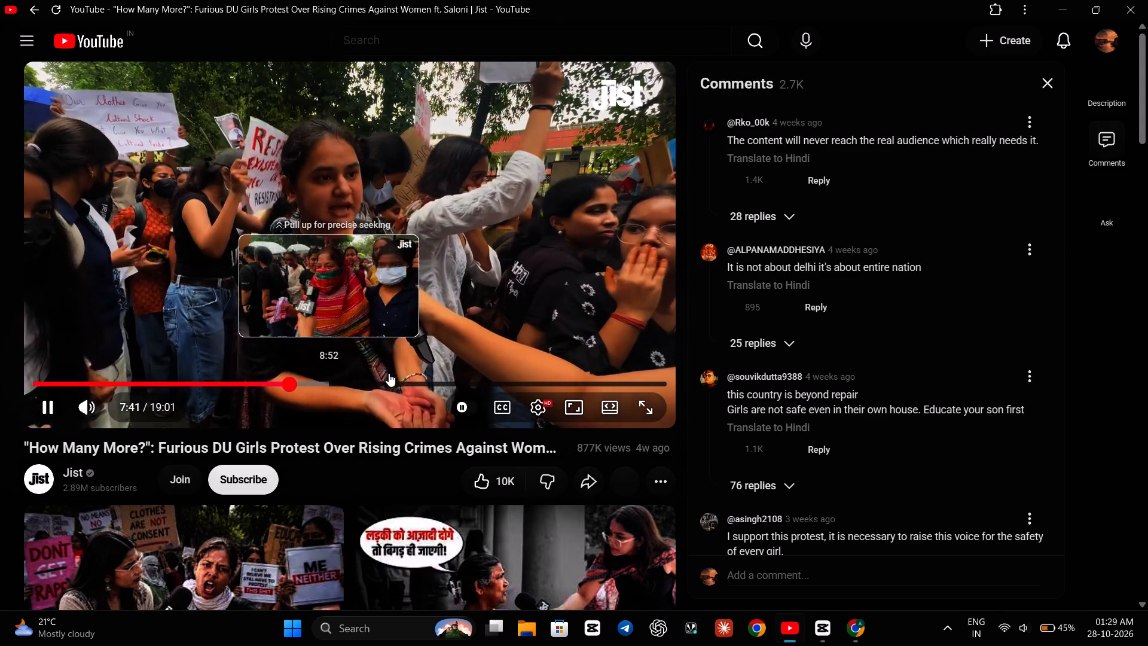
{"action": "left_click", "coordinate": [650, 405]}
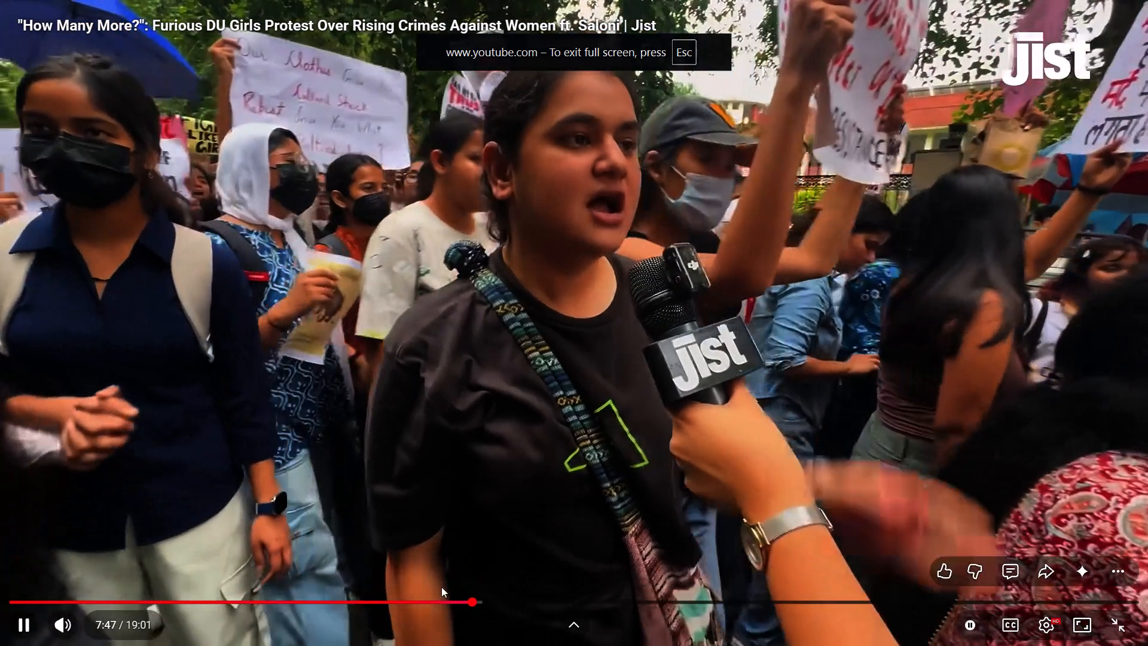
{"action": "left_click", "coordinate": [514, 601]}
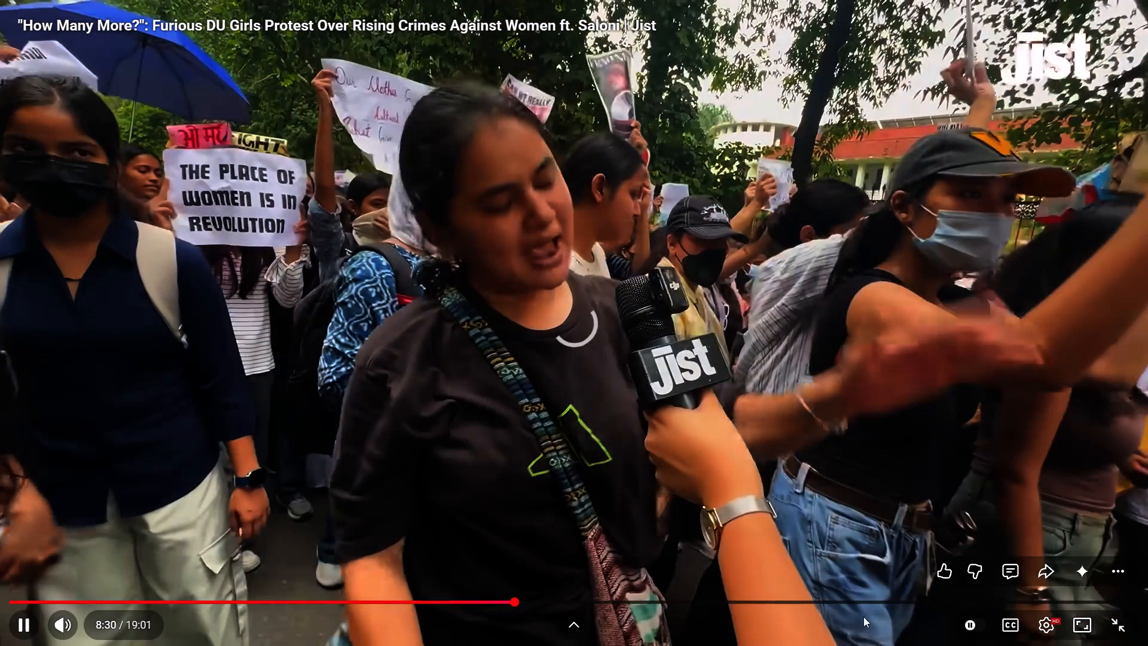
Set the YouTube protest video's playback speed to 1.50x and keep watching the interviews.
{"action": "left_click", "coordinate": [1055, 624]}
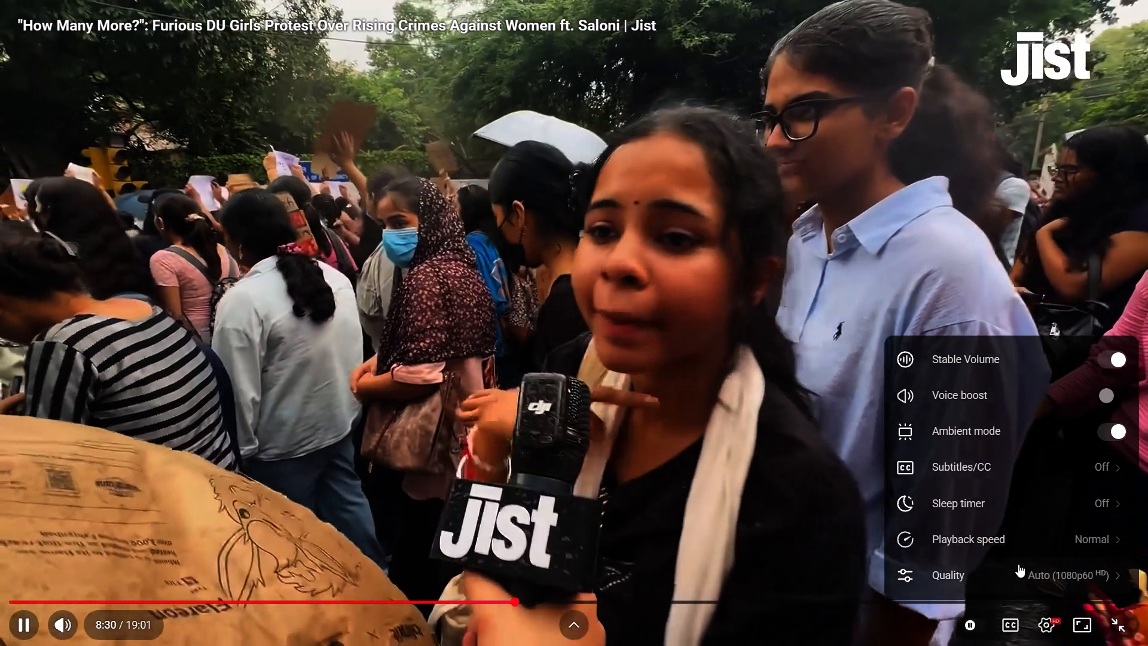
{"action": "left_click", "coordinate": [1006, 539]}
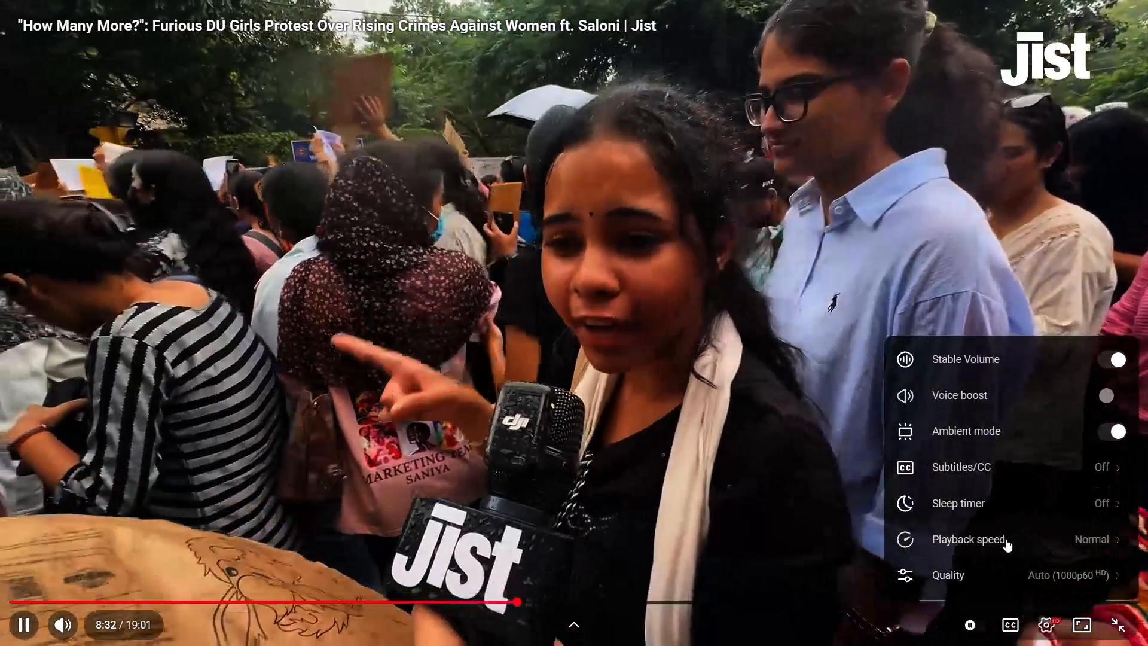
{"action": "left_click", "coordinate": [1016, 554]}
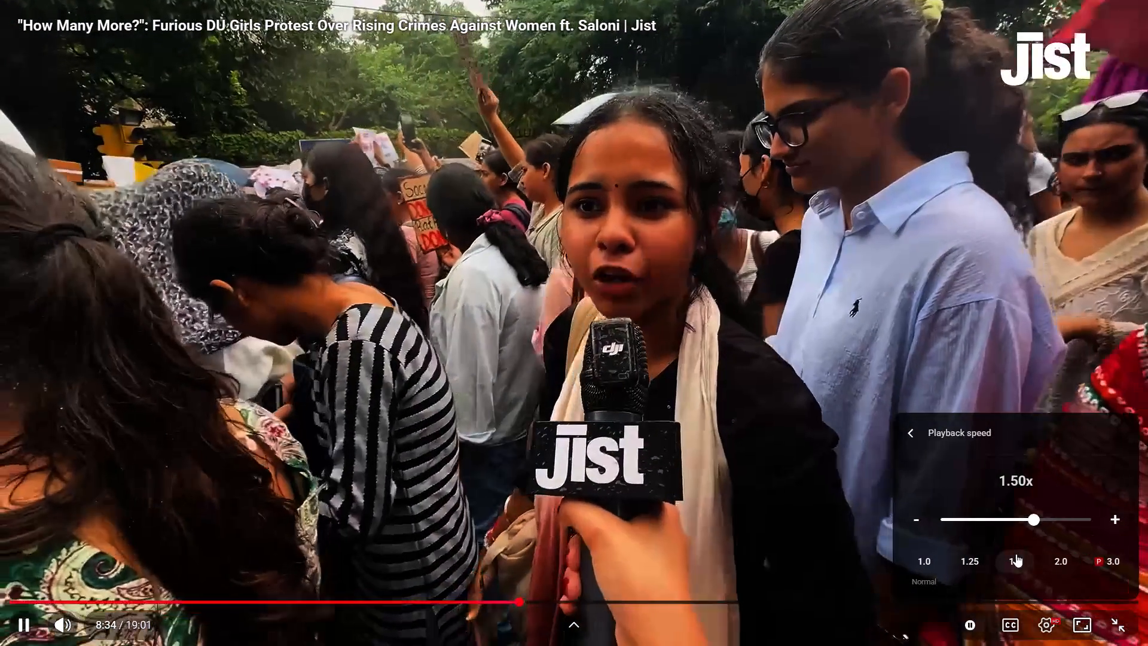
{"action": "left_click", "coordinate": [1050, 620]}
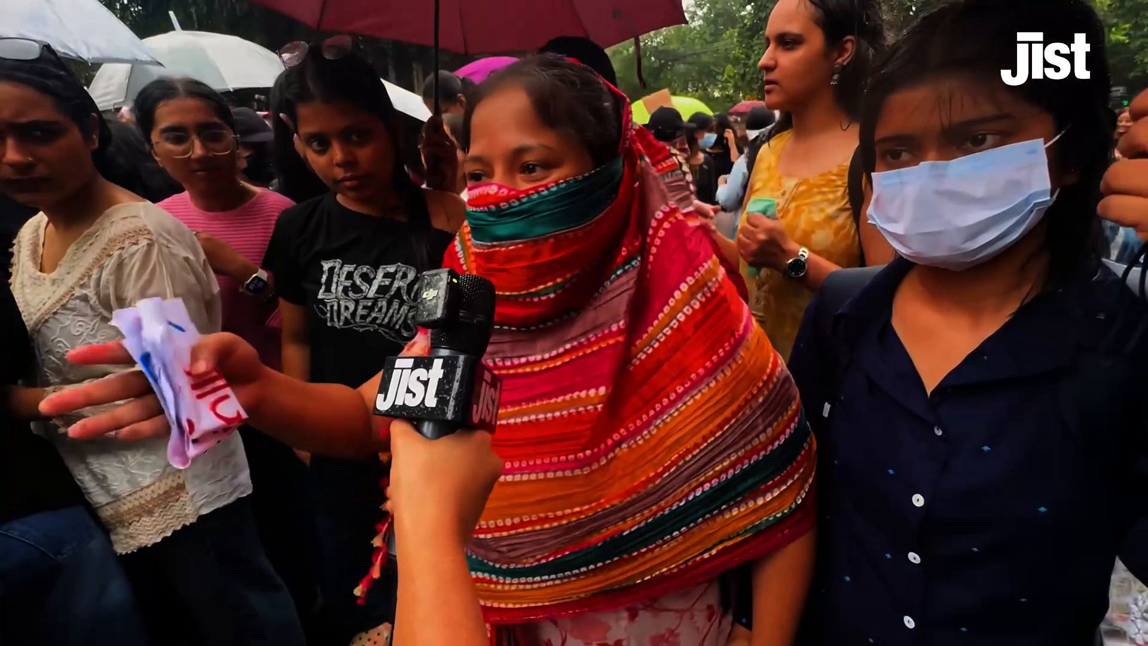
Skip 20 seconds ahead in the protest video to examine the following protest footage.
{"action": "key", "text": "Right"}
{"action": "key", "text": "Right"}
{"action": "key", "text": "Right"}
{"action": "key", "text": "Right"}
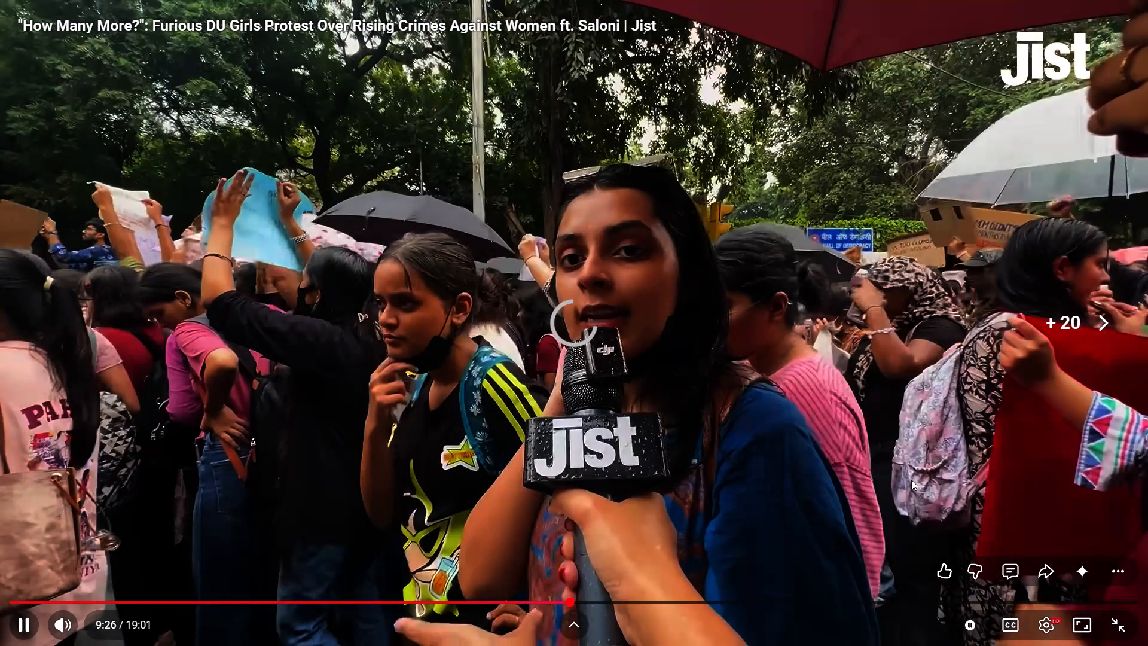
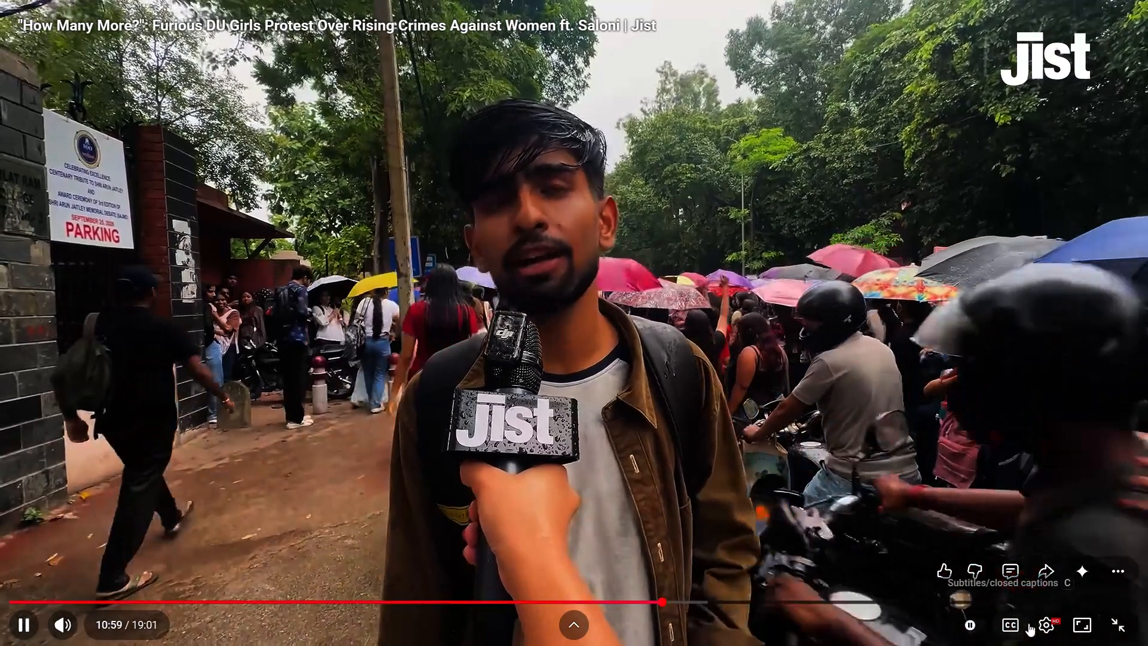
Open the playing protest video's settings, where its playback speed and quality options are found.
{"action": "left_click", "coordinate": [1041, 622]}
{"action": "left_click", "coordinate": [1042, 622]}
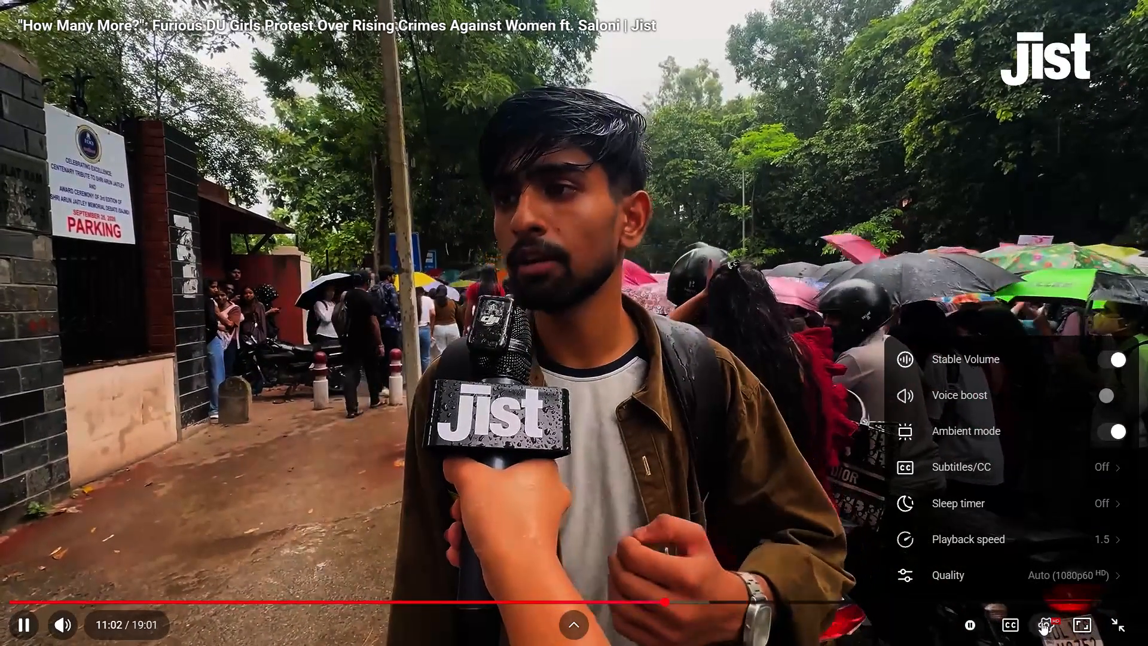
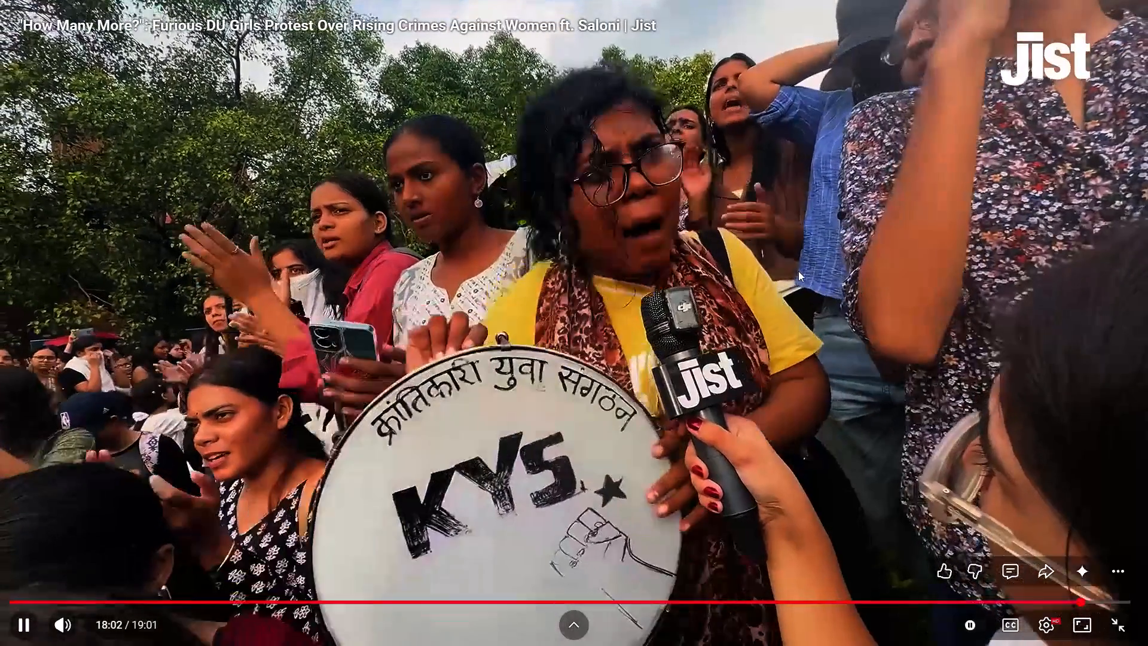
Leave full screen and open the suggested Jist video "I Joined DU Girls' Protest Over Rising Crimes Against Women ft. Saloni".
{"action": "key", "text": "f"}
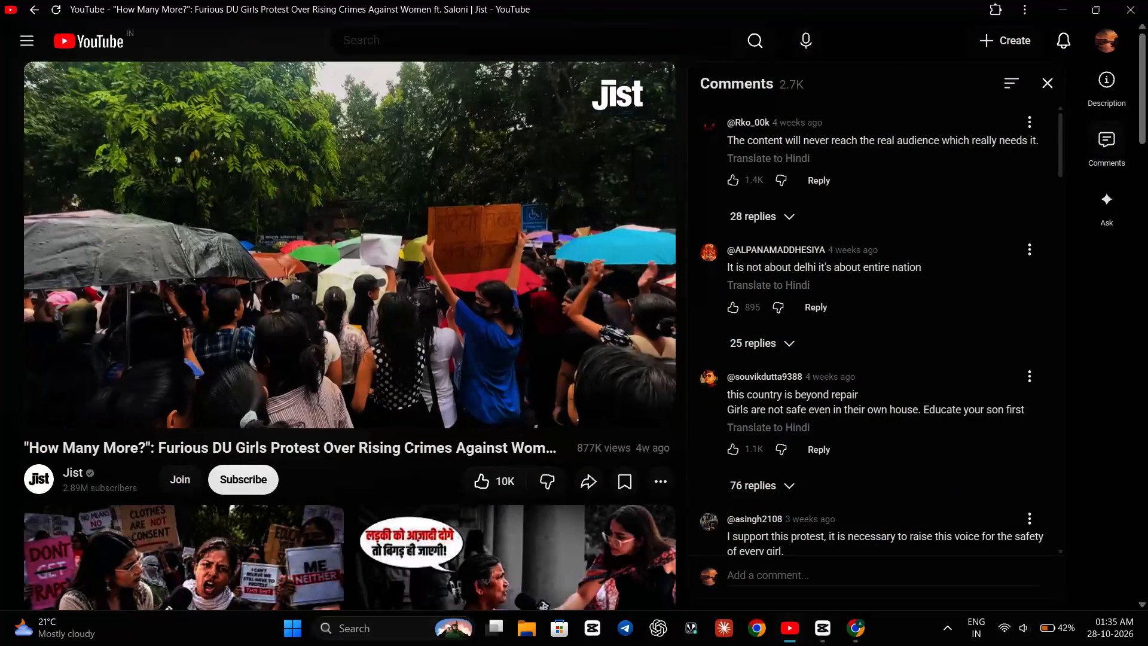
{"action": "scroll", "coordinate": [479, 538], "scroll_direction": "down", "scroll_amount": 2}
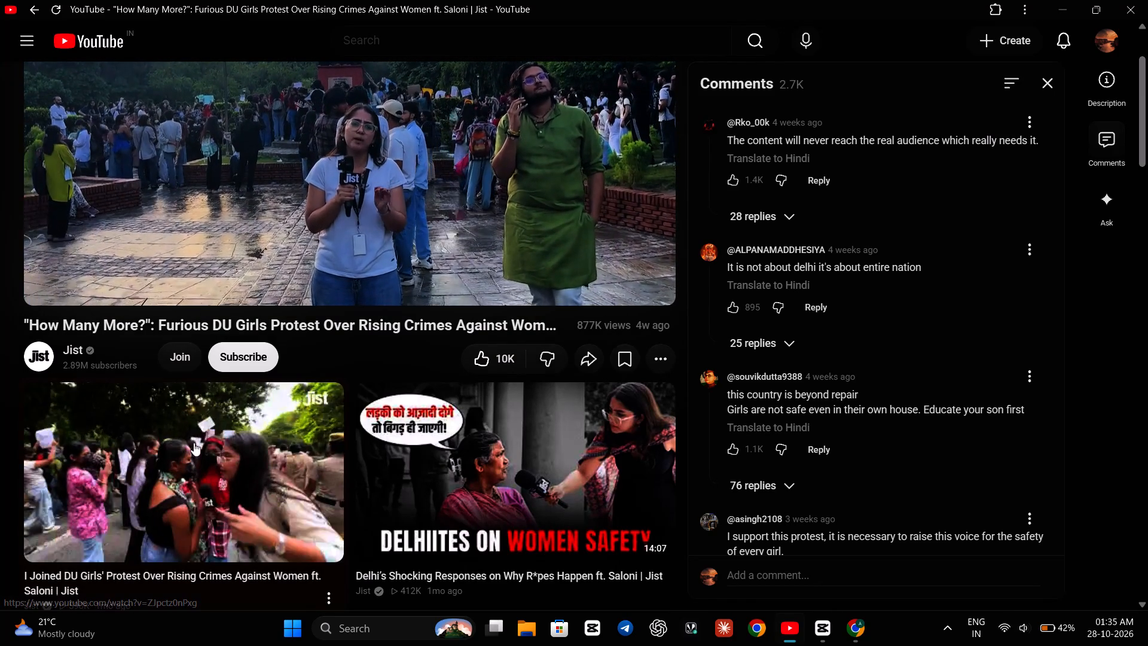
{"action": "left_click", "coordinate": [194, 443]}
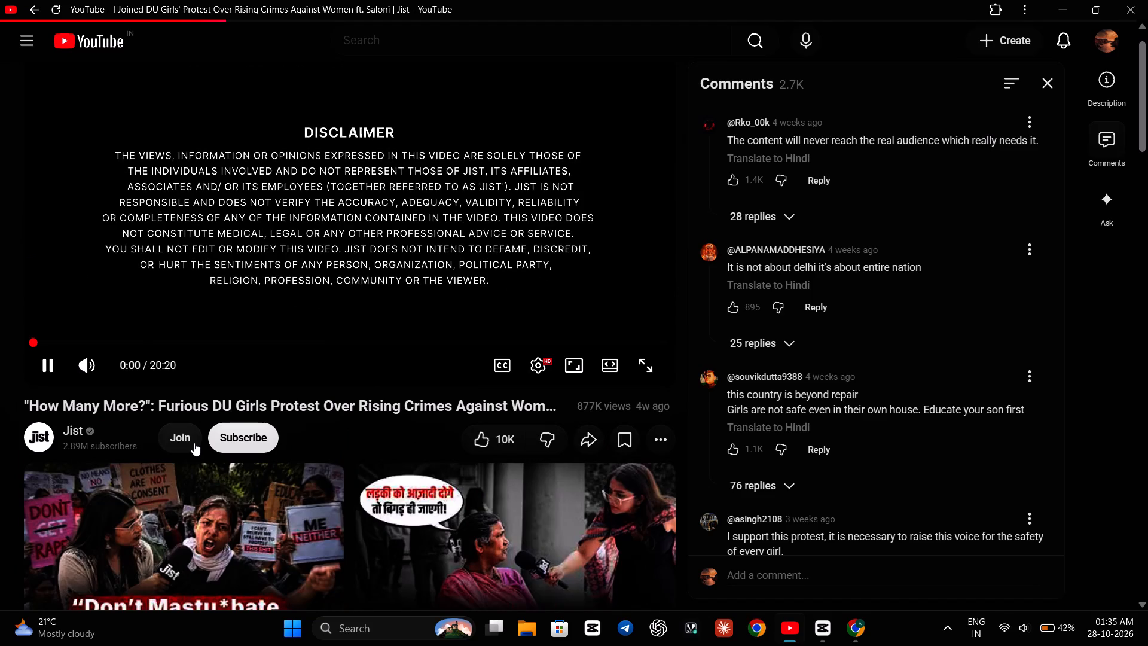
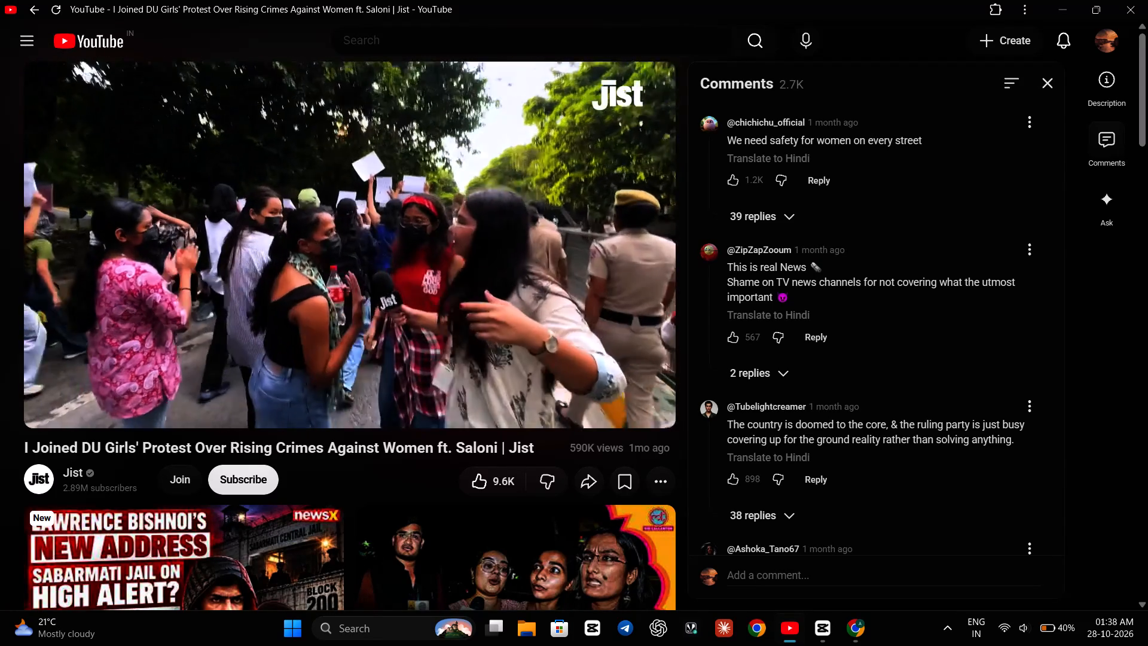
Watch the Jist DU girls' protest video full screen, skimming ahead to about 7:34 for usable protest crowd and placard shots.
{"action": "key", "text": "f"}
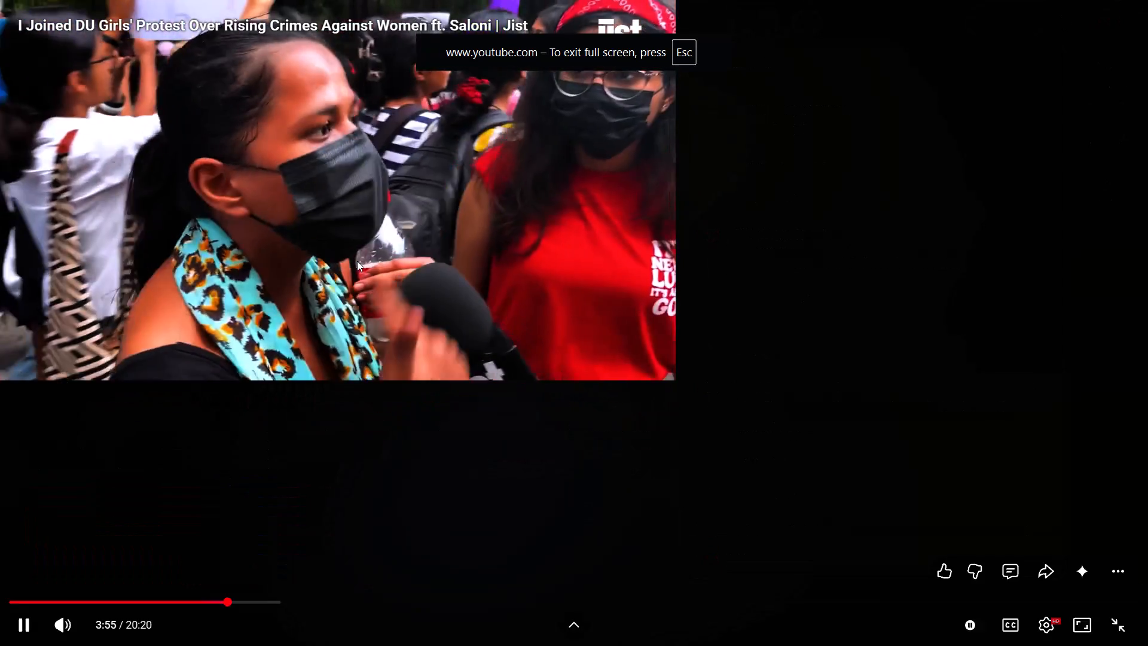
{"action": "key", "text": "Left"}
{"action": "key", "text": "Left"}
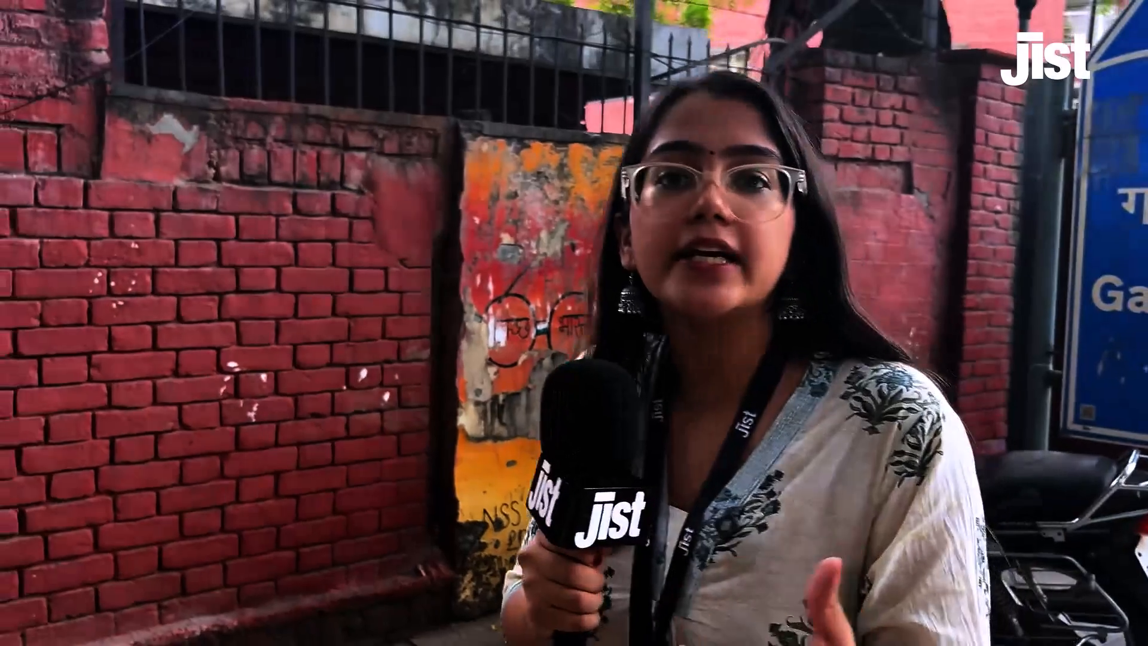
{"action": "key", "text": "Right"}
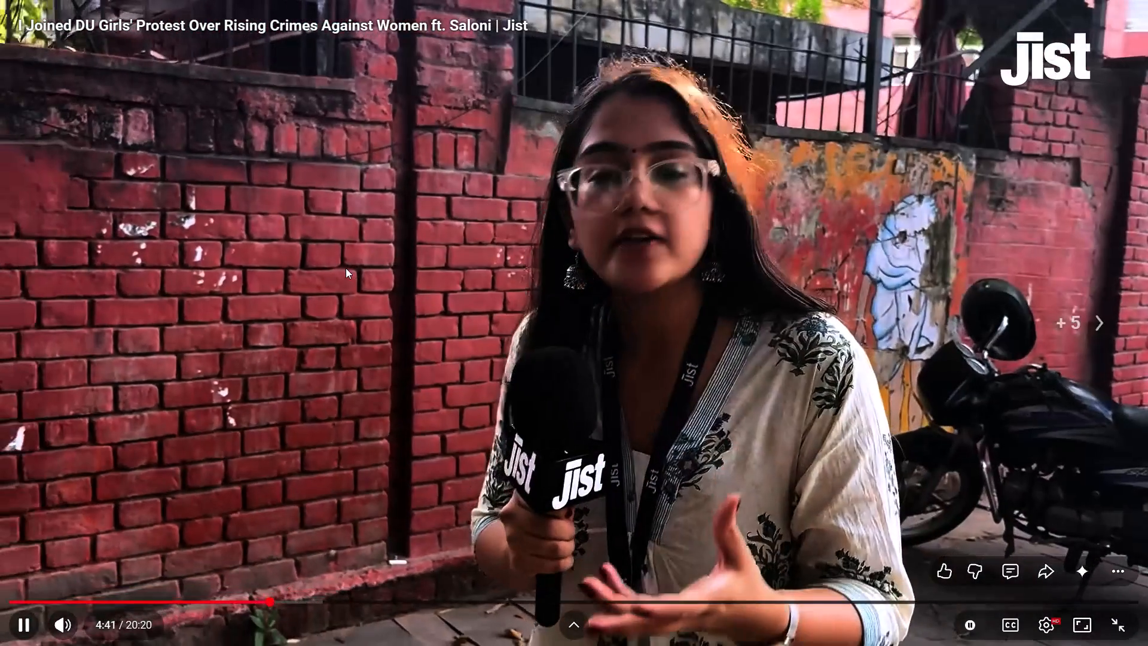
{"action": "key", "text": "Right"}
{"action": "key", "text": "Right"}
{"action": "key", "text": "Right"}
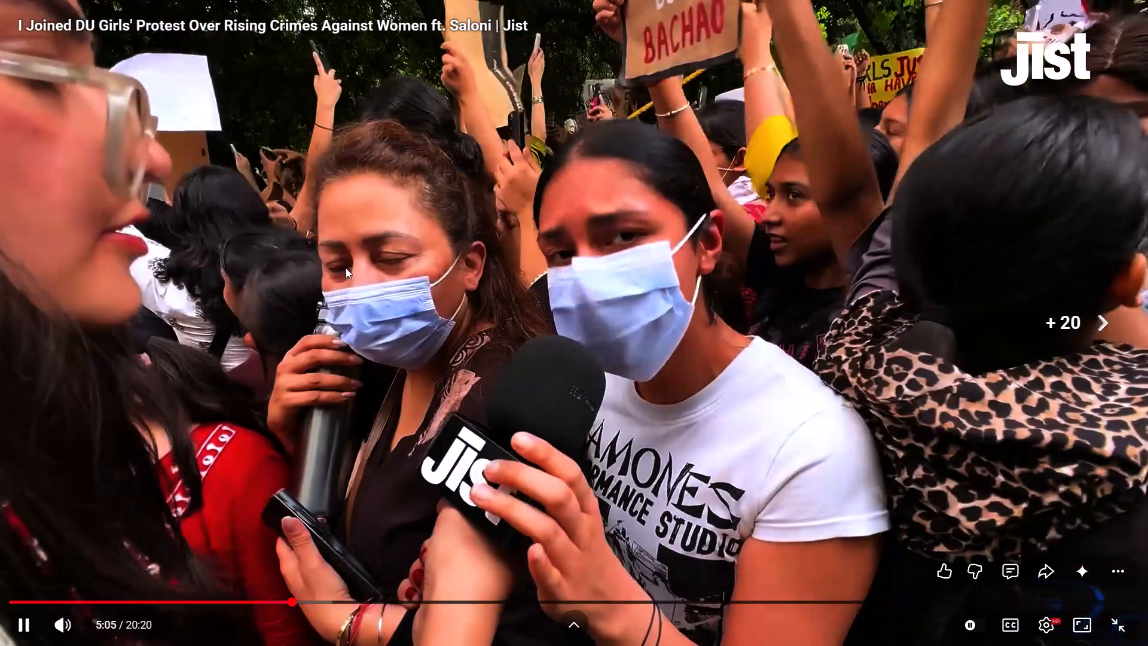
{"action": "key", "text": "Right"}
{"action": "key", "text": "Right"}
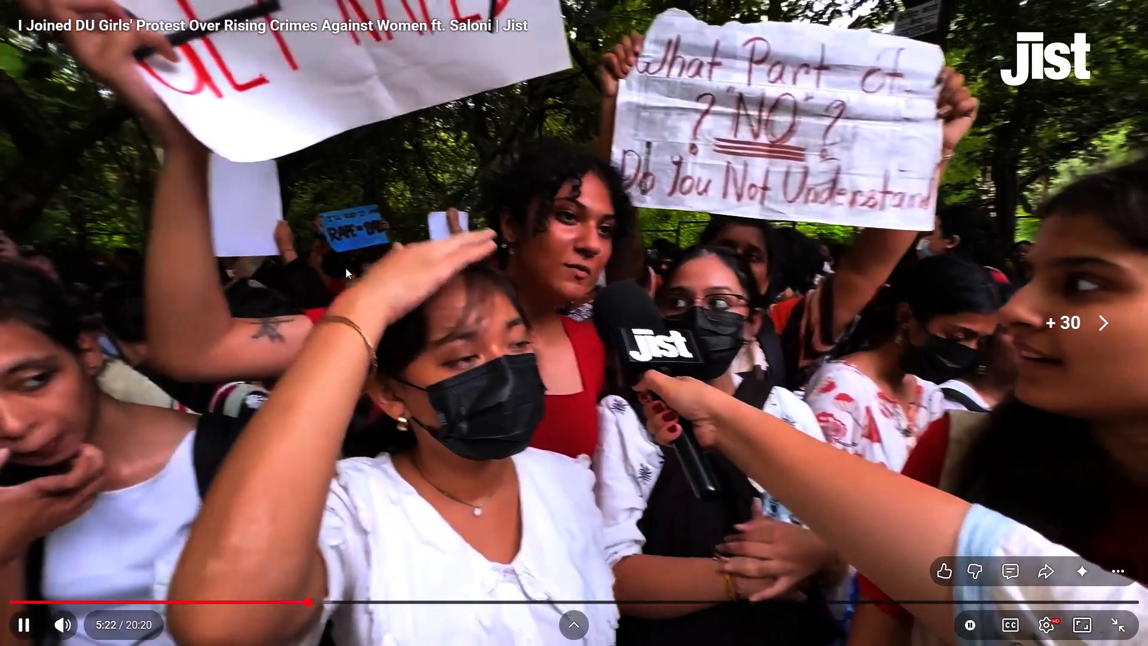
{"action": "key", "text": "Right"}
{"action": "key", "text": "Right"}
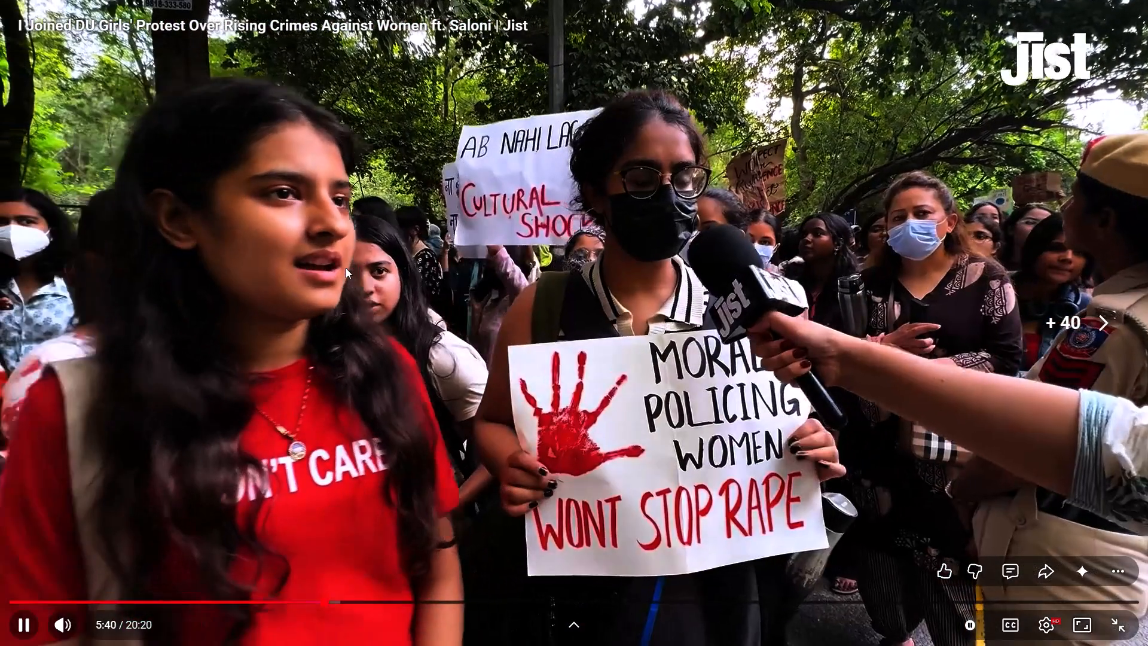
{"action": "key", "text": "Right"}
{"action": "key", "text": "Right"}
{"action": "key", "text": "Right"}
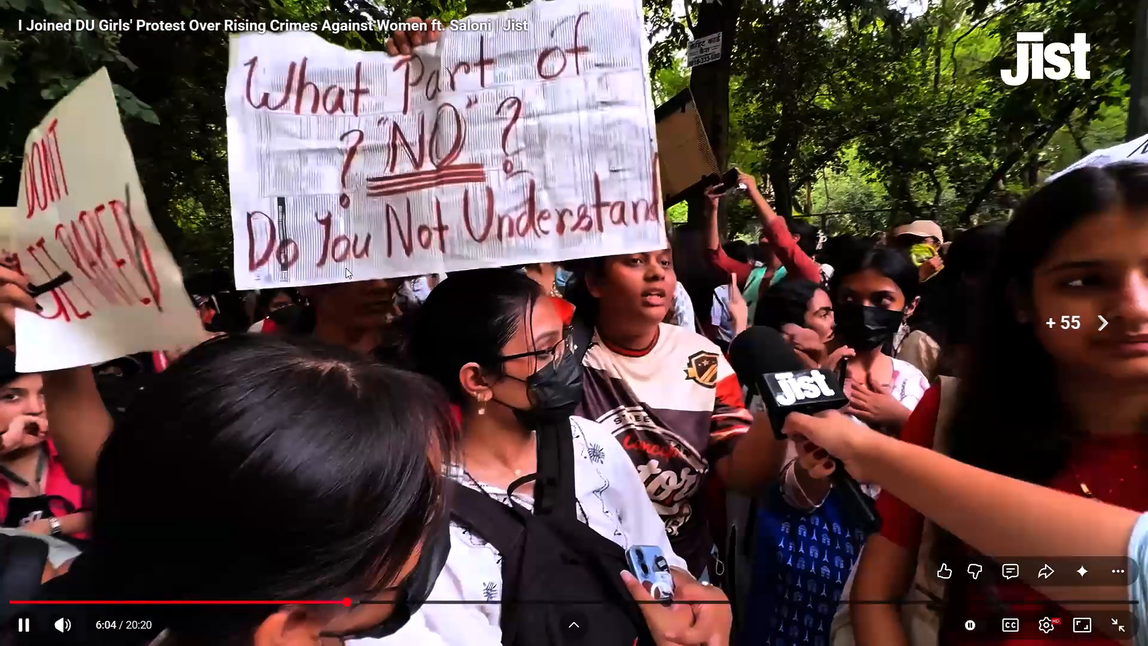
{"action": "key", "text": "Right"}
{"action": "key", "text": "Right"}
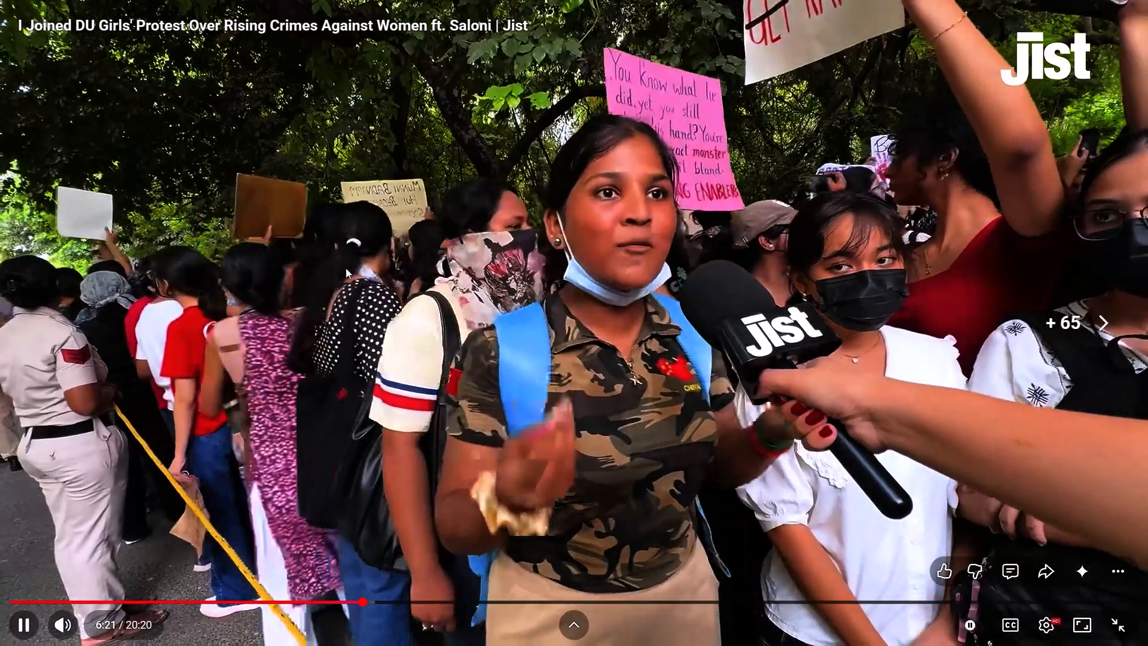
{"action": "key", "text": "Right"}
{"action": "key", "text": "Right"}
{"action": "key", "text": "Right"}
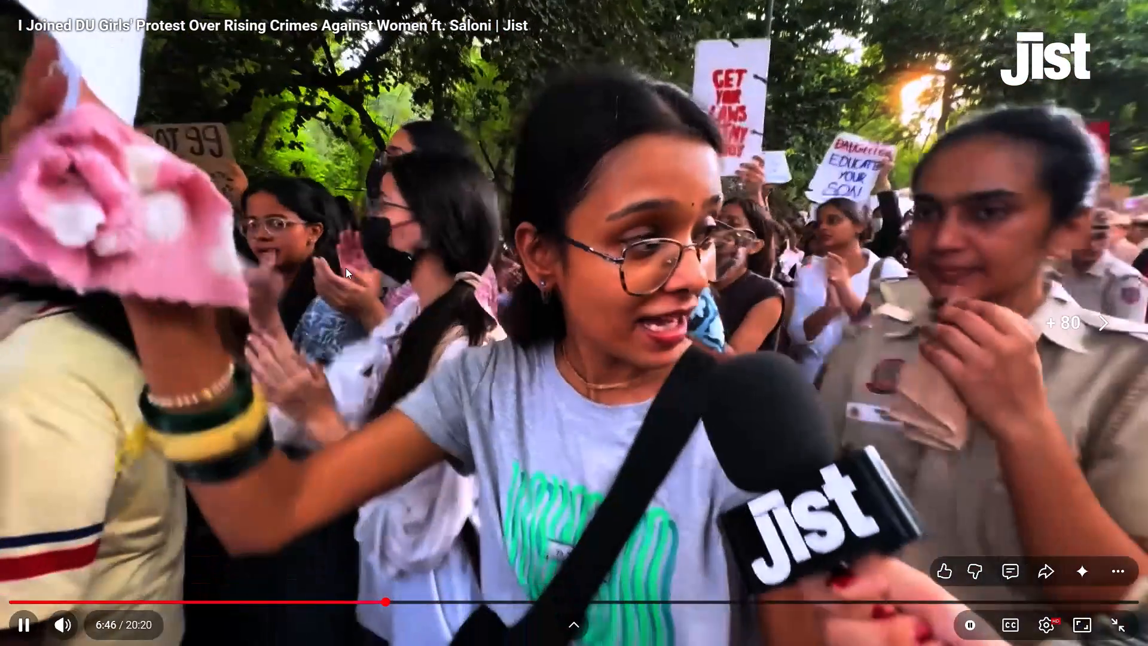
{"action": "key", "text": "Right"}
{"action": "key", "text": "Right"}
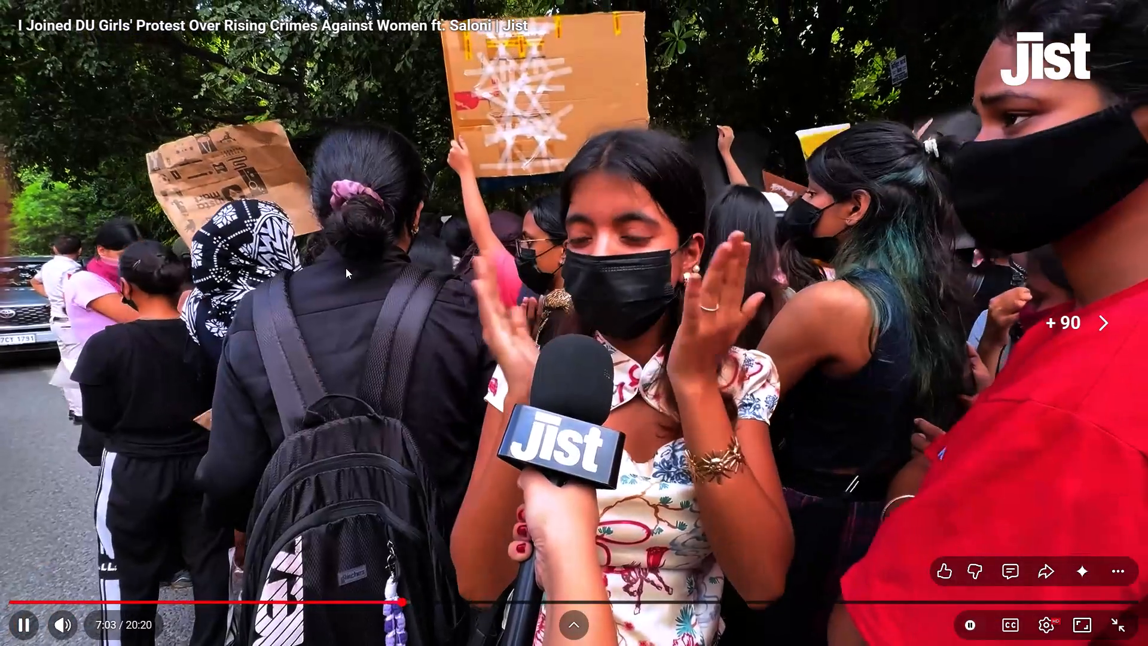
{"action": "key", "text": "Right"}
{"action": "key", "text": "Right"}
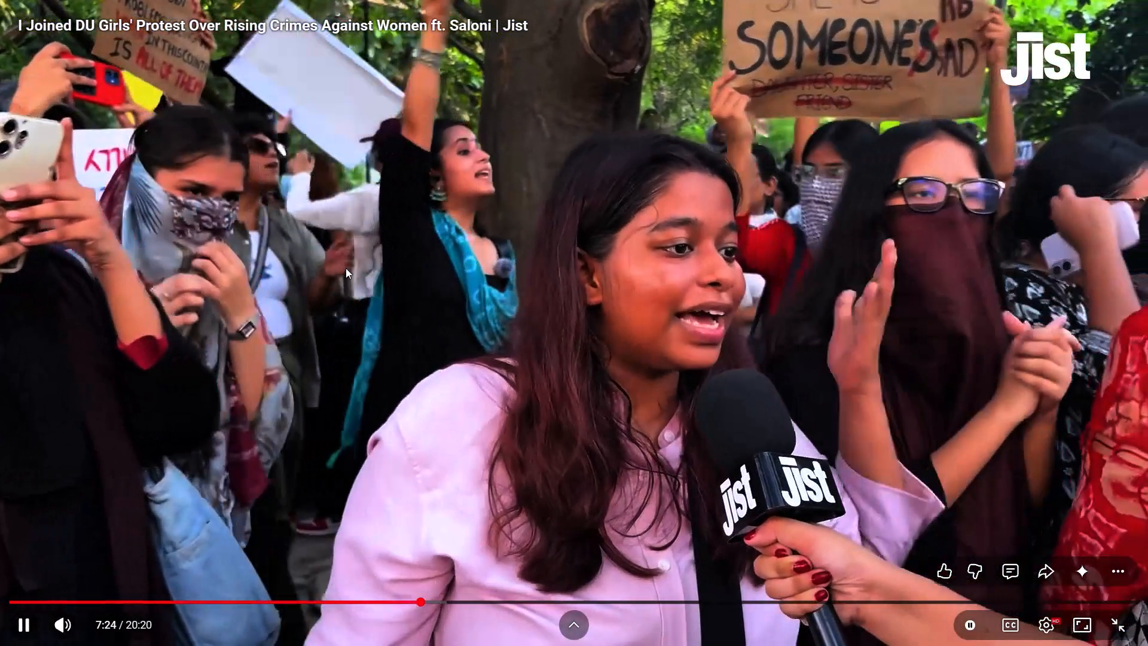
{"action": "key", "text": "Right"}
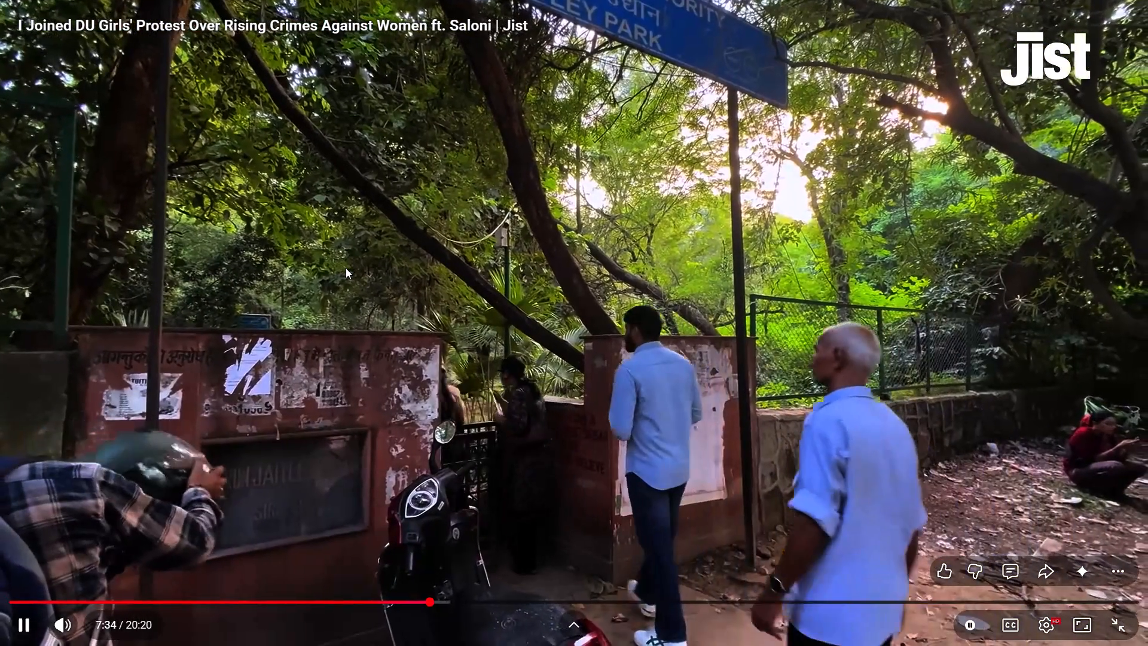
Examine the section from about 7:34 to 10:04, skipping through the interviews in search of protest footage.
{"action": "key", "text": "Left"}
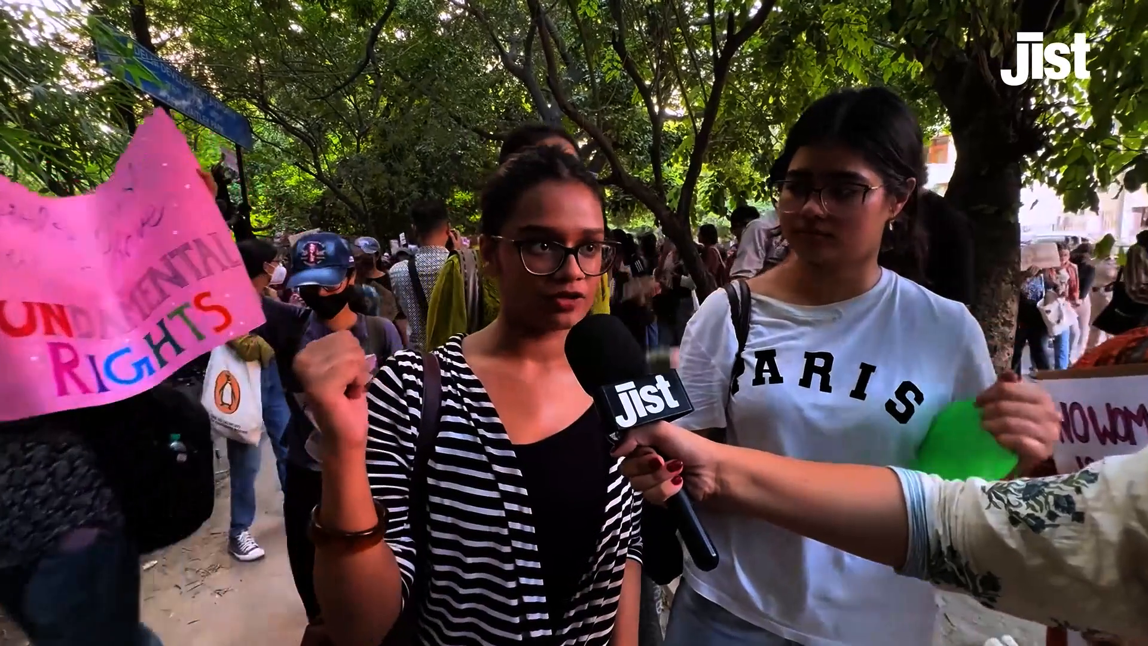
{"action": "key", "text": "Right"}
{"action": "key", "text": "Right"}
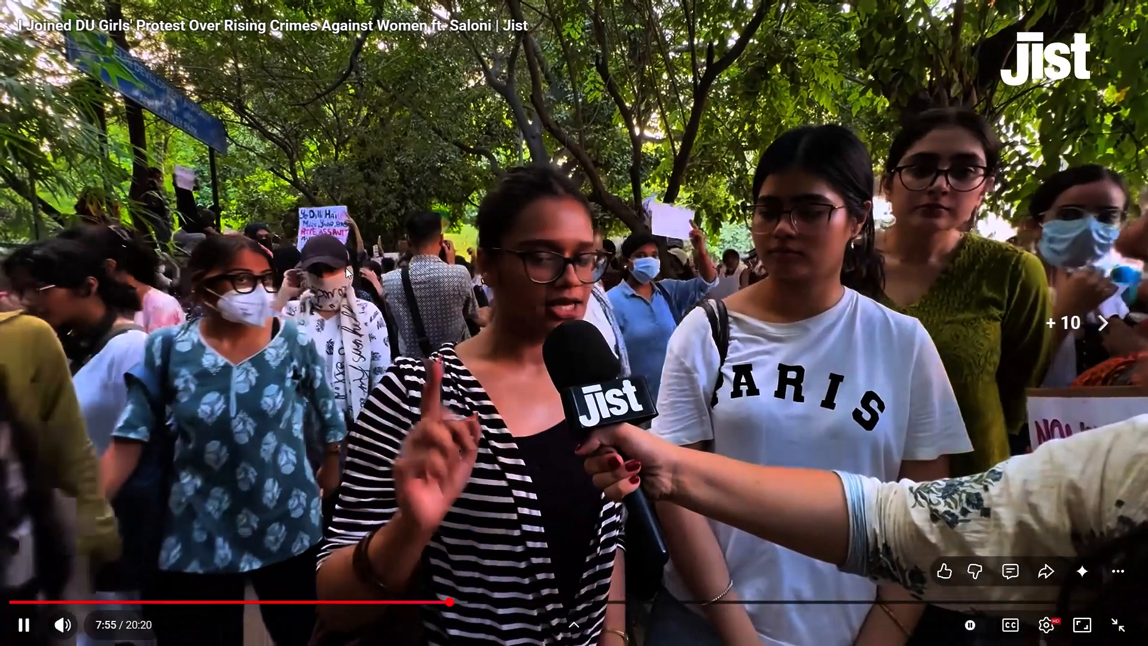
{"action": "key", "text": "Right"}
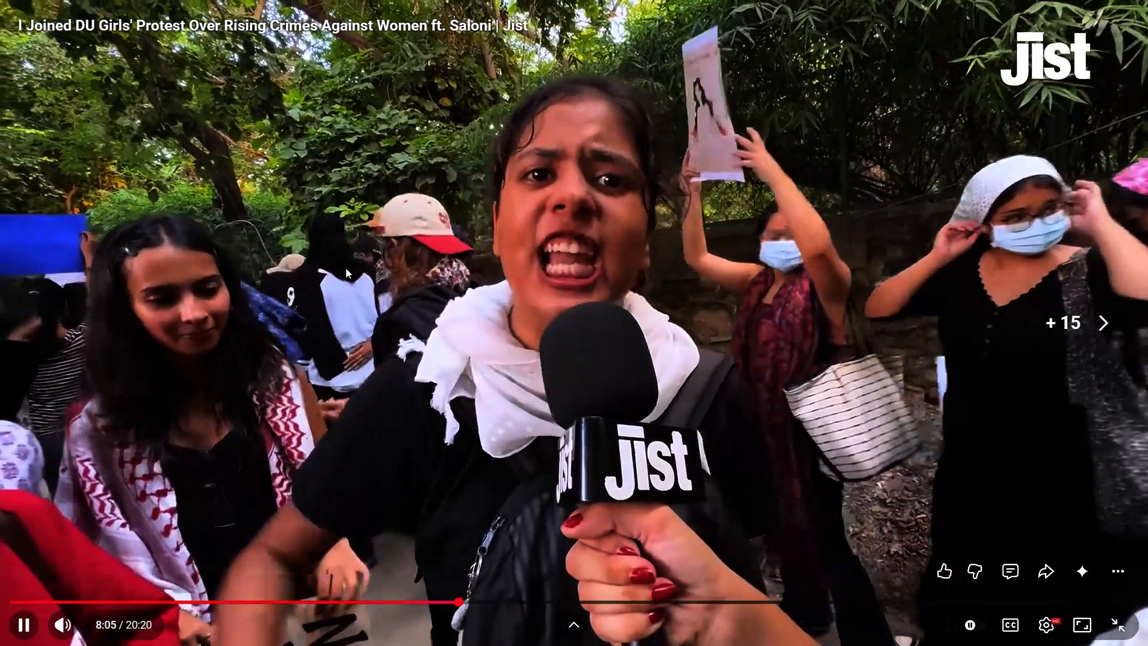
{"action": "key", "text": "Right"}
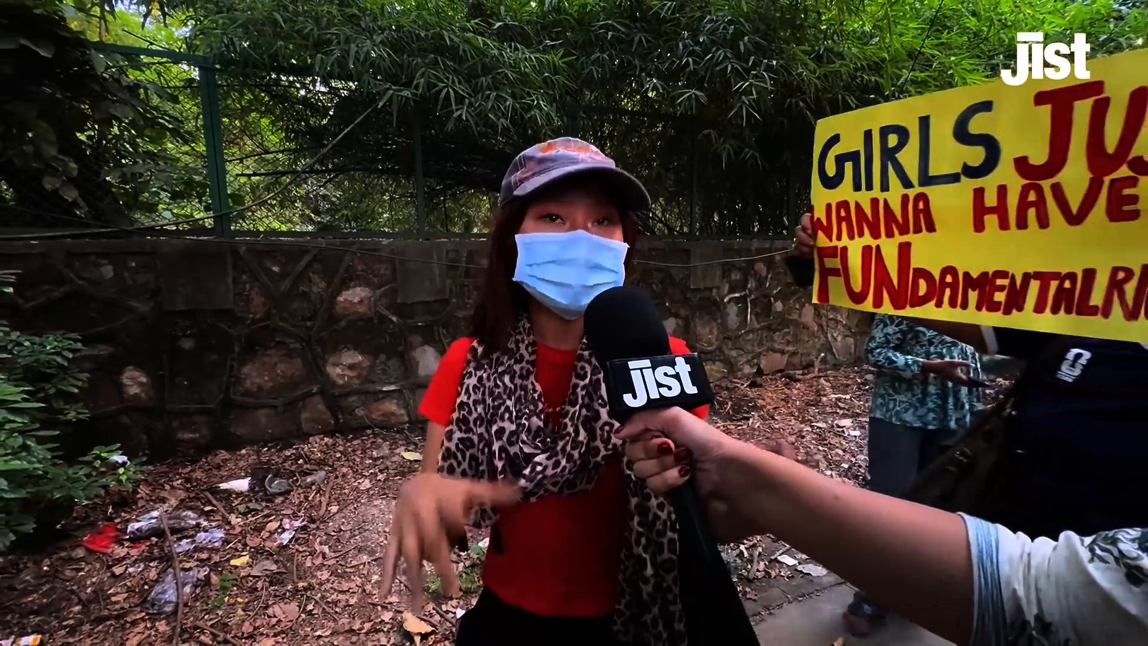
{"action": "key", "text": "Right"}
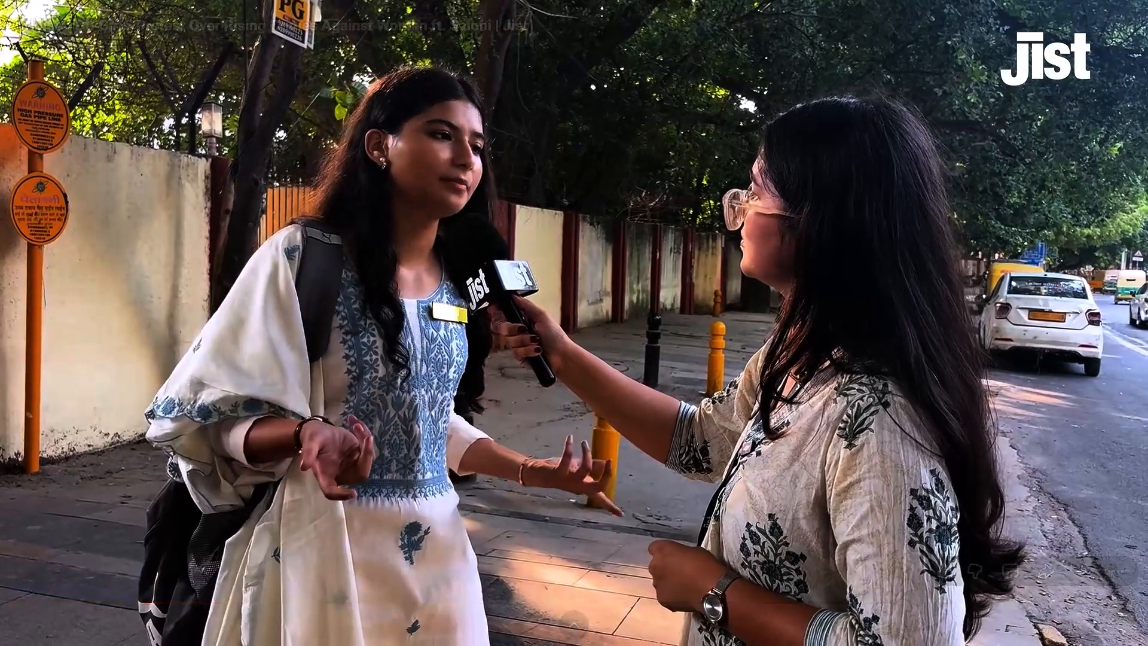
{"action": "key", "text": "Right"}
{"action": "key", "text": "Right"}
{"action": "key", "text": "Right"}
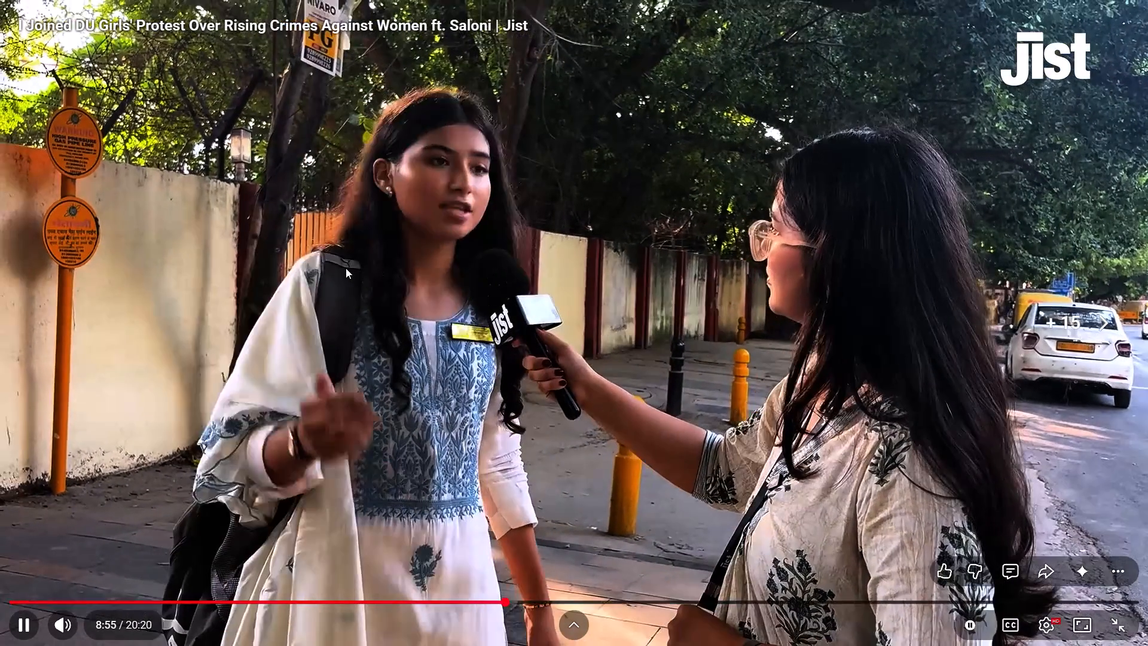
{"action": "key", "text": "Right"}
{"action": "key", "text": "Right"}
{"action": "key", "text": "Right"}
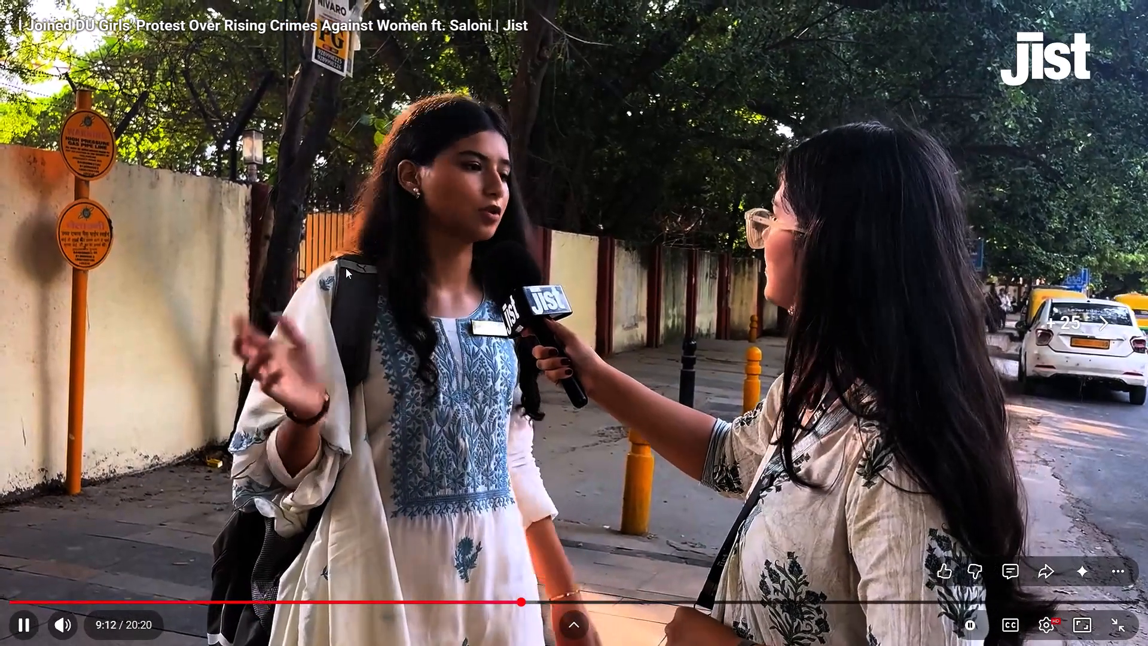
{"action": "key", "text": "Right"}
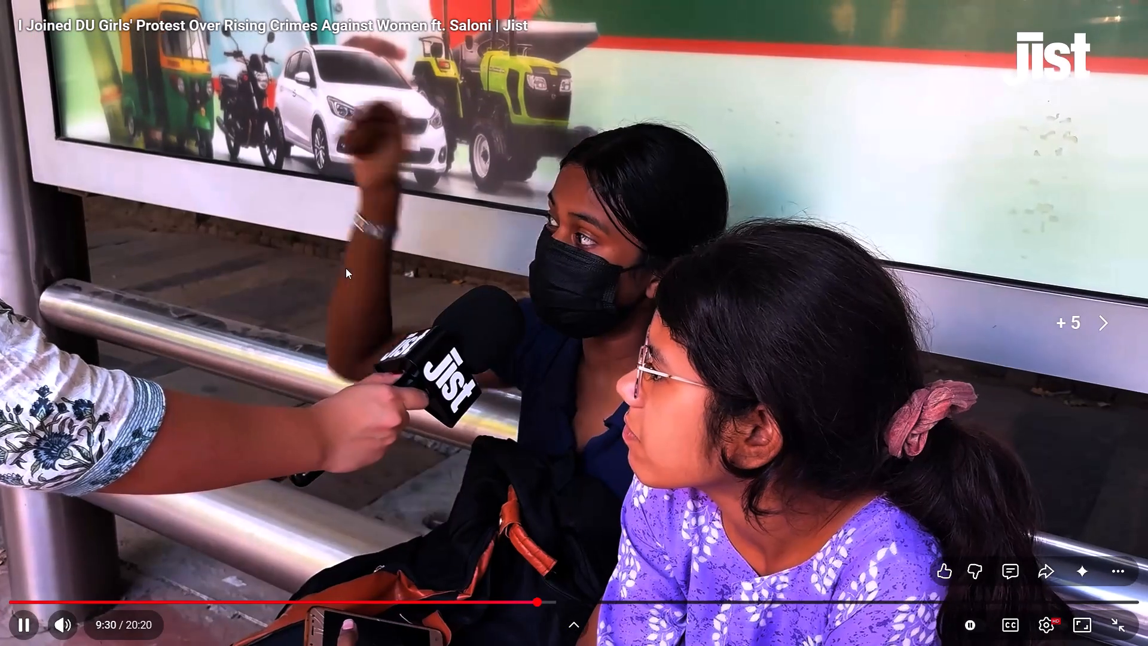
{"action": "key", "text": "Right"}
{"action": "key", "text": "Right"}
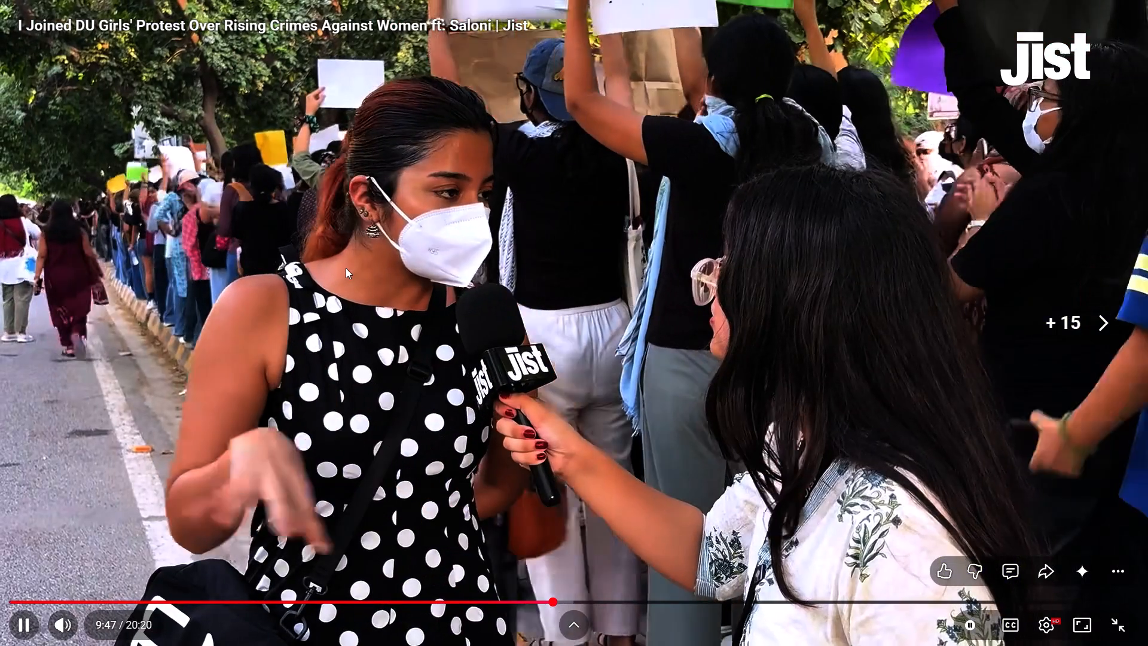
{"action": "key", "text": "Right"}
{"action": "key", "text": "Right"}
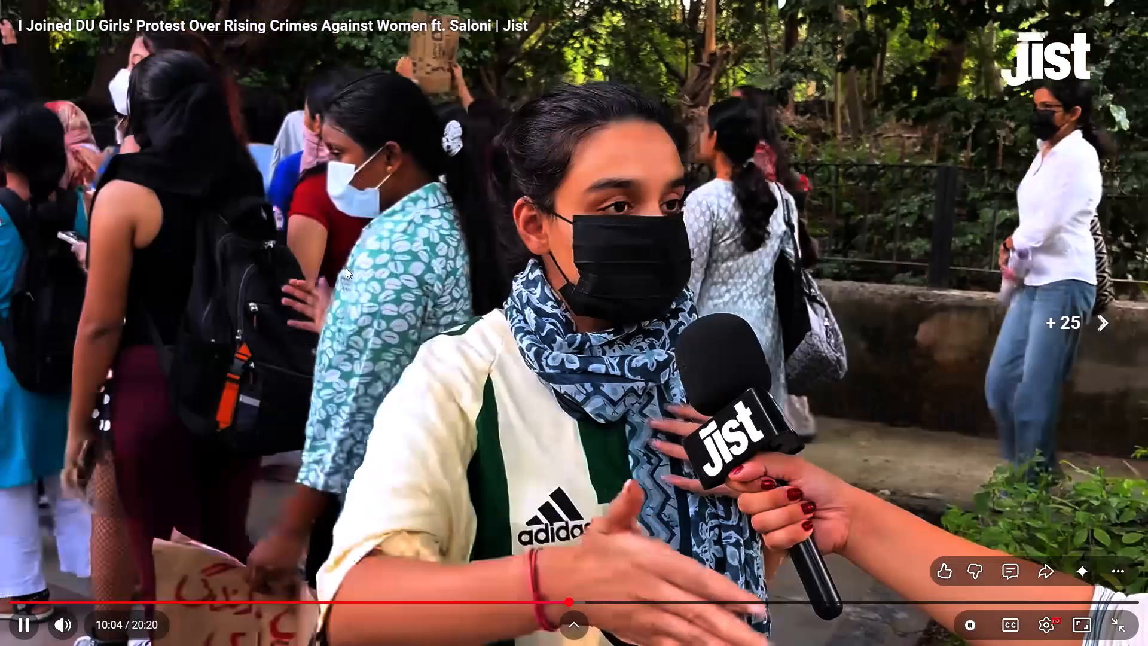
Skim the video from about 10:04 to 12:46, looking for wide shots of protesters holding placards.
{"action": "key", "text": "Right"}
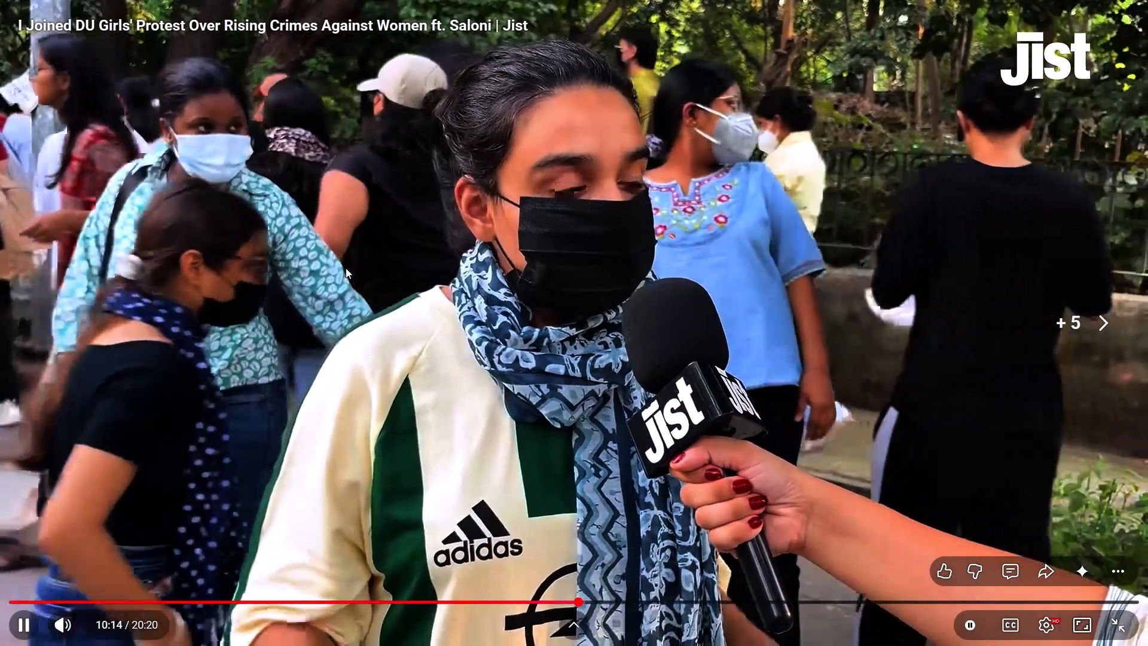
{"action": "key", "text": "Right"}
{"action": "key", "text": "Right"}
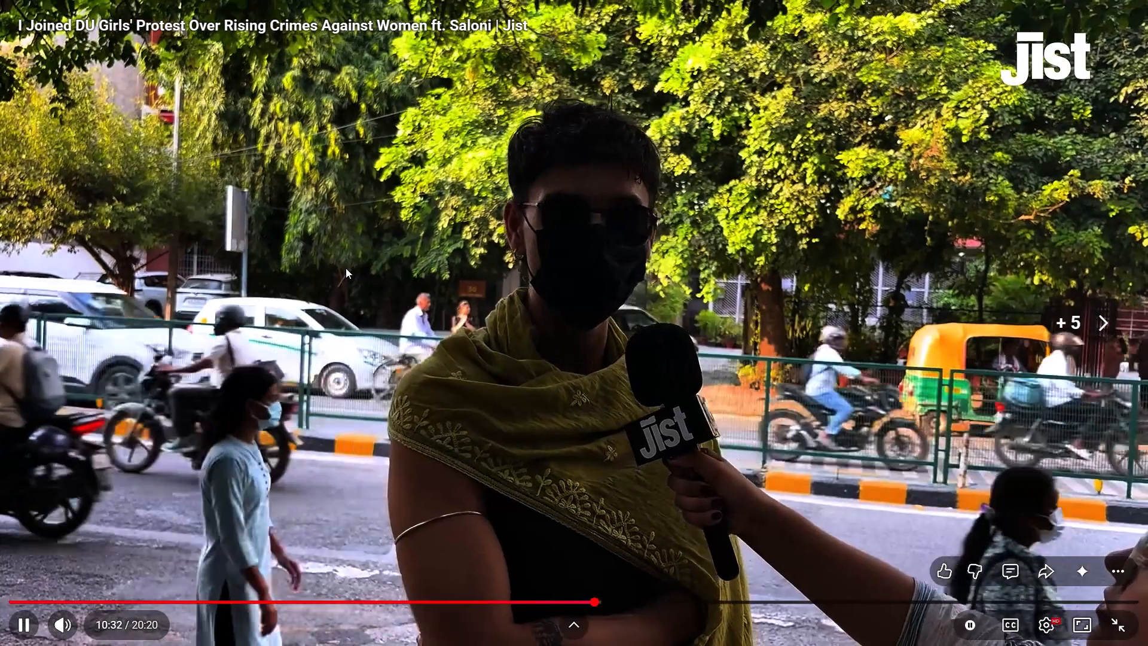
{"action": "key", "text": "Right"}
{"action": "key", "text": "Right"}
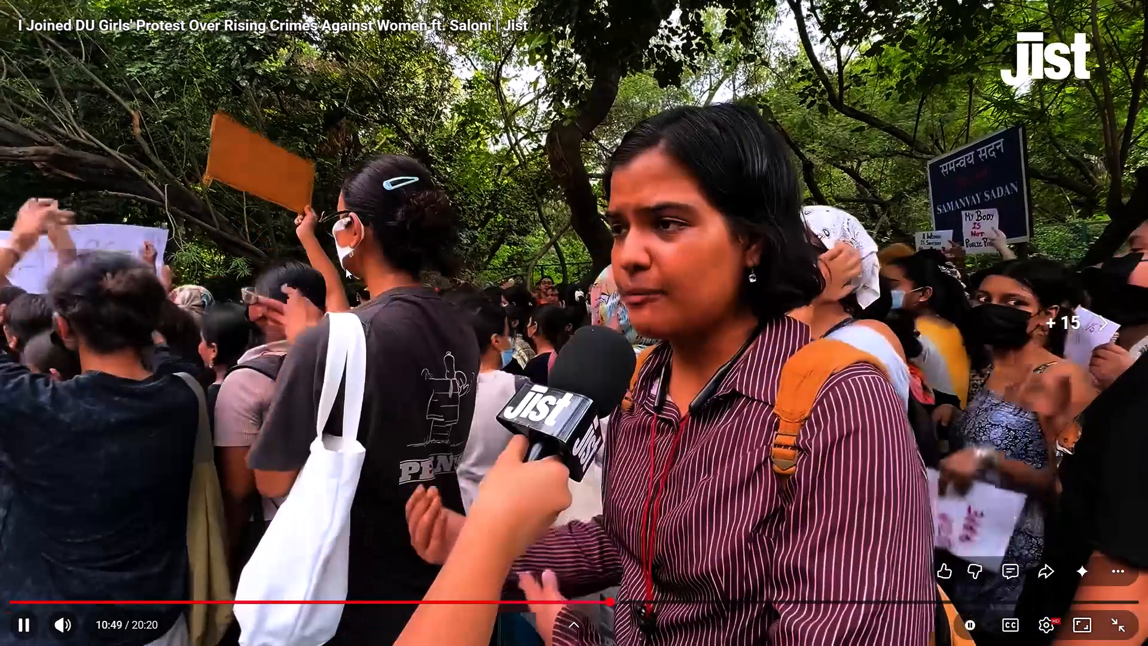
{"action": "key", "text": "Right"}
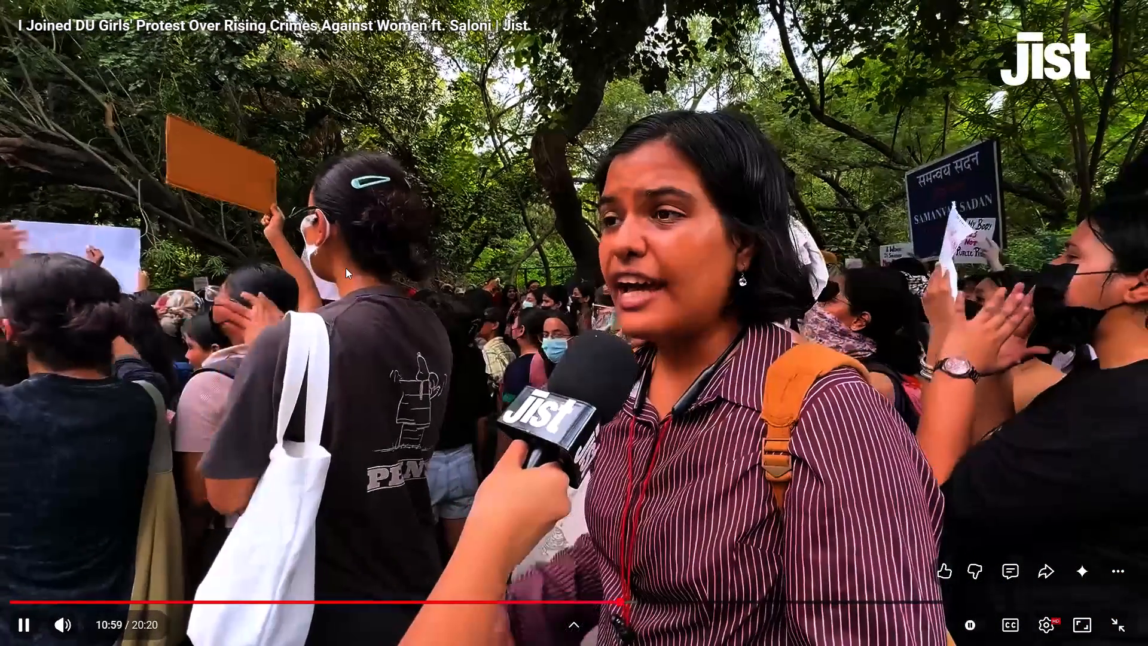
{"action": "key", "text": "Right"}
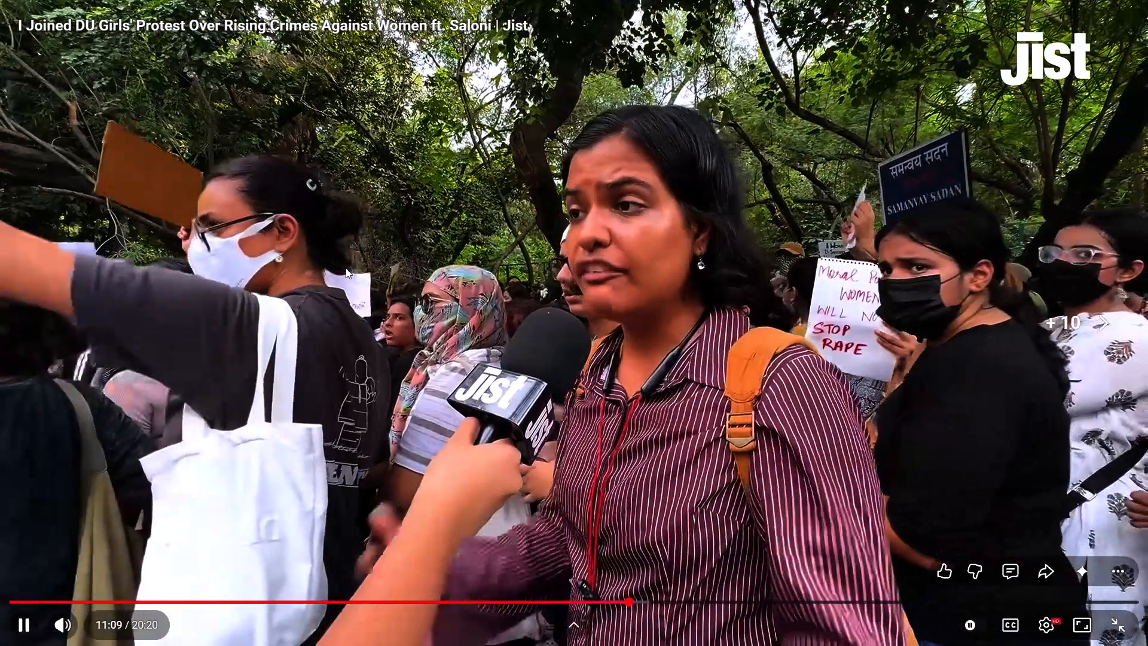
{"action": "key", "text": "Right"}
{"action": "key", "text": "Right"}
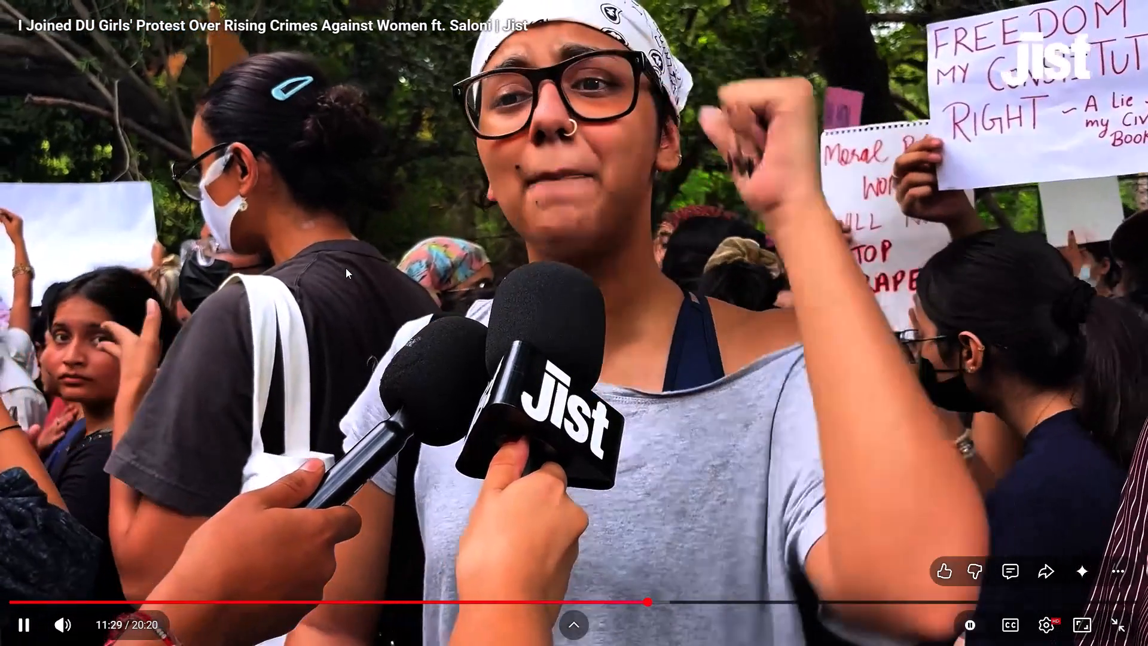
{"action": "key", "text": "Right"}
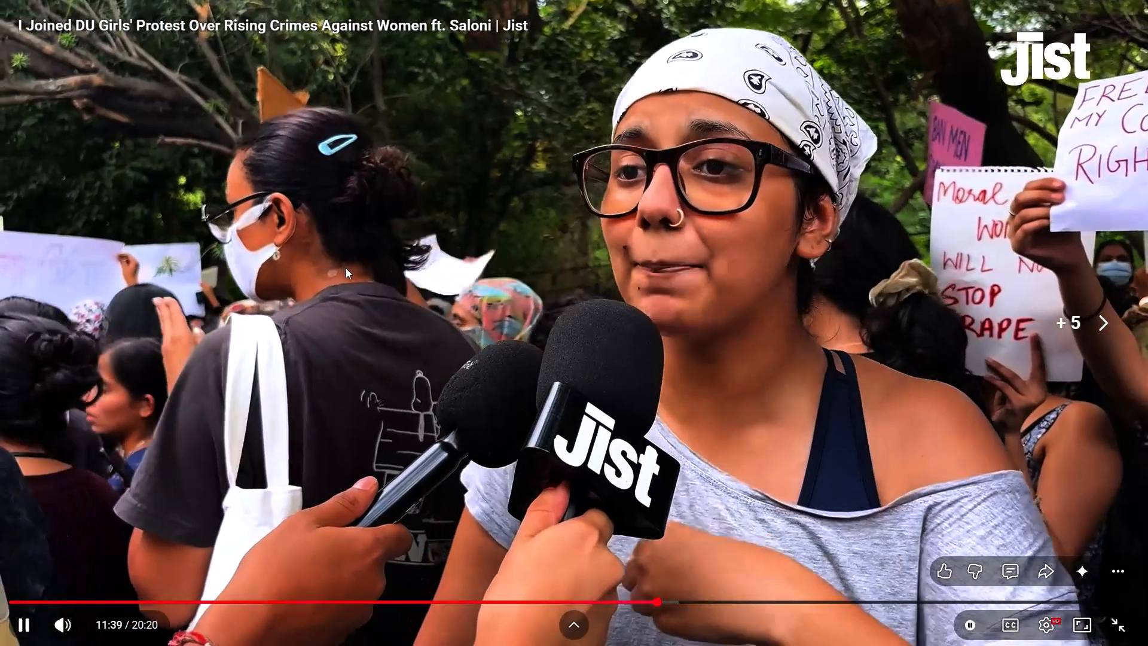
{"action": "key", "text": "Right"}
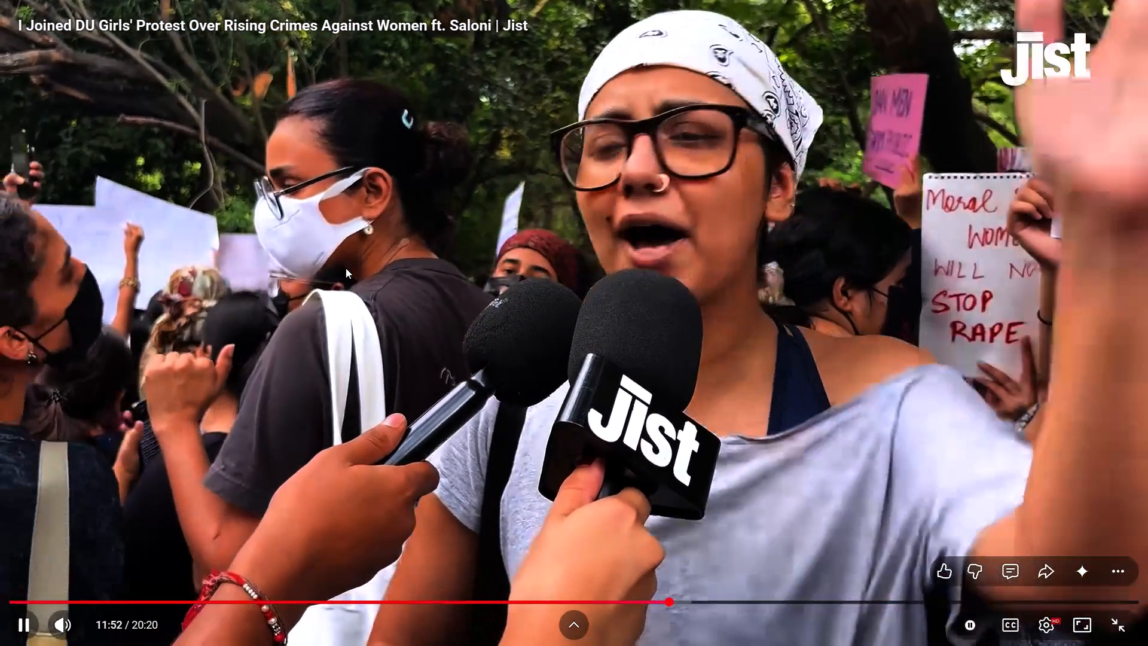
{"action": "key", "text": "Right"}
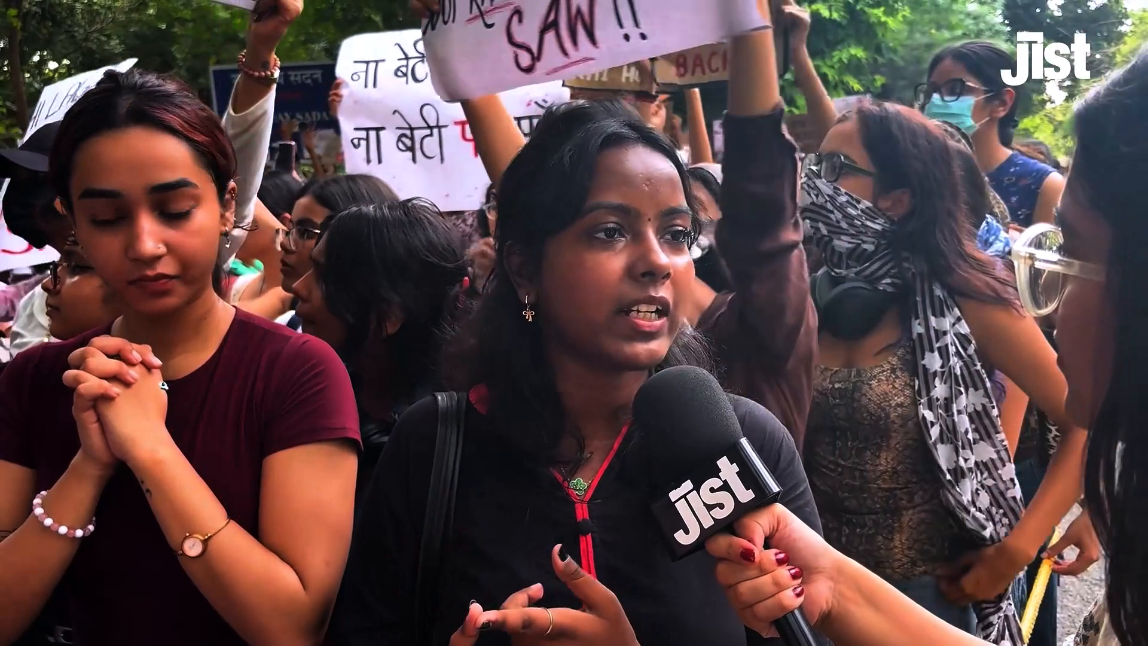
{"action": "key", "text": "Right"}
{"action": "key", "text": "Right"}
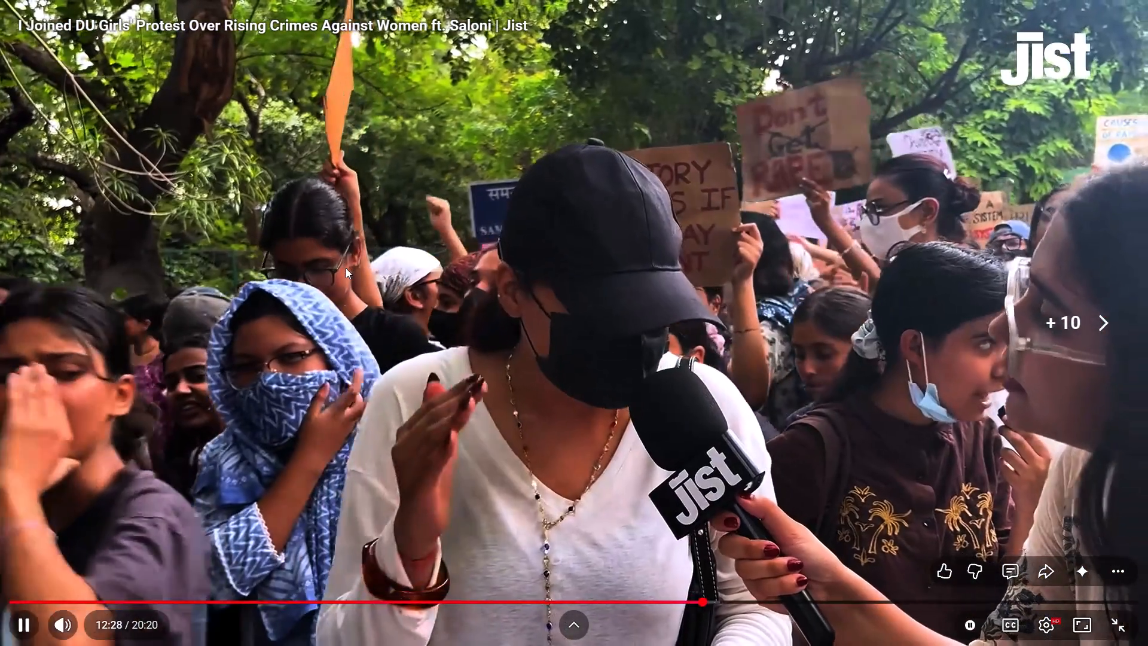
{"action": "key", "text": "Right"}
{"action": "key", "text": "Right"}
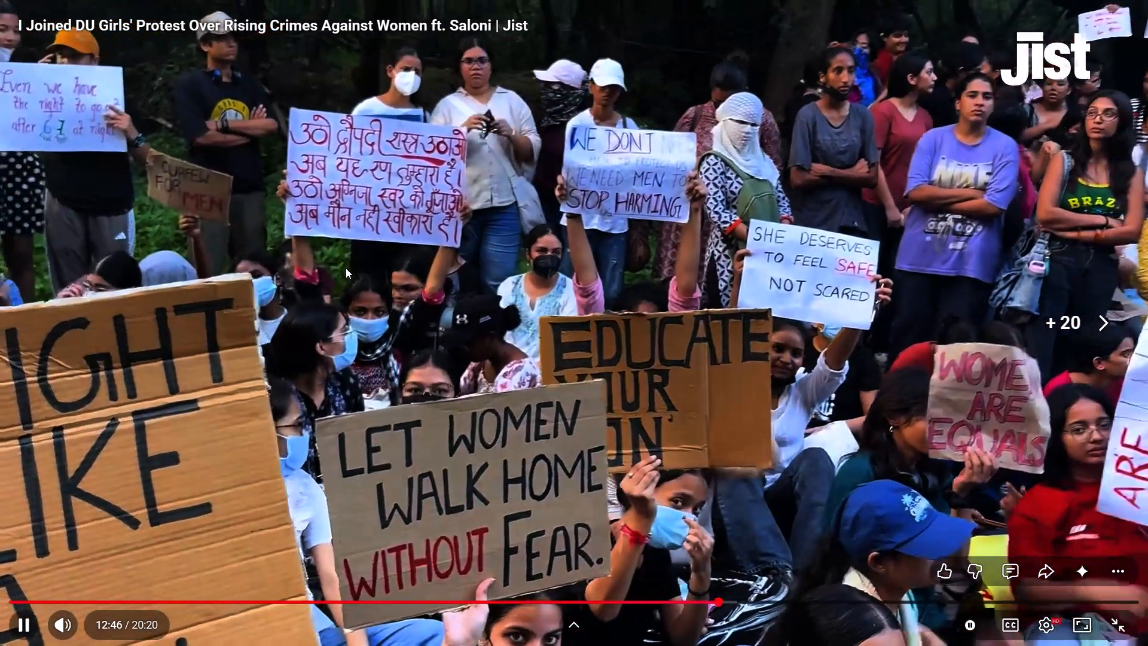
Go back to the start of the seated protest crowd shot and pause the video at 12:38.
{"action": "key", "text": "Left"}
{"action": "key", "text": "Left"}
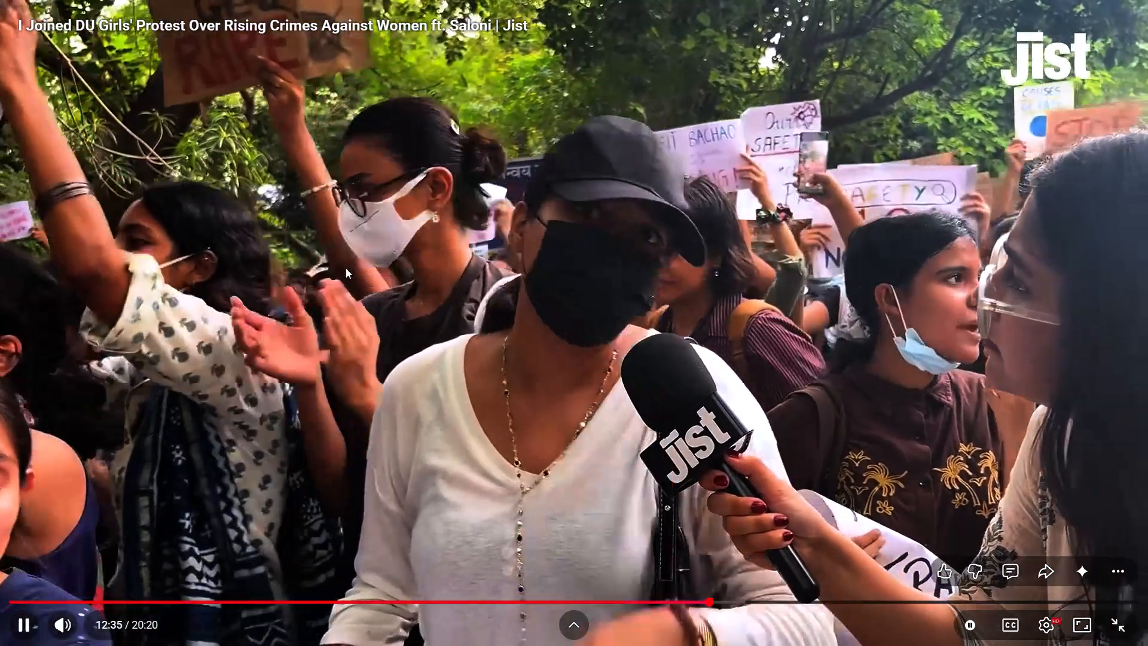
{"action": "key", "text": "space"}
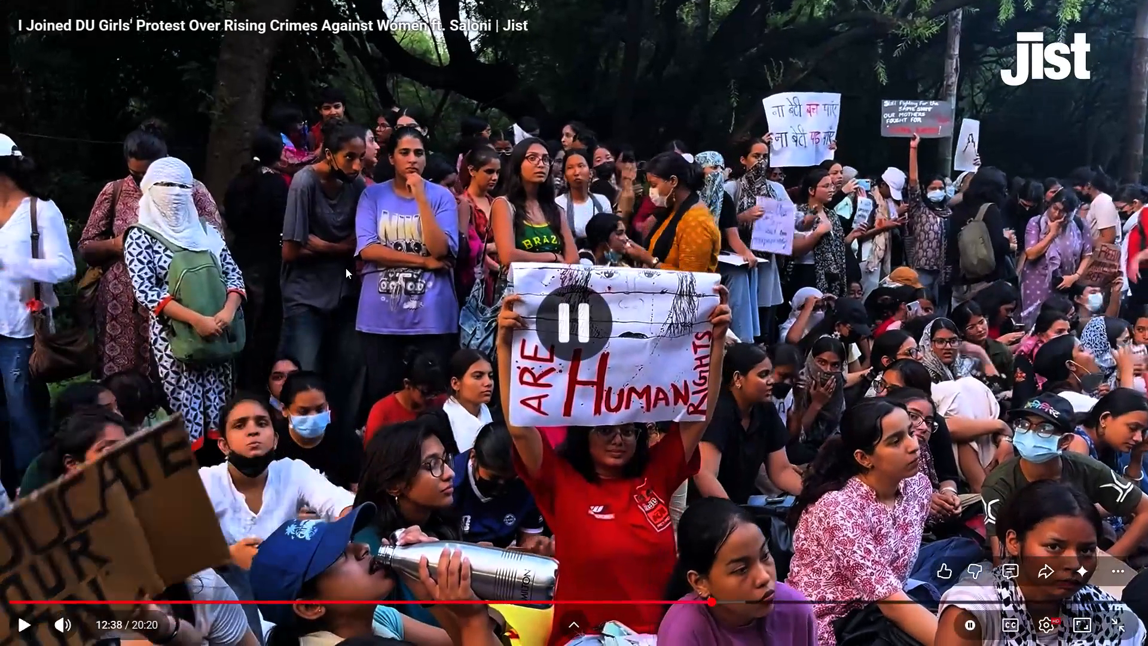
{"action": "key", "text": "space"}
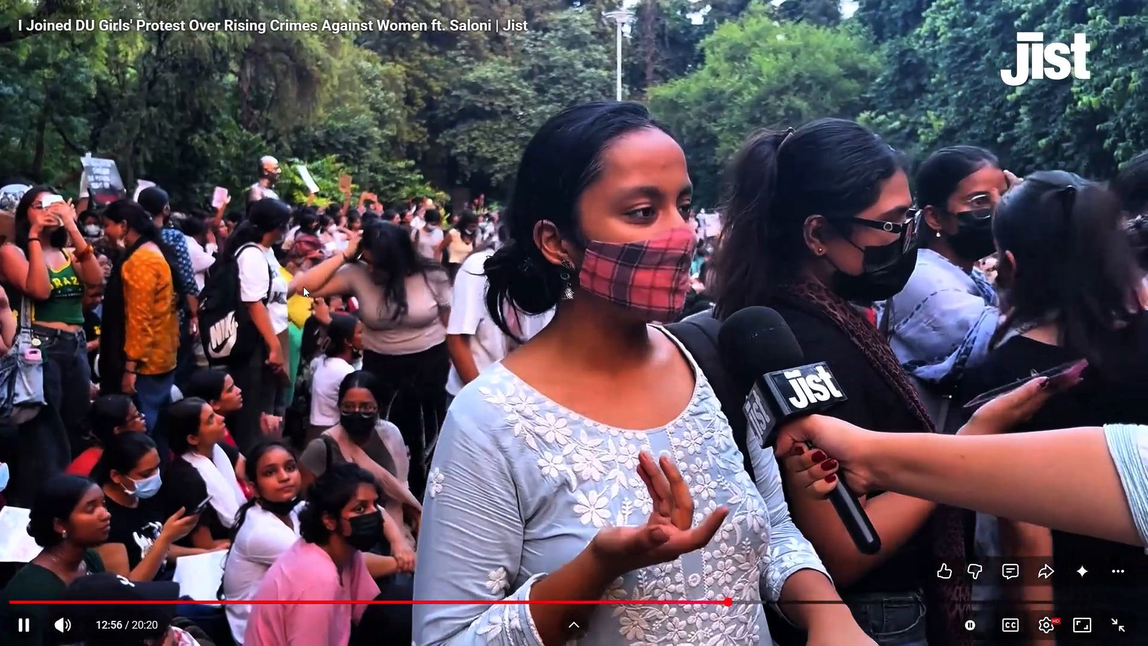
{"action": "key", "text": "space"}
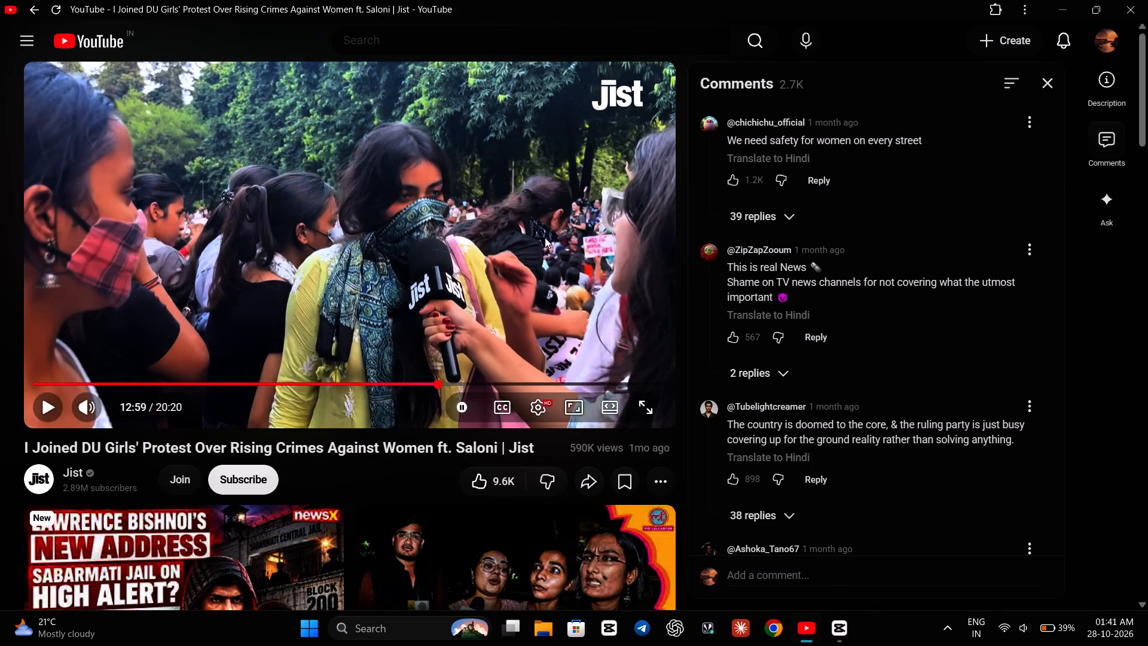
{"action": "left_click", "coordinate": [842, 633]}
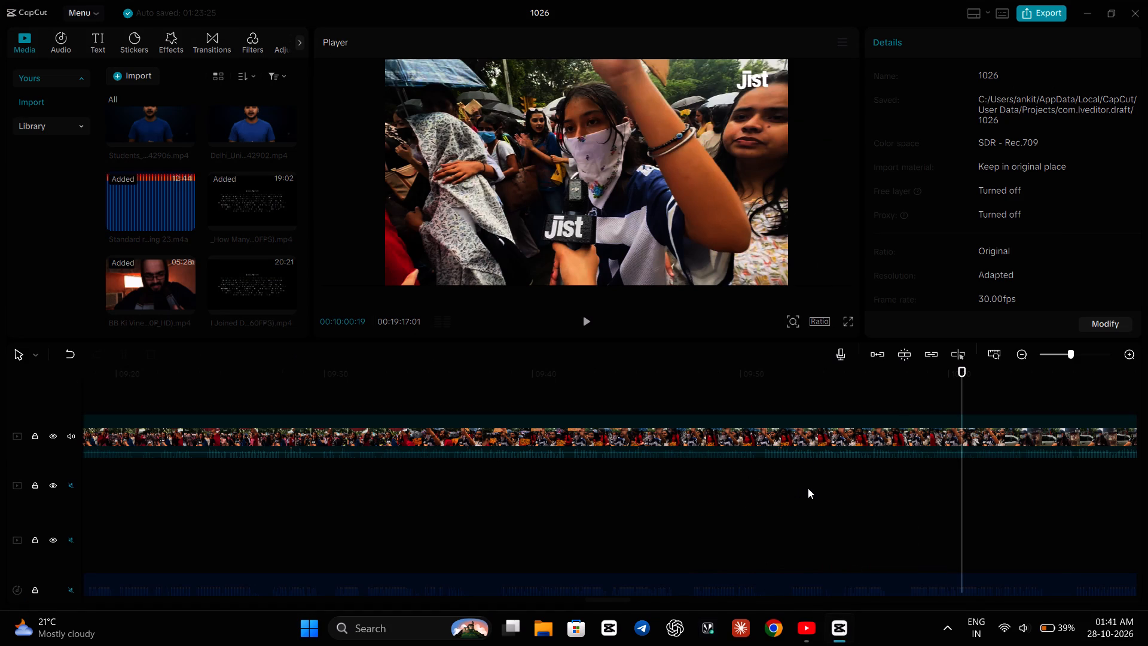
{"action": "scroll", "coordinate": [807, 488], "scroll_direction": "right", "scroll_amount": 5}
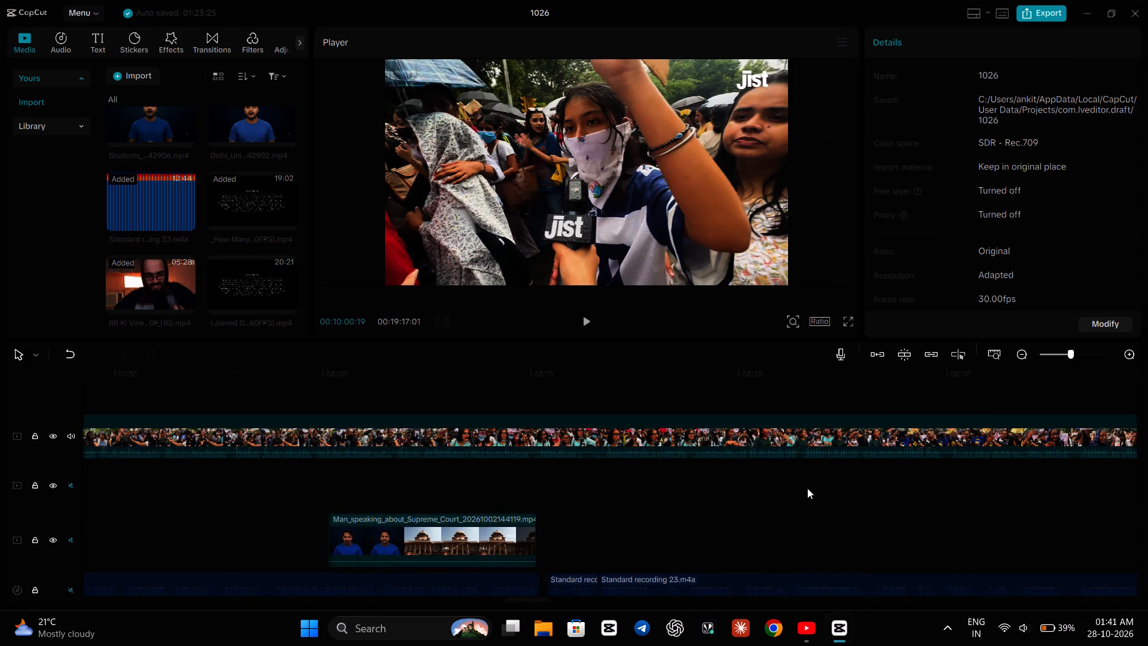
{"action": "scroll", "coordinate": [807, 488], "scroll_direction": "right", "scroll_amount": 1}
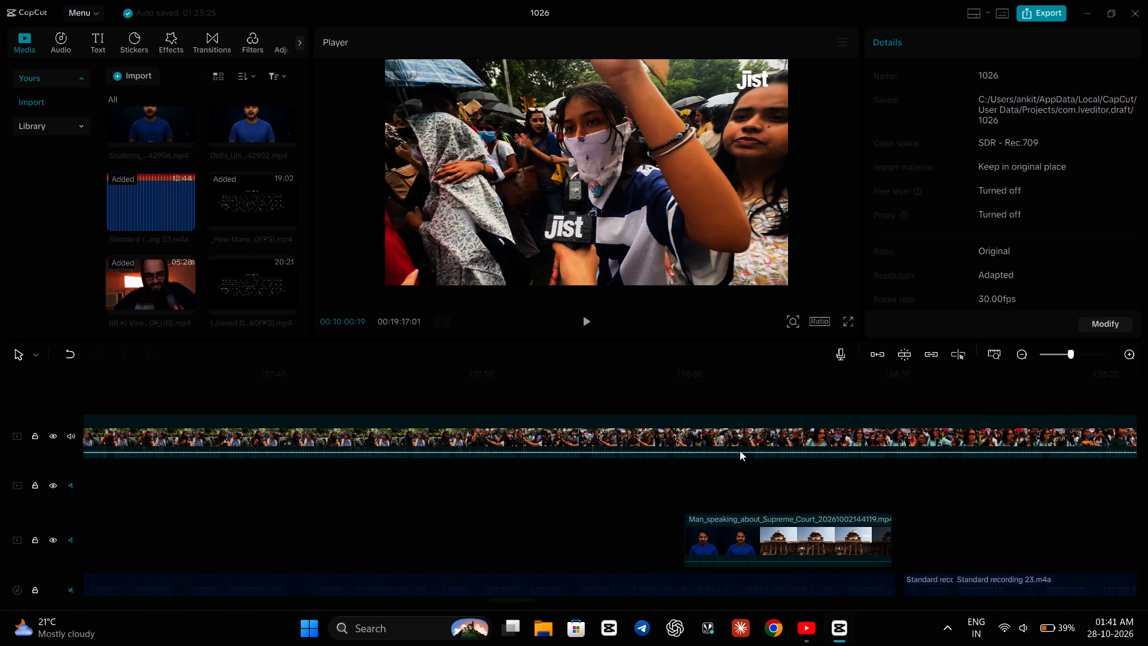
{"action": "left_click", "coordinate": [724, 437]}
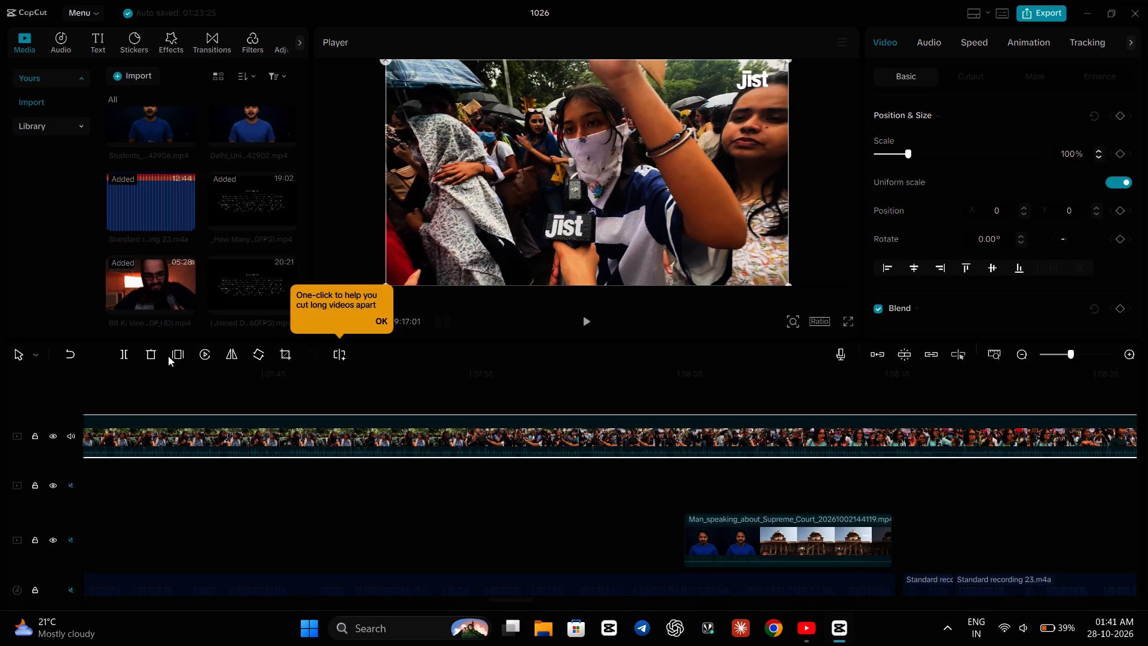
{"action": "left_click", "coordinate": [149, 356]}
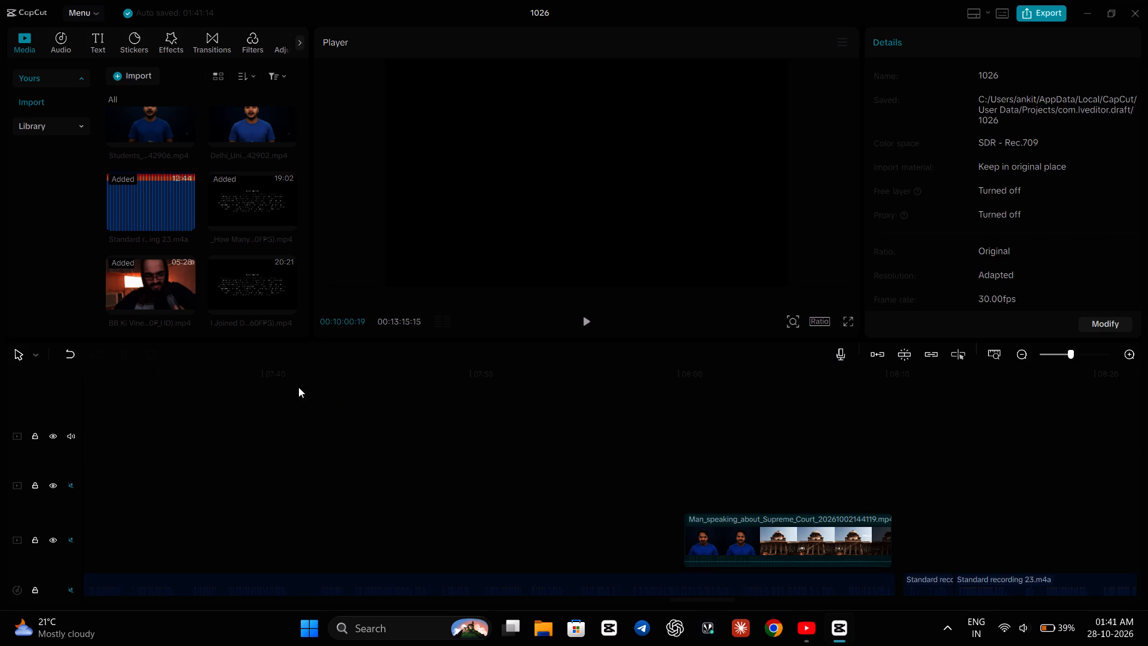
Delete the Man_speaking_about_Supreme_Court clip near 8:00 from the timeline.
{"action": "left_click", "coordinate": [736, 540]}
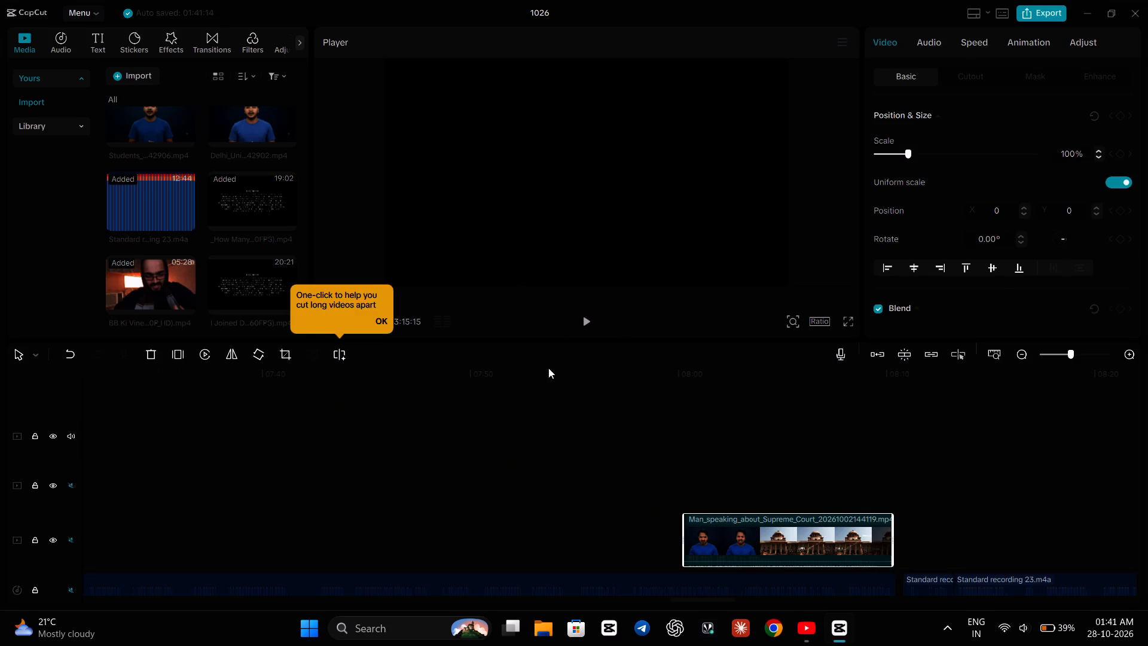
{"action": "left_click", "coordinate": [155, 352]}
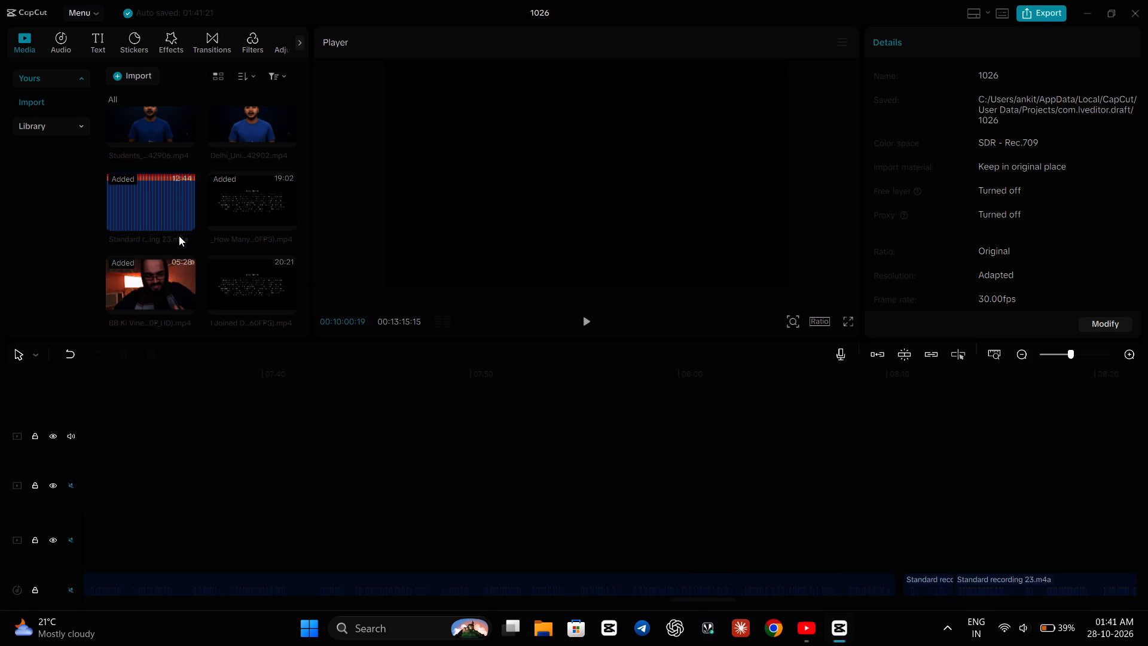
Move the short How Many More clip near 1:00 down to the Typography clip's track, starting at about 0:44.
{"action": "left_click", "coordinate": [255, 282]}
{"action": "scroll", "coordinate": [677, 469], "scroll_direction": "right", "scroll_amount": 20}
{"action": "scroll", "coordinate": [677, 469], "scroll_direction": "right", "scroll_amount": 3}
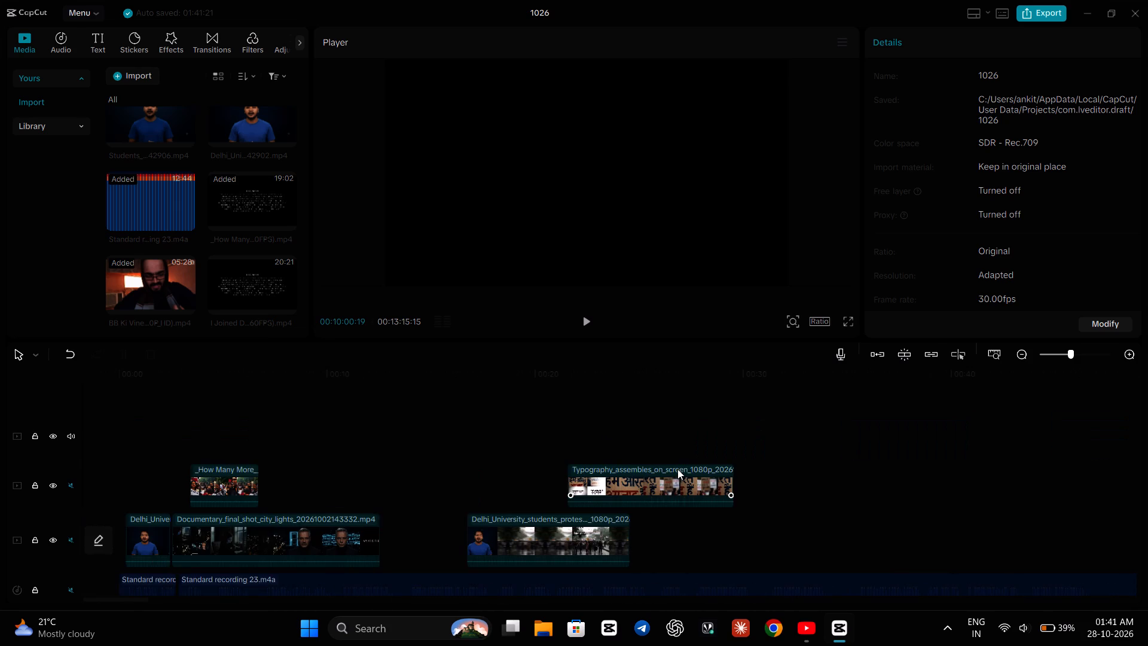
{"action": "scroll", "coordinate": [677, 469], "scroll_direction": "left", "scroll_amount": 6}
{"action": "scroll", "coordinate": [677, 469], "scroll_direction": "right", "scroll_amount": 6}
{"action": "scroll", "coordinate": [677, 469], "scroll_direction": "left", "scroll_amount": 3}
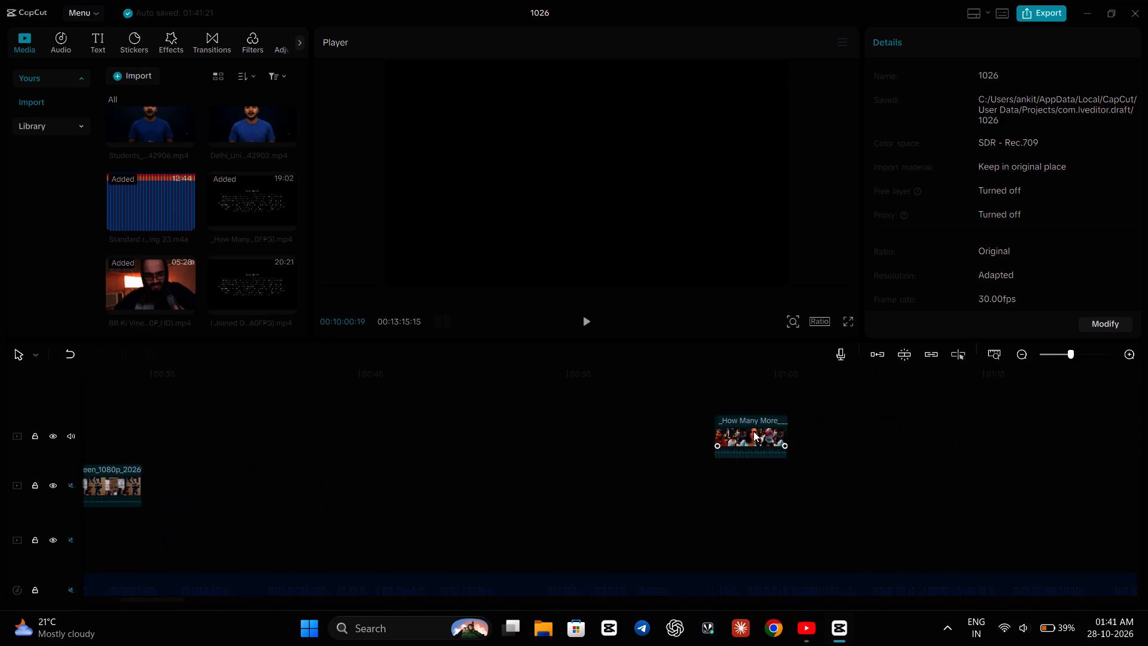
{"action": "left_click_drag", "start_coordinate": [751, 430], "coordinate": [679, 438]}
{"action": "left_click_drag", "start_coordinate": [679, 438], "coordinate": [494, 467]}
{"action": "scroll", "coordinate": [694, 451], "scroll_direction": "right", "scroll_amount": 7}
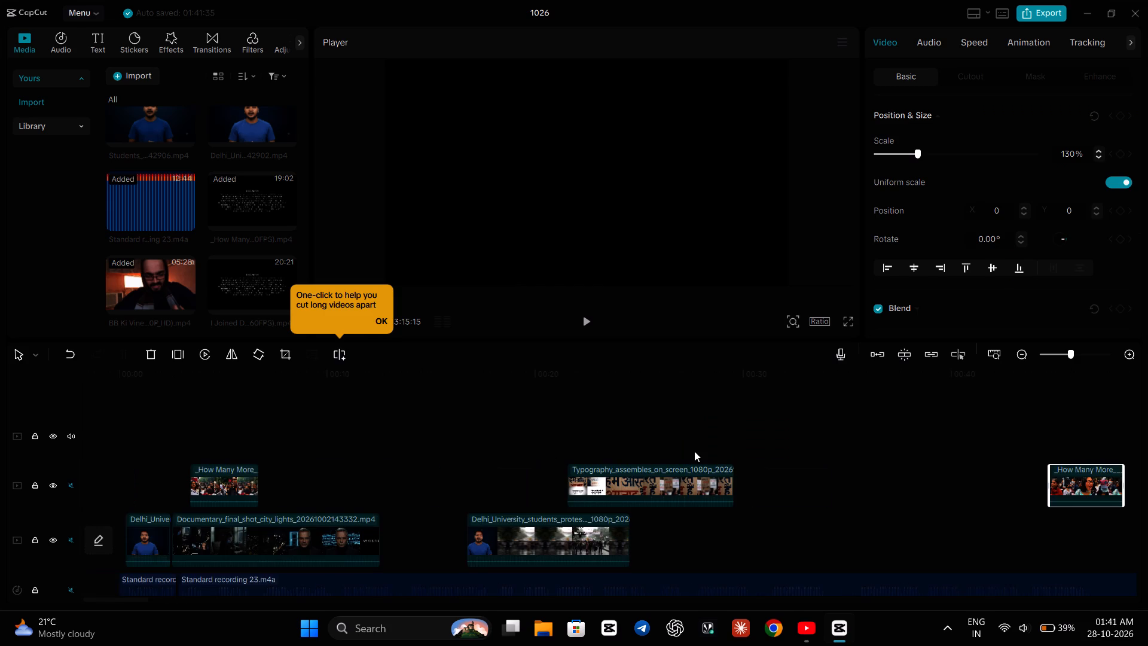
Move the longer How Many More clip from beyond 4:30 to about 0:07 on the top track, above the Documentary clip.
{"action": "scroll", "coordinate": [694, 451], "scroll_direction": "left", "scroll_amount": 12}
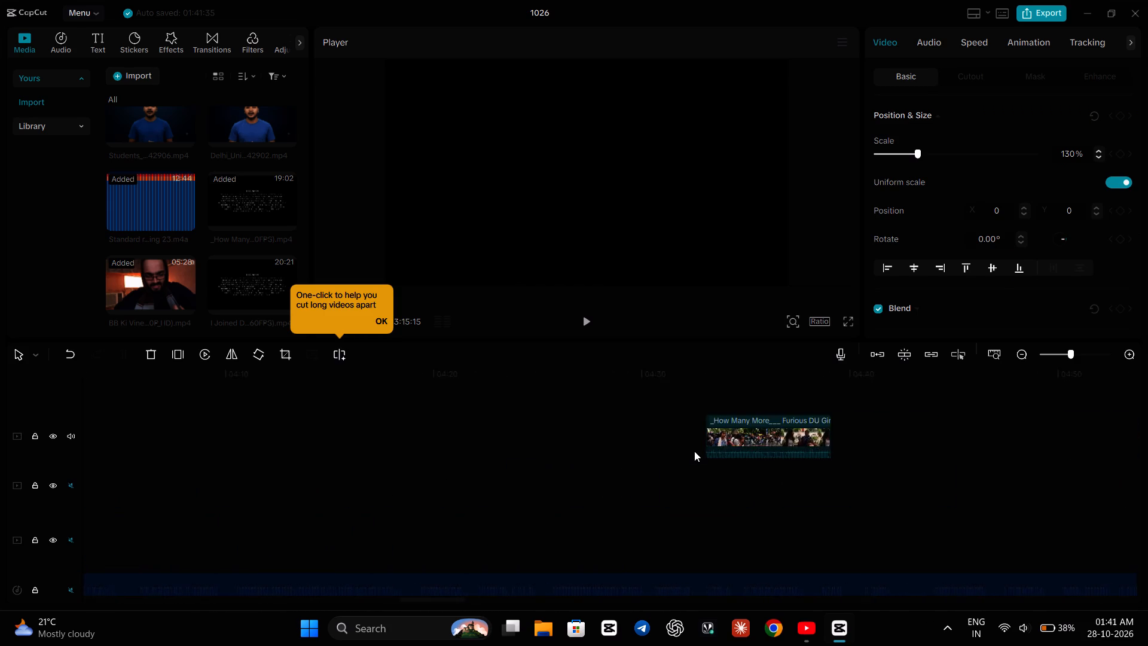
{"action": "scroll", "coordinate": [694, 451], "scroll_direction": "left", "scroll_amount": 4}
{"action": "scroll", "coordinate": [694, 451], "scroll_direction": "right", "scroll_amount": 5}
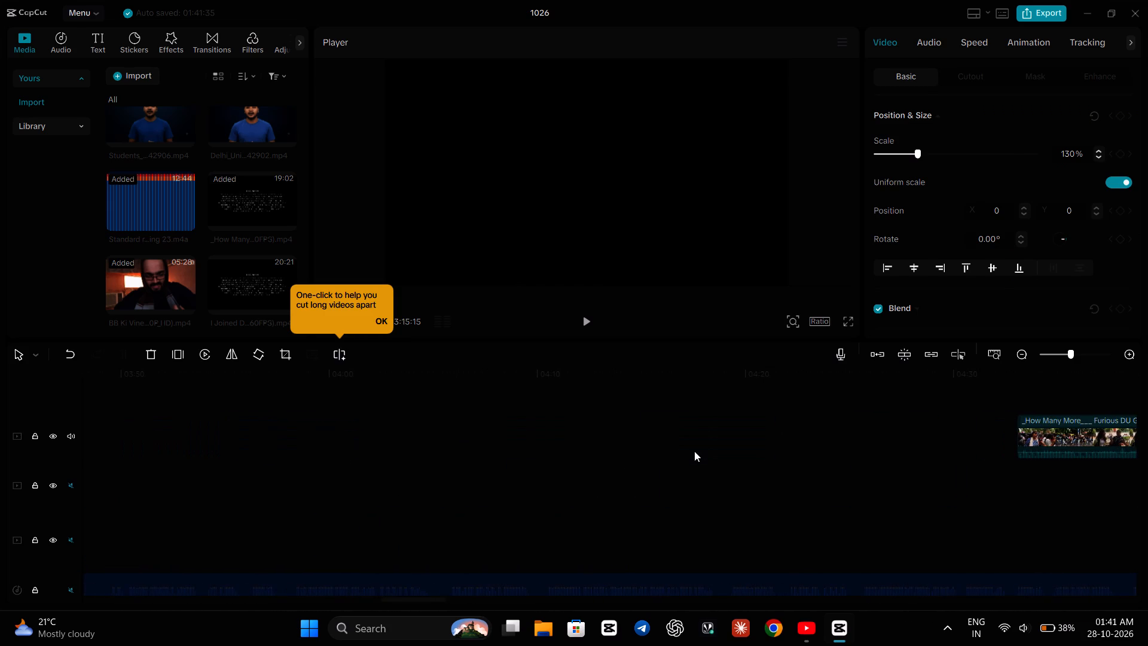
{"action": "scroll", "coordinate": [692, 448], "scroll_direction": "left", "scroll_amount": 2}
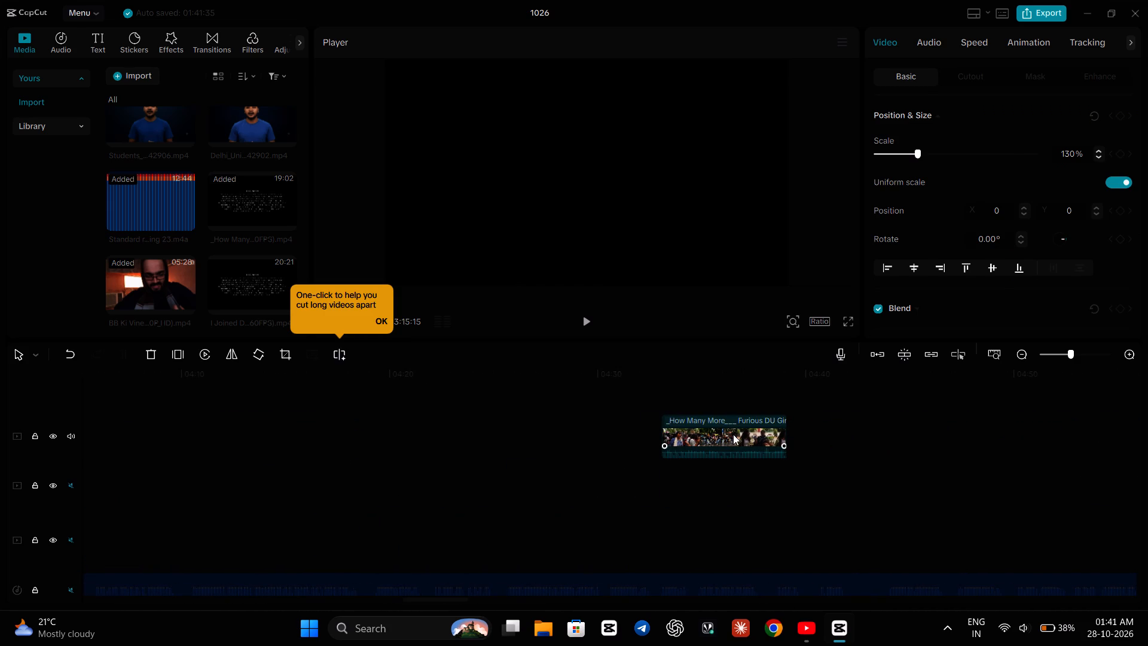
{"action": "left_click_drag", "start_coordinate": [733, 434], "coordinate": [0, 477]}
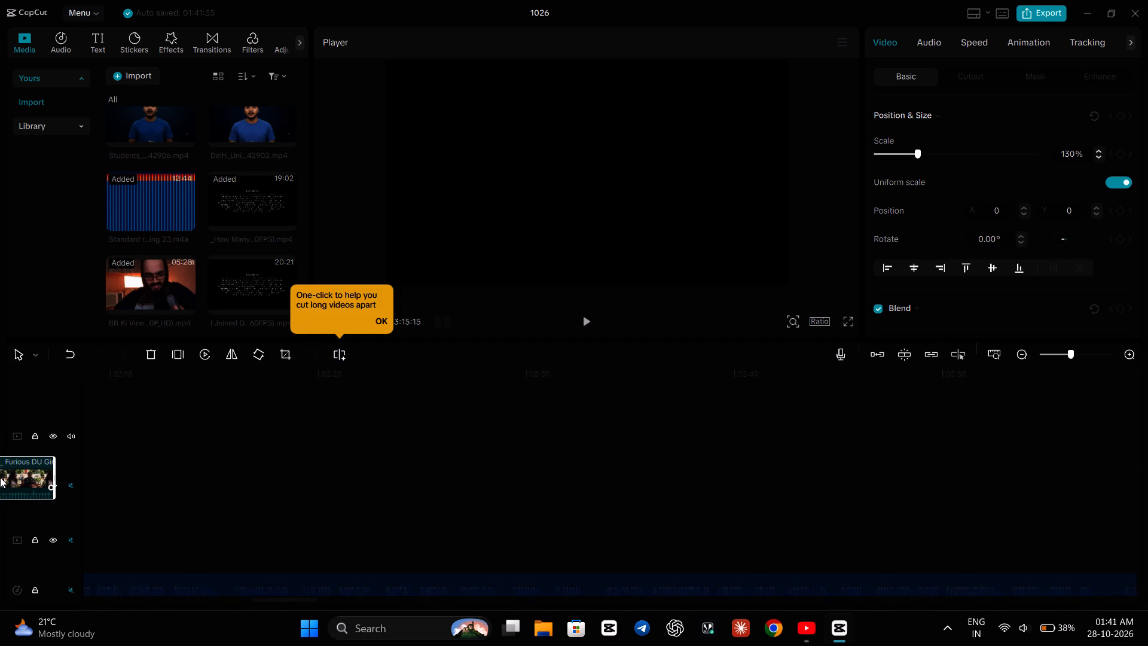
{"action": "left_click_drag", "start_coordinate": [0, 477], "coordinate": [238, 477]}
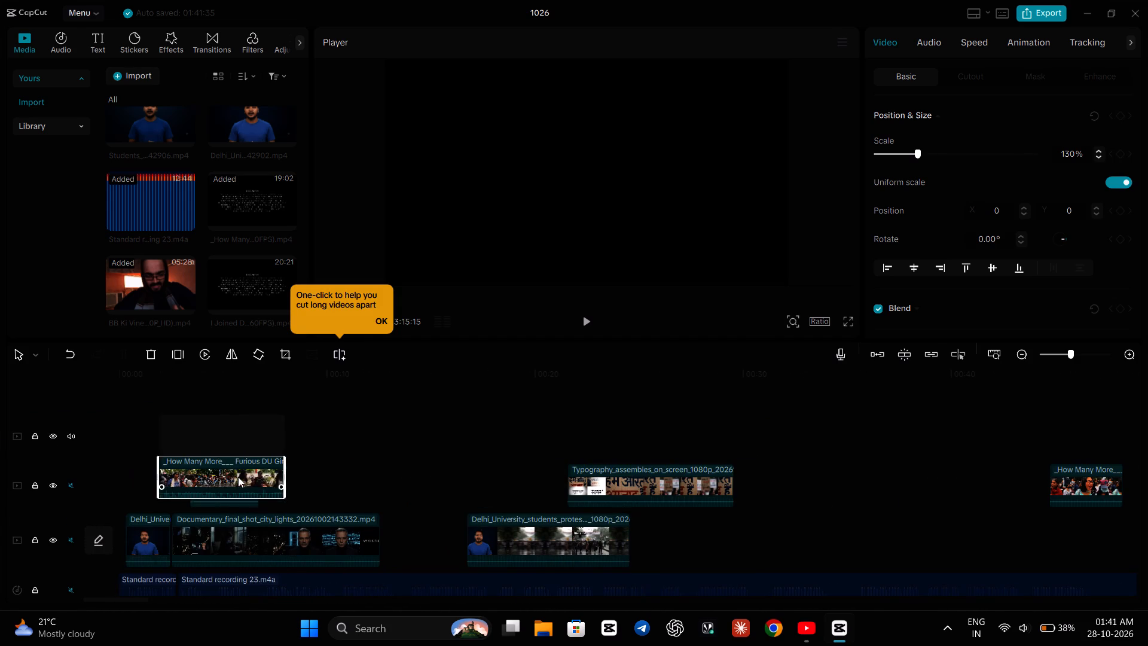
{"action": "left_click_drag", "start_coordinate": [238, 477], "coordinate": [337, 446]}
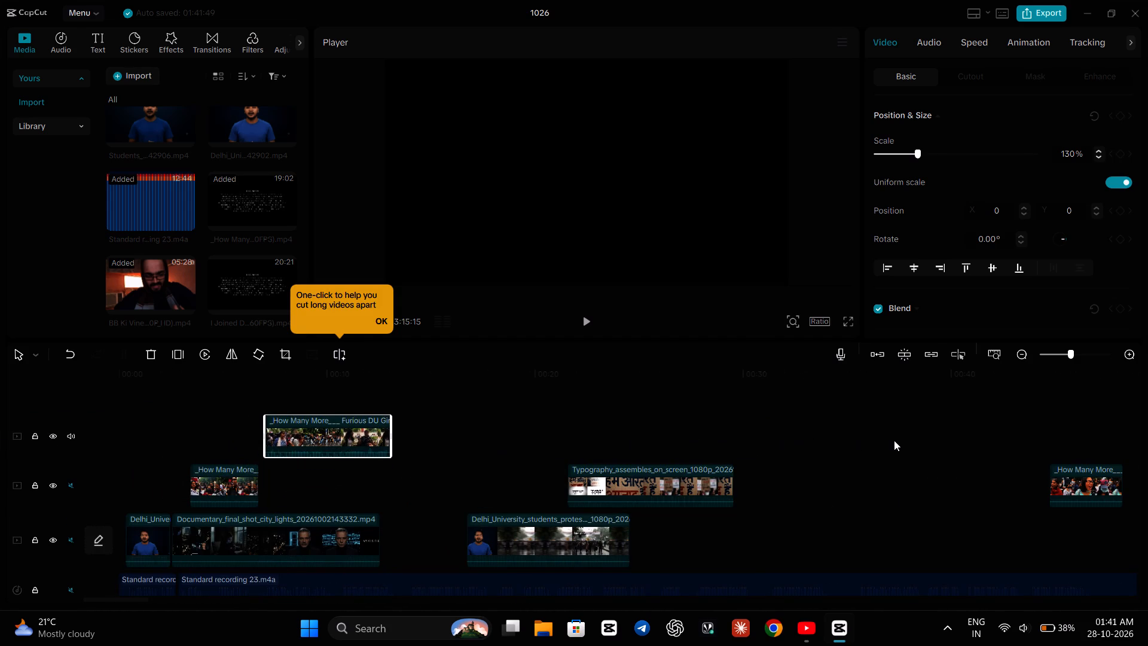
Add the I Joined DU Girls protest video to the timeline at about 10:00 and move it to the top video track.
{"action": "scroll", "coordinate": [894, 440], "scroll_direction": "left", "scroll_amount": 9}
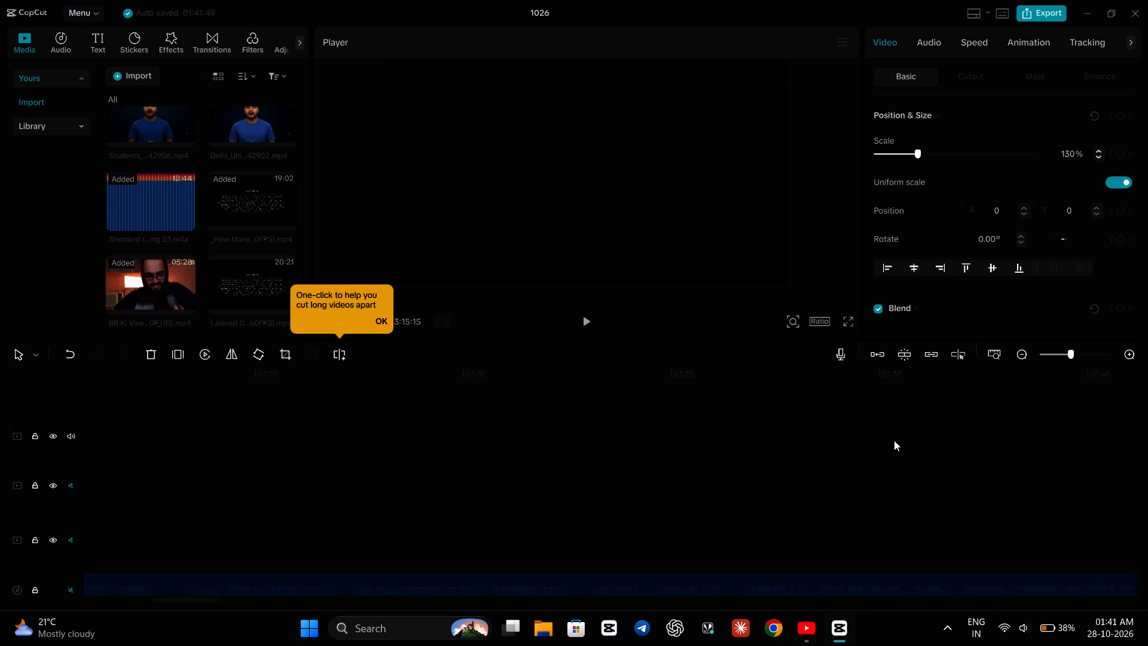
{"action": "scroll", "coordinate": [894, 440], "scroll_direction": "left", "scroll_amount": 10}
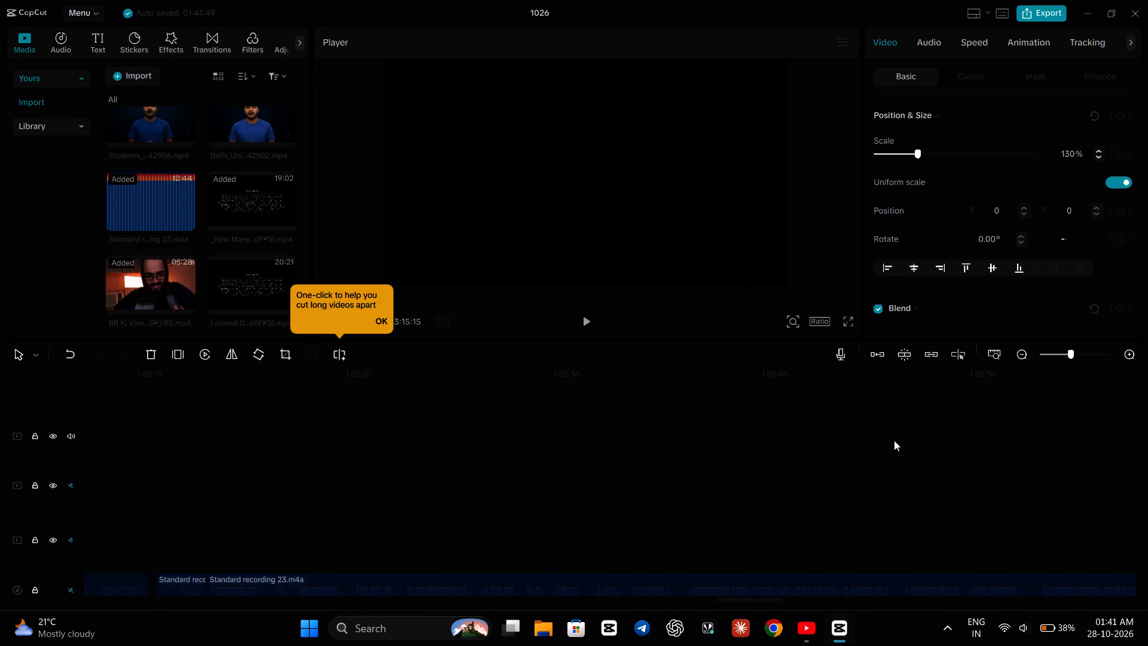
{"action": "scroll", "coordinate": [894, 440], "scroll_direction": "left", "scroll_amount": 3}
{"action": "scroll", "coordinate": [894, 440], "scroll_direction": "right", "scroll_amount": 1}
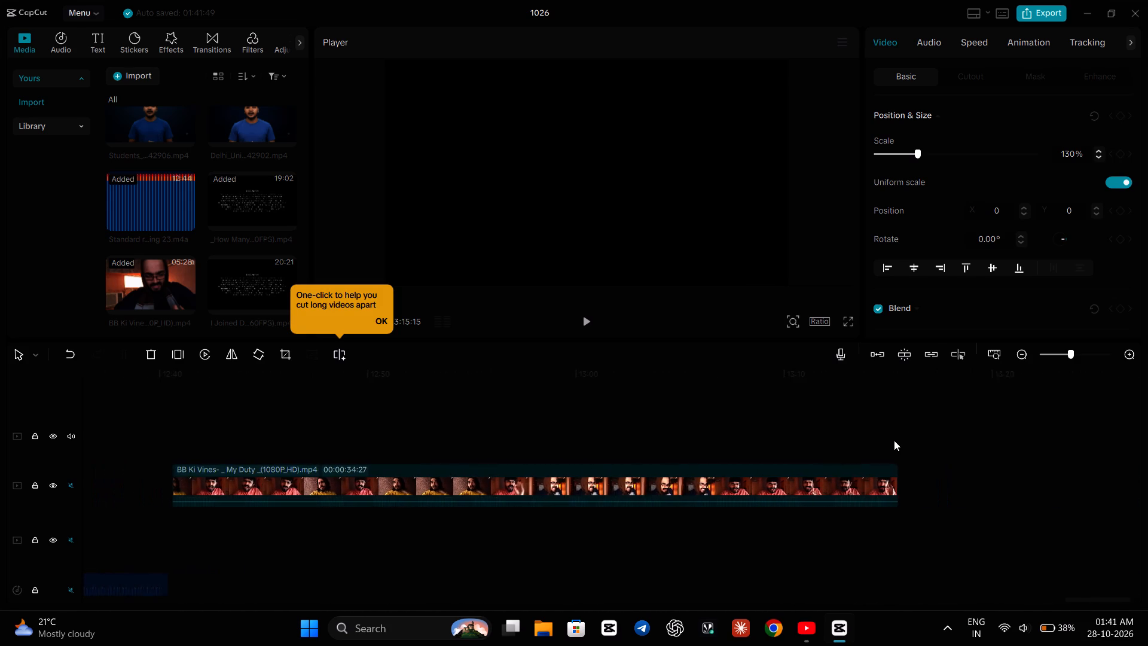
{"action": "scroll", "coordinate": [894, 440], "scroll_direction": "right", "scroll_amount": 1}
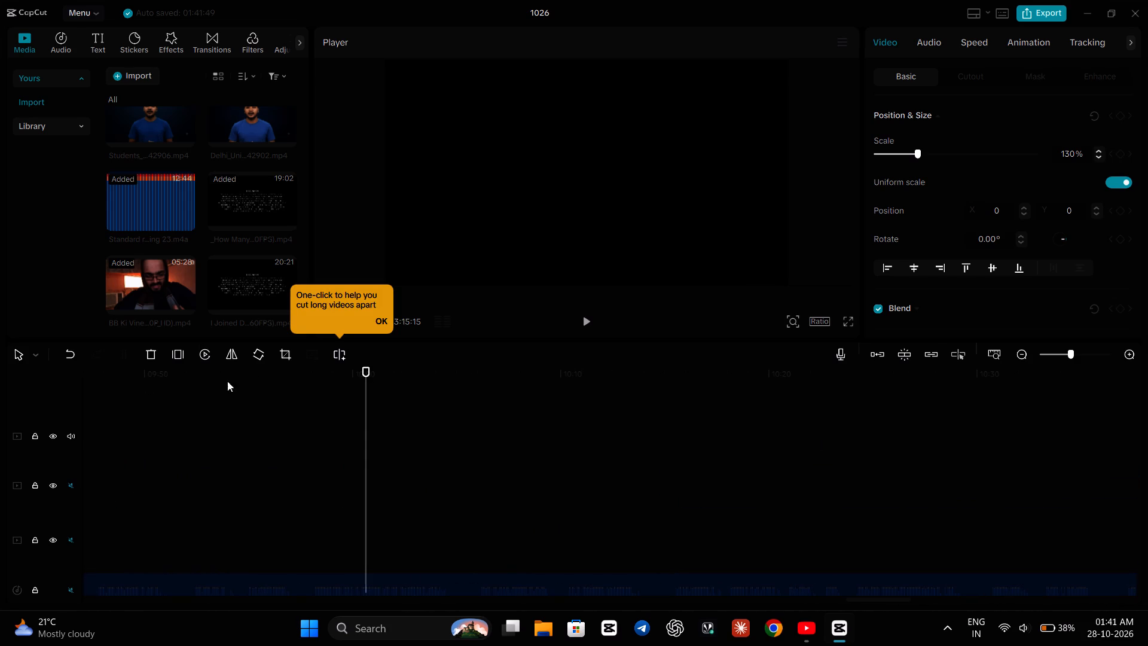
{"action": "left_click", "coordinate": [242, 306]}
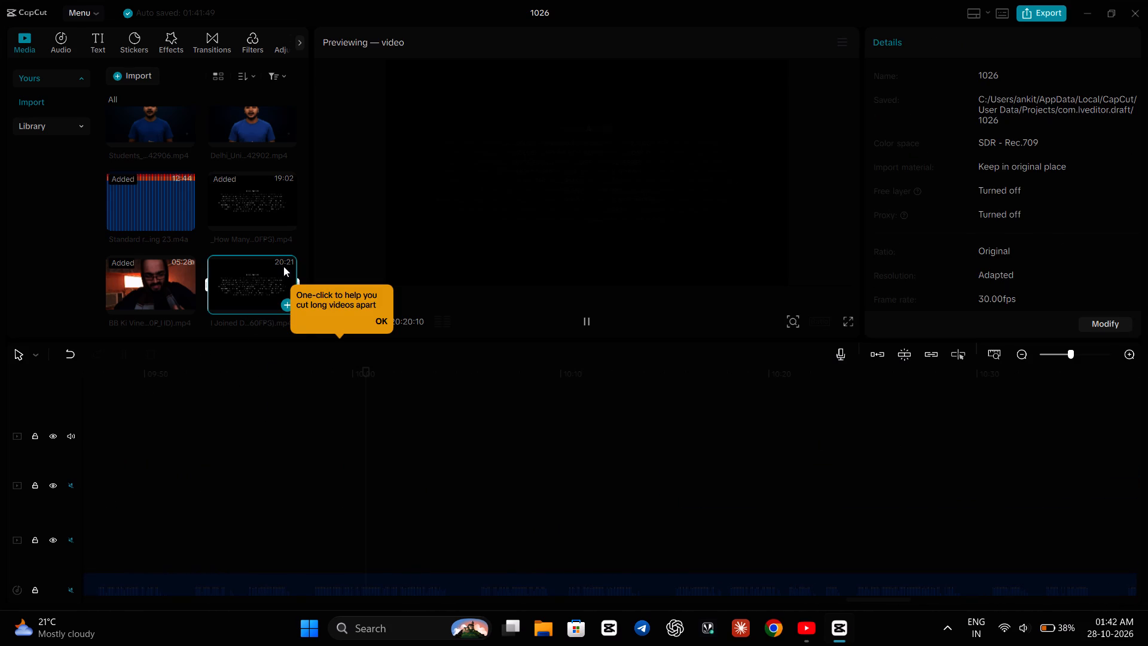
{"action": "left_click", "coordinate": [283, 300]}
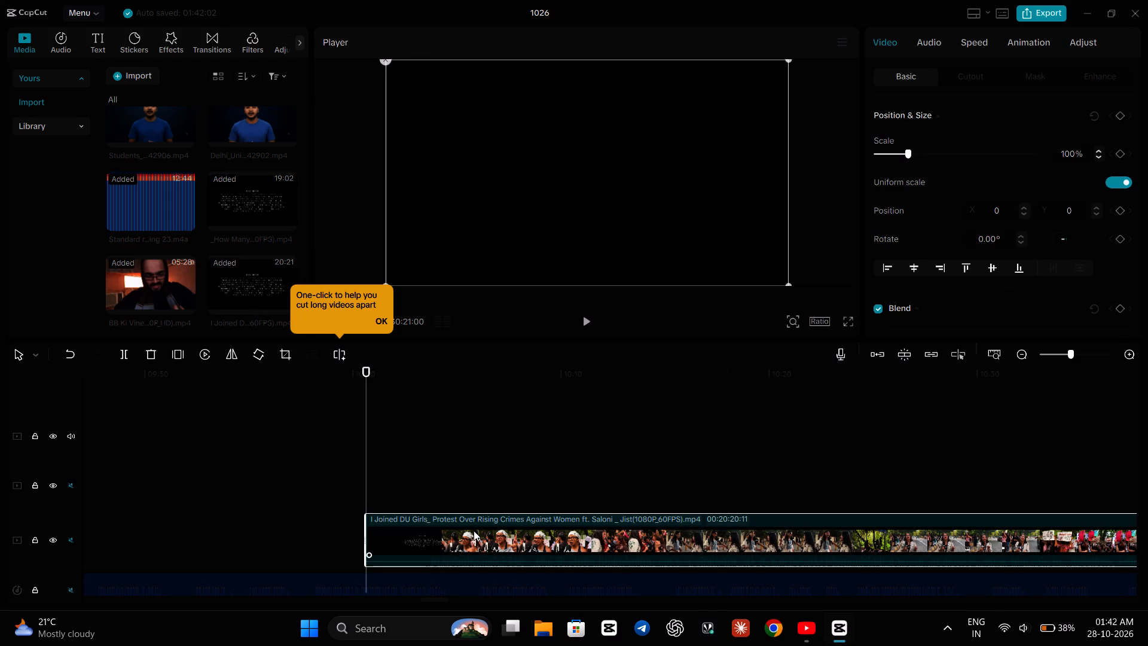
{"action": "left_click_drag", "start_coordinate": [474, 533], "coordinate": [470, 435]}
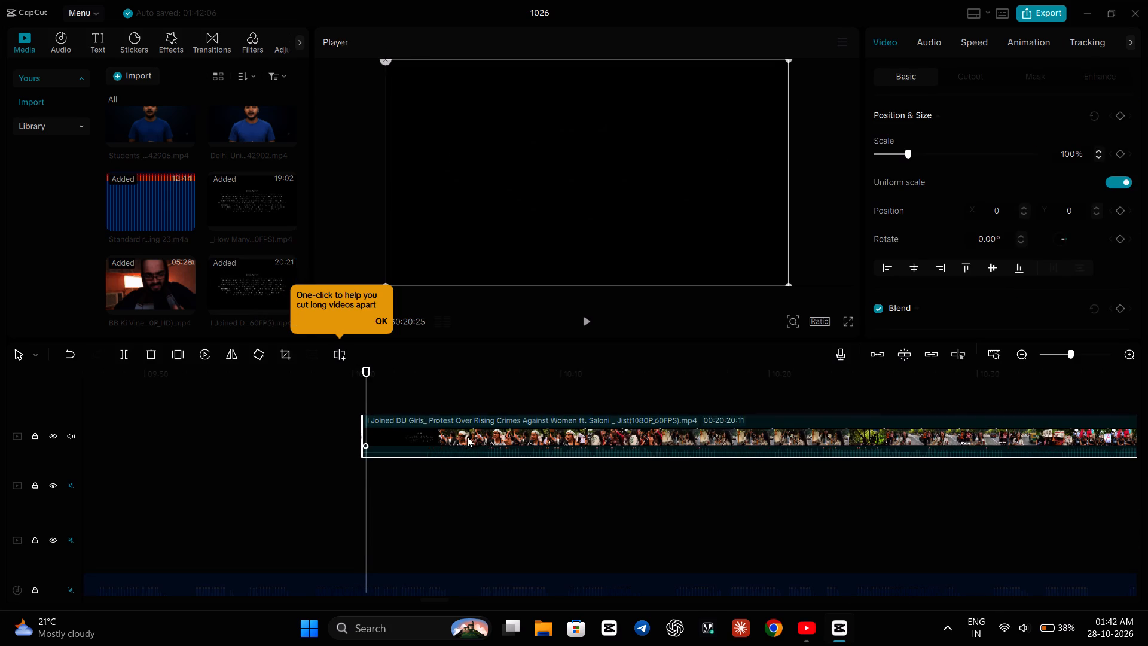
{"action": "left_click_drag", "start_coordinate": [891, 519], "coordinate": [889, 518]}
{"action": "left_click_drag", "start_coordinate": [889, 518], "coordinate": [755, 519]}
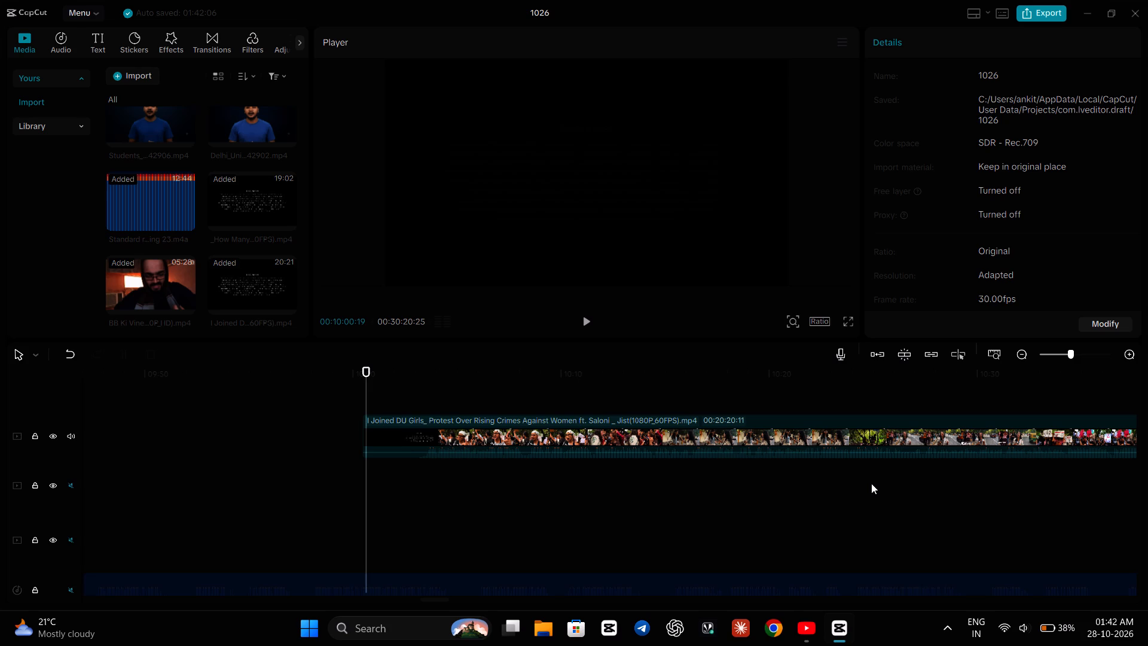
Skim the I Joined DU Girls clip and play it from about 22:28 to find a usable crowd protest shot.
{"action": "scroll", "coordinate": [813, 504], "scroll_direction": "left", "scroll_amount": 6}
{"action": "scroll", "coordinate": [813, 504], "scroll_direction": "right", "scroll_amount": 2}
{"action": "scroll", "coordinate": [813, 504], "scroll_direction": "left", "scroll_amount": 3}
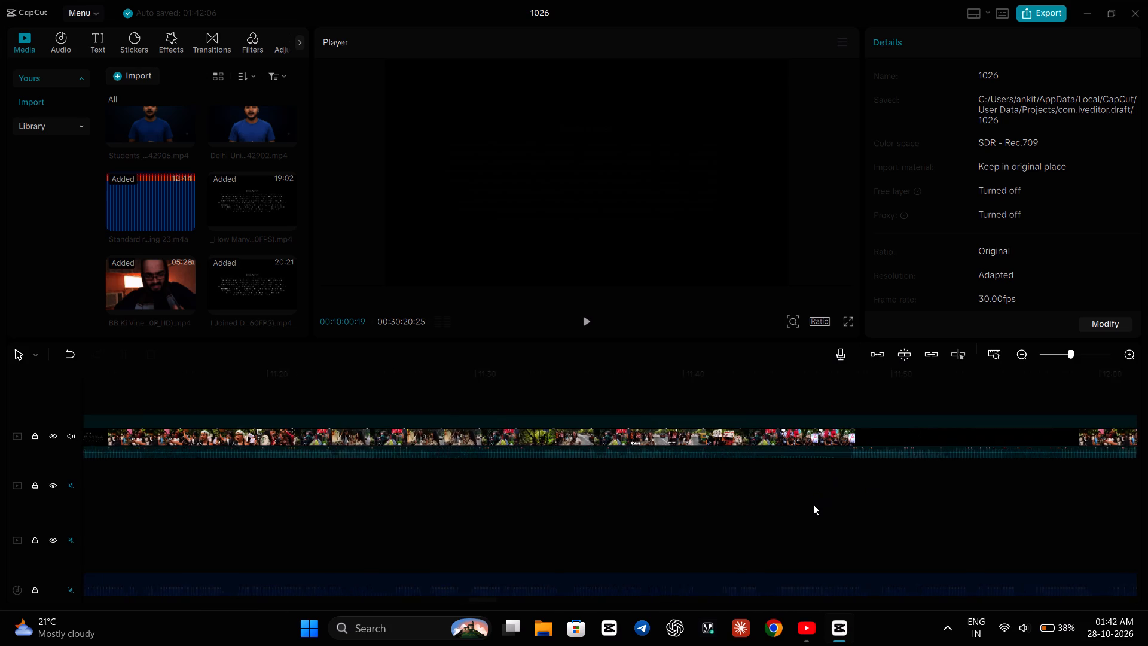
{"action": "scroll", "coordinate": [813, 504], "scroll_direction": "left", "scroll_amount": 7}
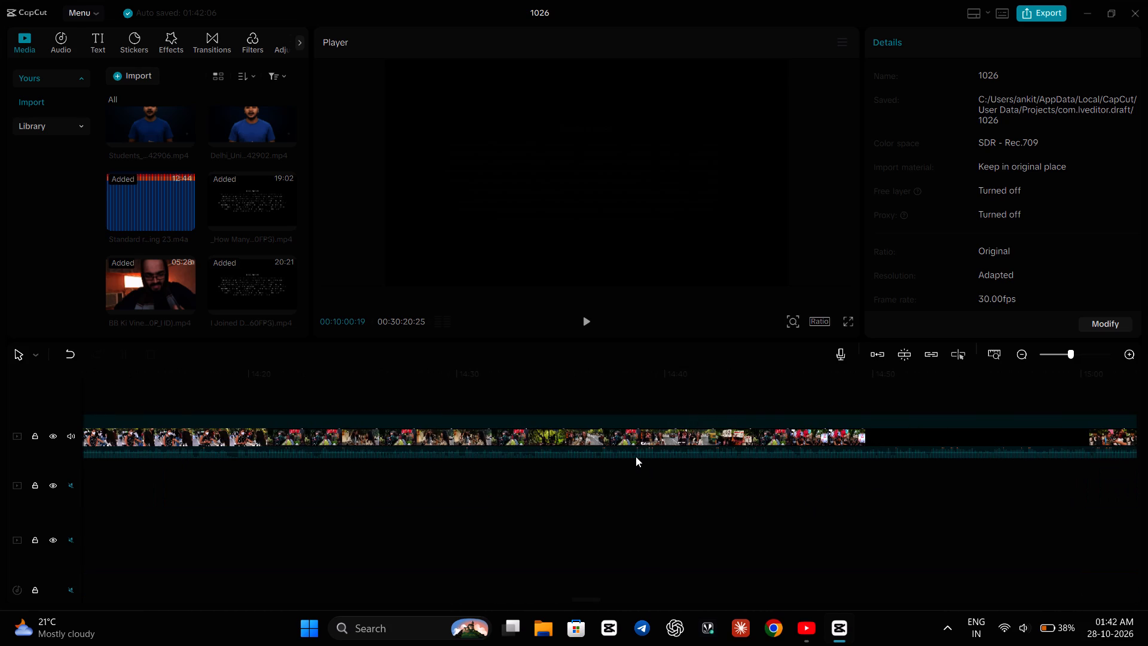
{"action": "left_click", "coordinate": [636, 456]}
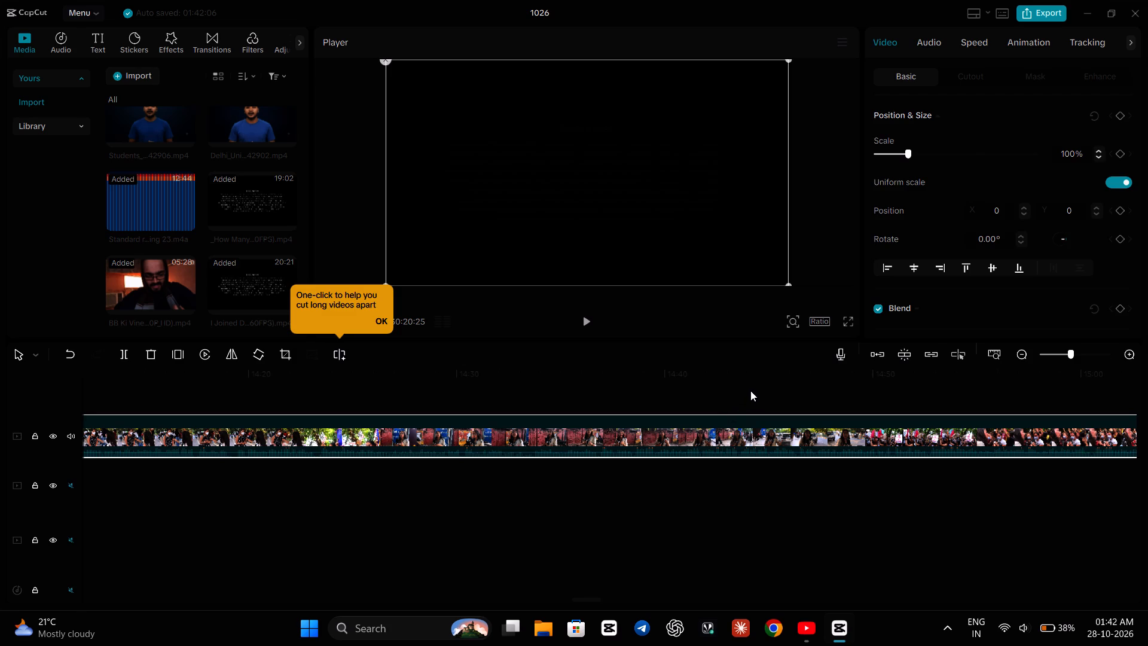
{"action": "left_click", "coordinate": [751, 389]}
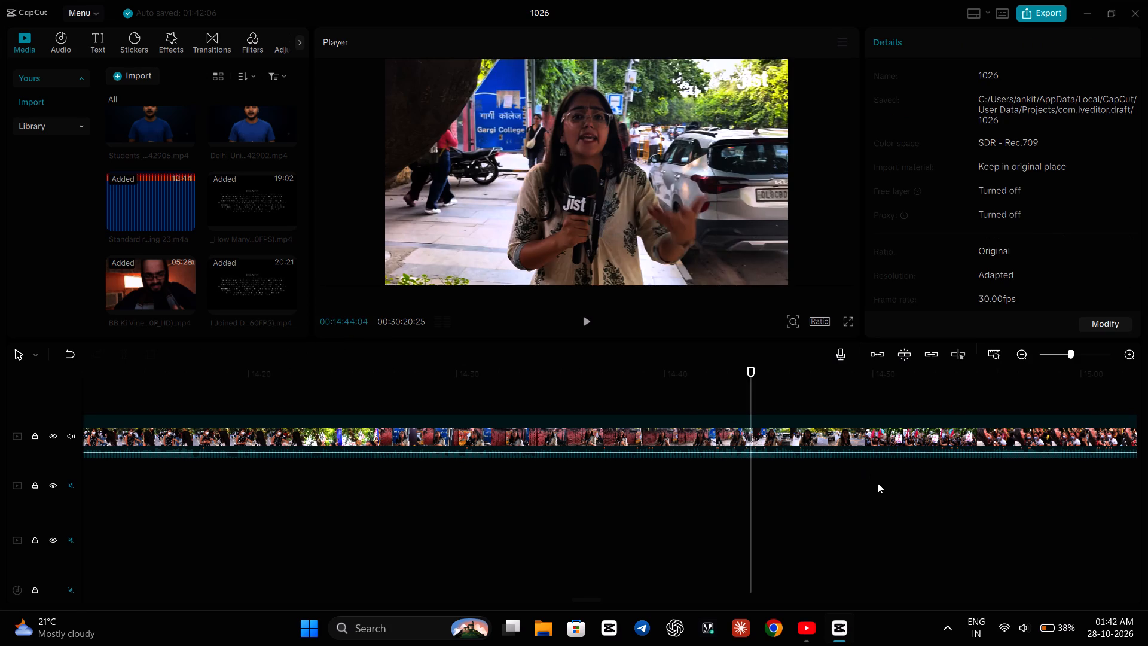
{"action": "scroll", "coordinate": [877, 483], "scroll_direction": "left", "scroll_amount": 18}
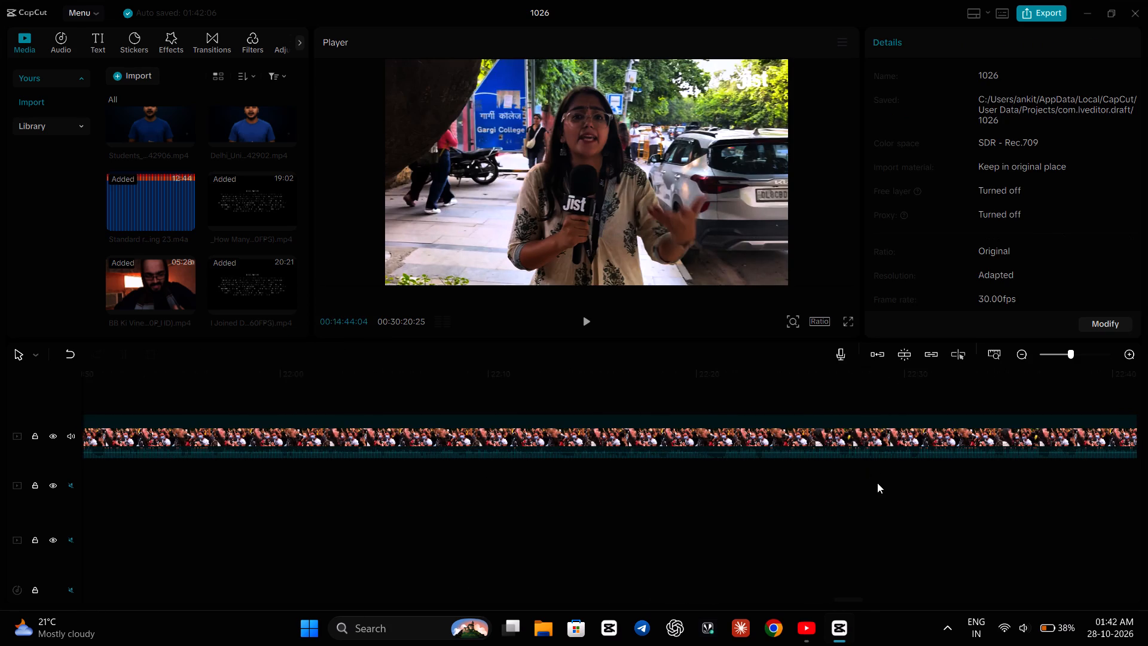
{"action": "left_click", "coordinate": [844, 392]}
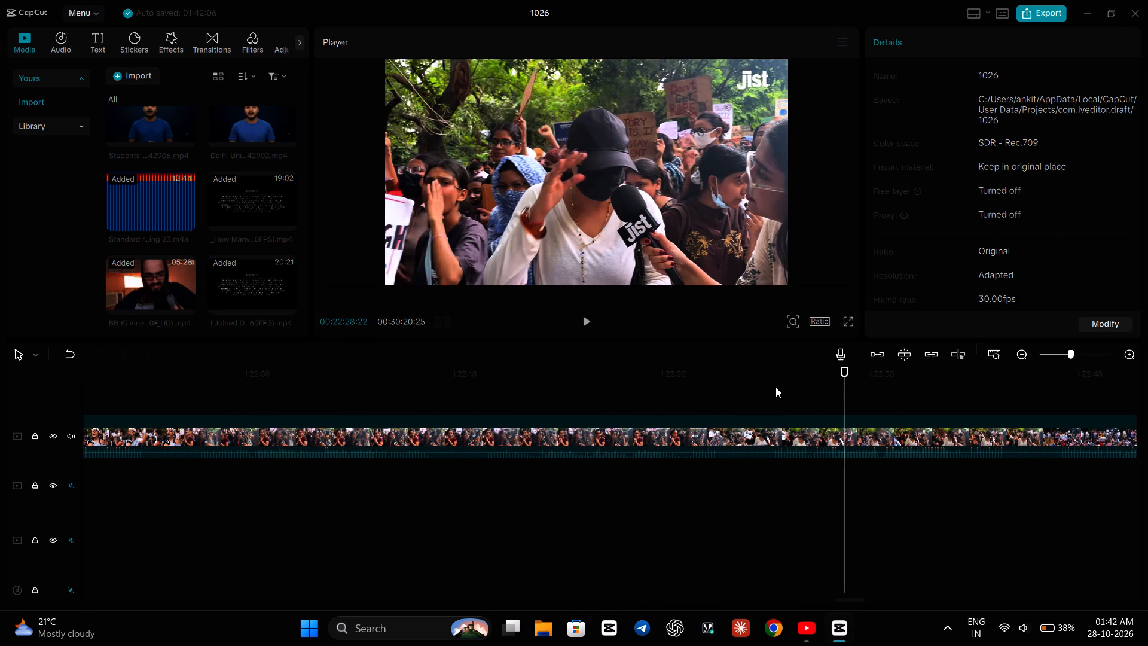
{"action": "left_click", "coordinate": [581, 319]}
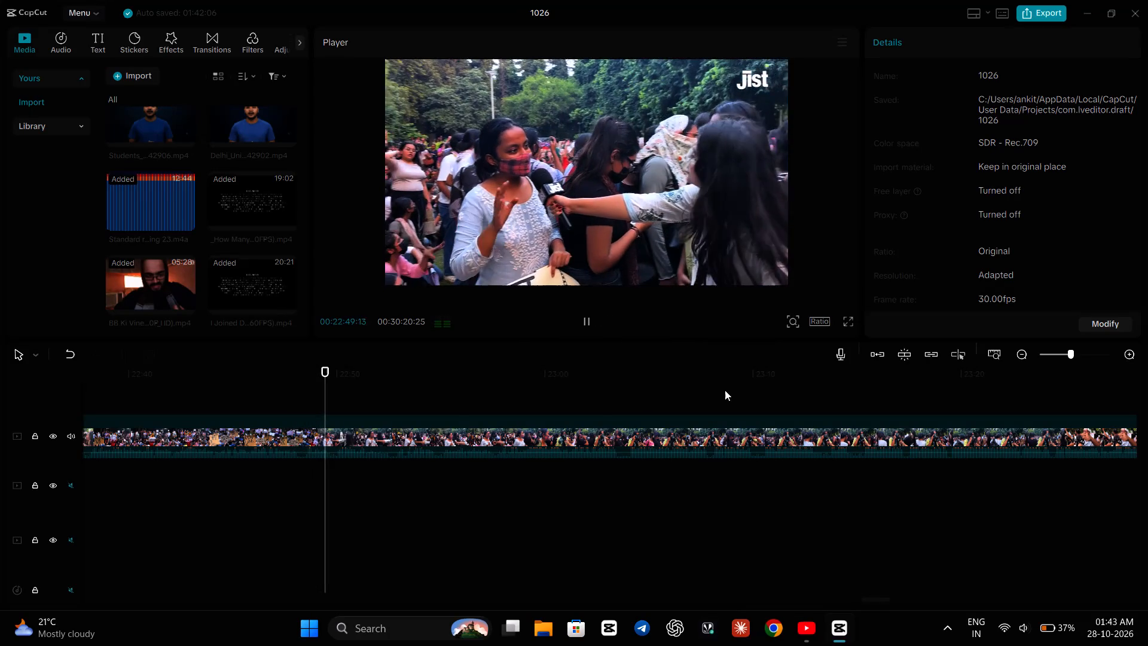
{"action": "key", "text": "space"}
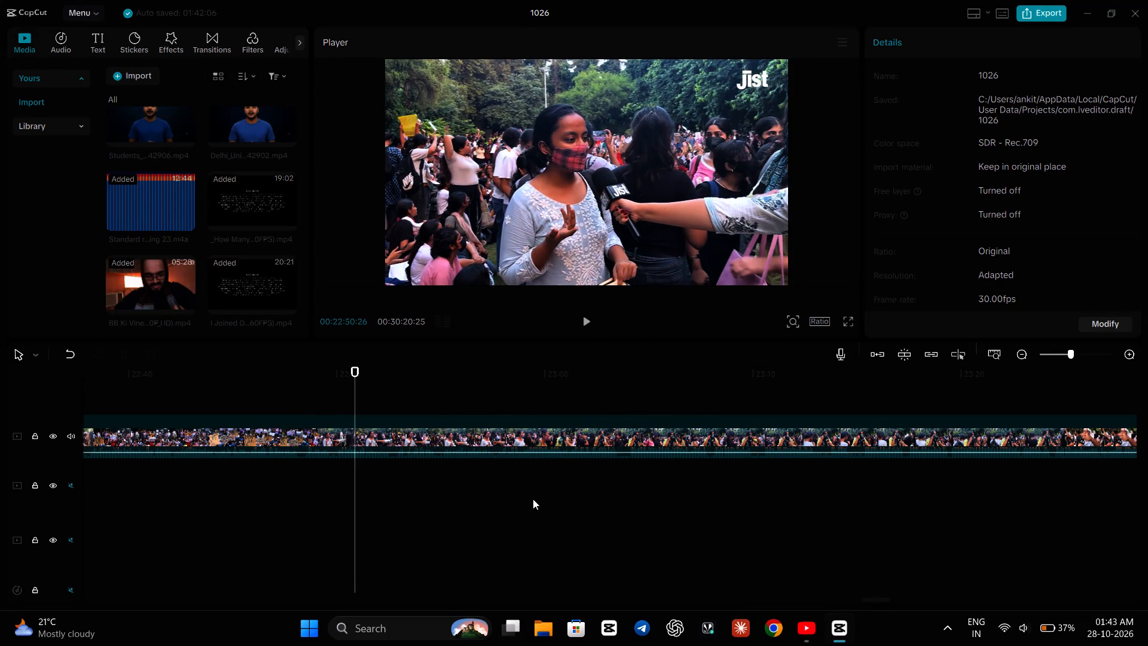
Split the I Joined DU Girls clip at about 22:37, where the seated crowd shot begins, and delete the part before it.
{"action": "scroll", "coordinate": [533, 499], "scroll_direction": "right", "scroll_amount": 1}
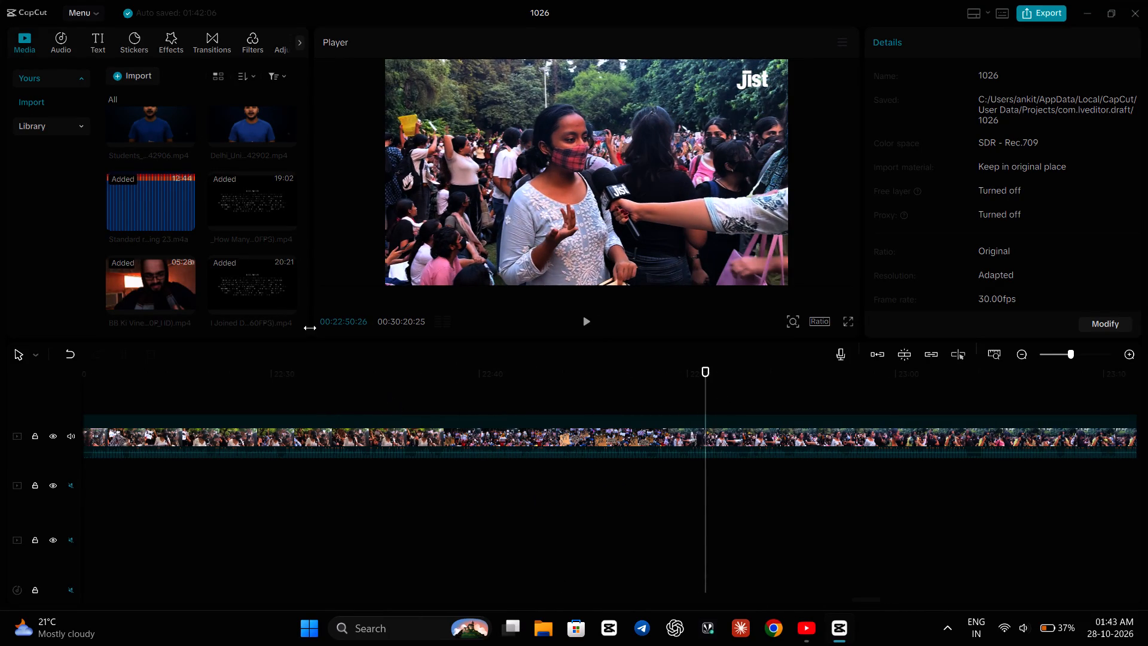
{"action": "left_click", "coordinate": [310, 422]}
{"action": "left_click", "coordinate": [285, 386]}
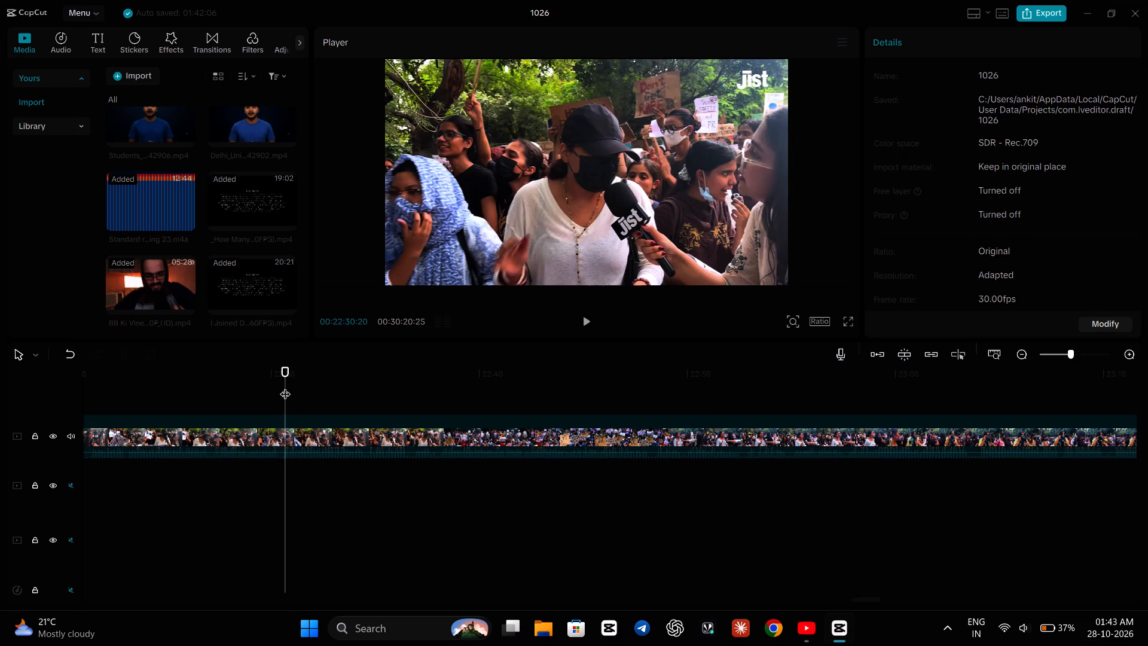
{"action": "key", "text": "space"}
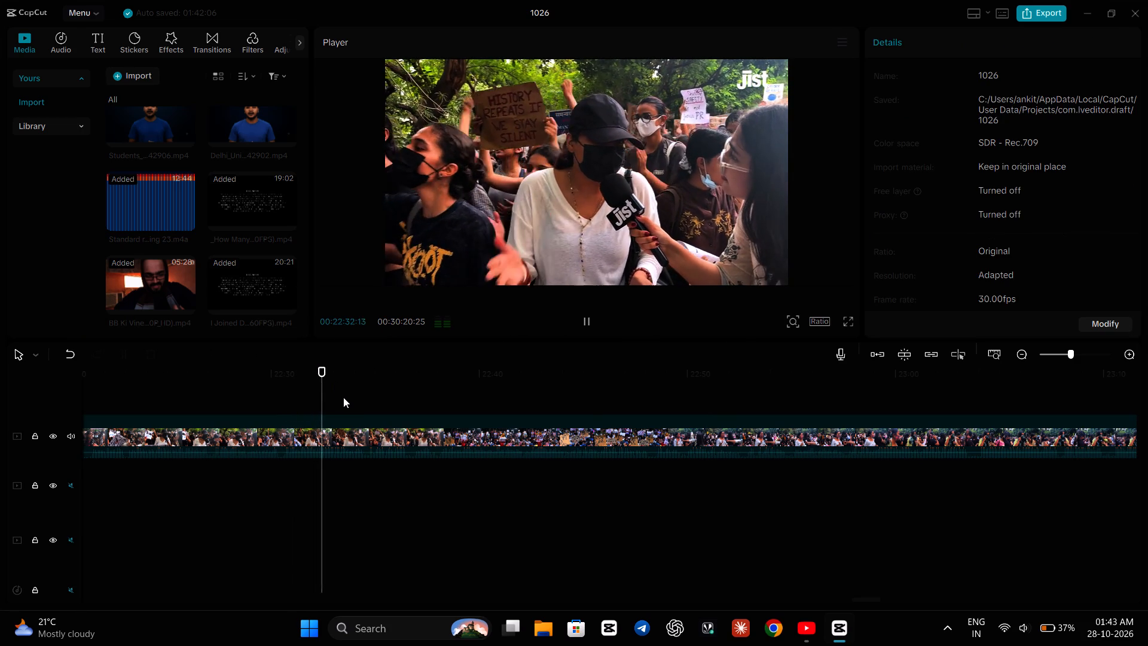
{"action": "left_click", "coordinate": [347, 418]}
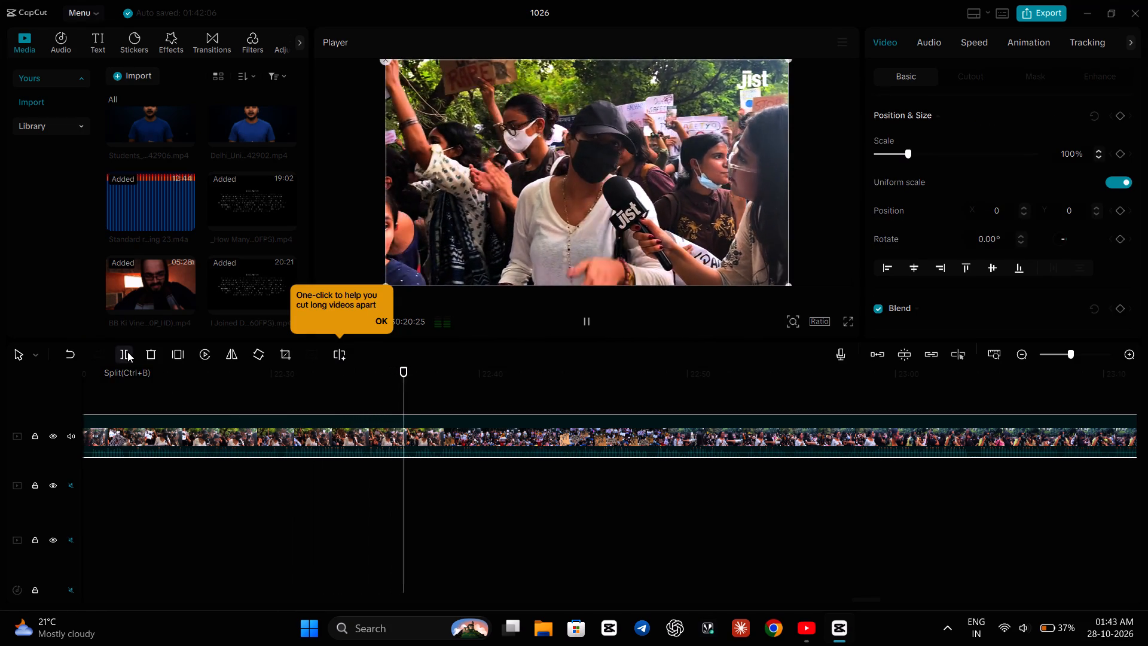
{"action": "left_click", "coordinate": [127, 352]}
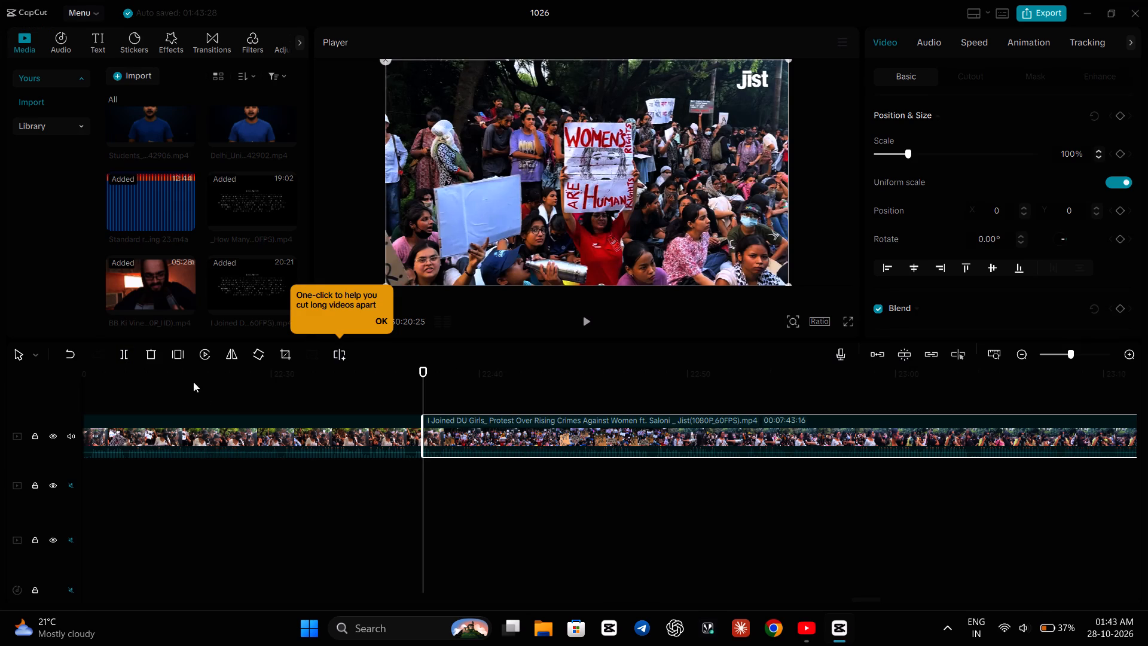
{"action": "left_click", "coordinate": [240, 442]}
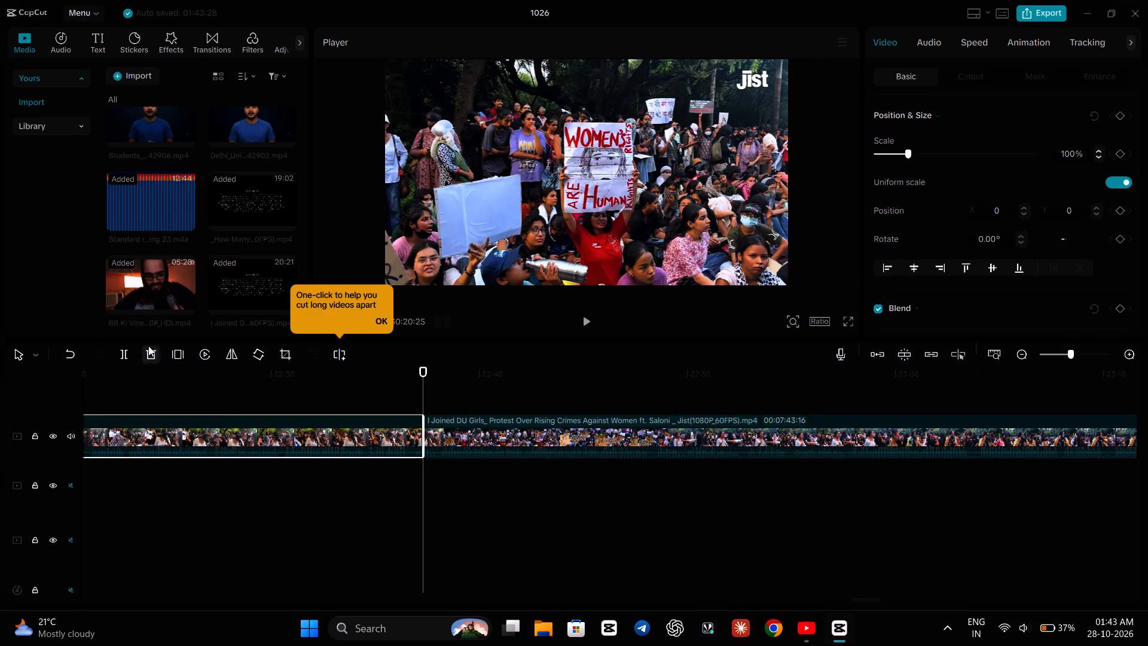
{"action": "left_click", "coordinate": [148, 346]}
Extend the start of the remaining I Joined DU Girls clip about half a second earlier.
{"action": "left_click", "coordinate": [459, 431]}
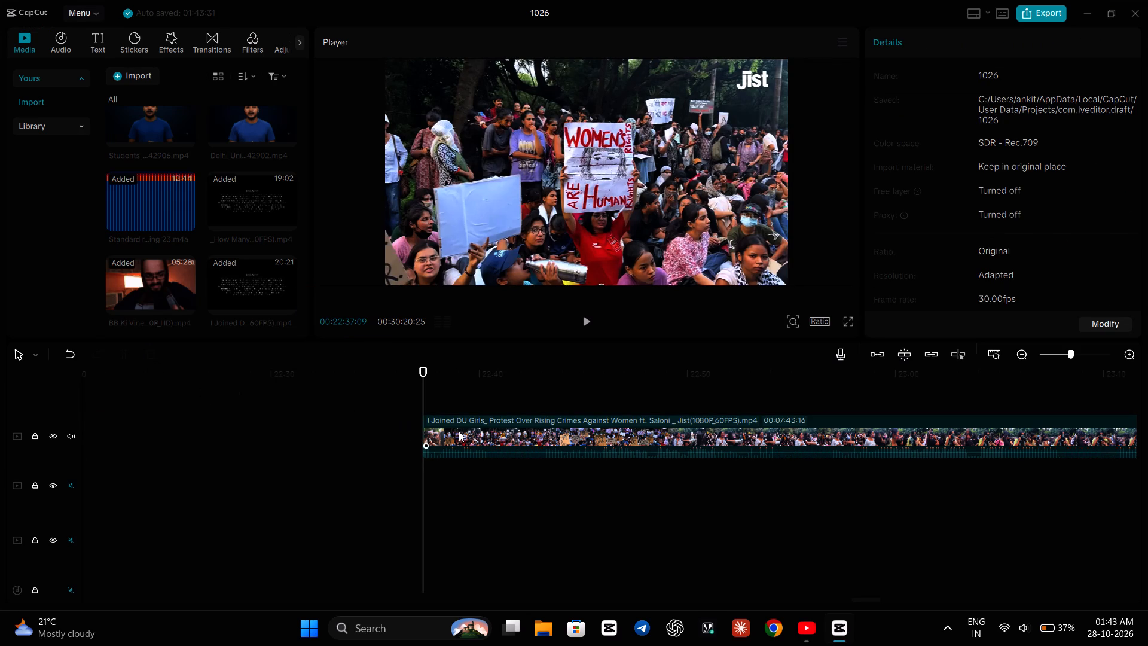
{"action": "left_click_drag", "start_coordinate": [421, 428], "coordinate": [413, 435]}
Preview the crowd shot's opening, split the clip at about 22:38 and delete the short piece before the cut.
{"action": "left_click", "coordinate": [359, 391]}
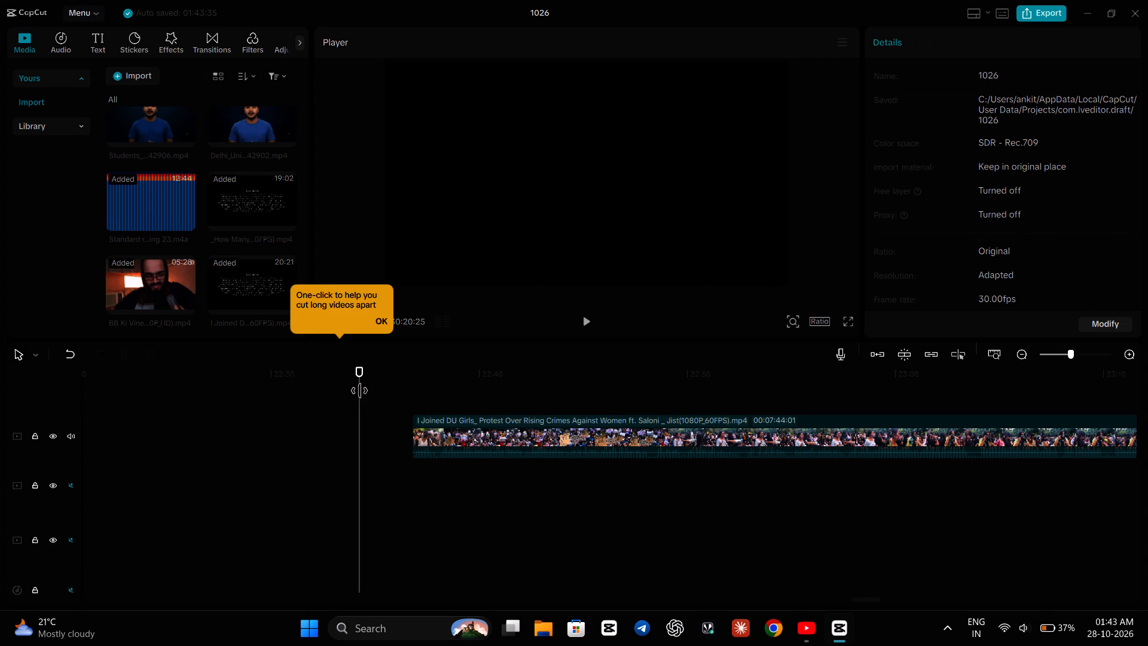
{"action": "key", "text": "space"}
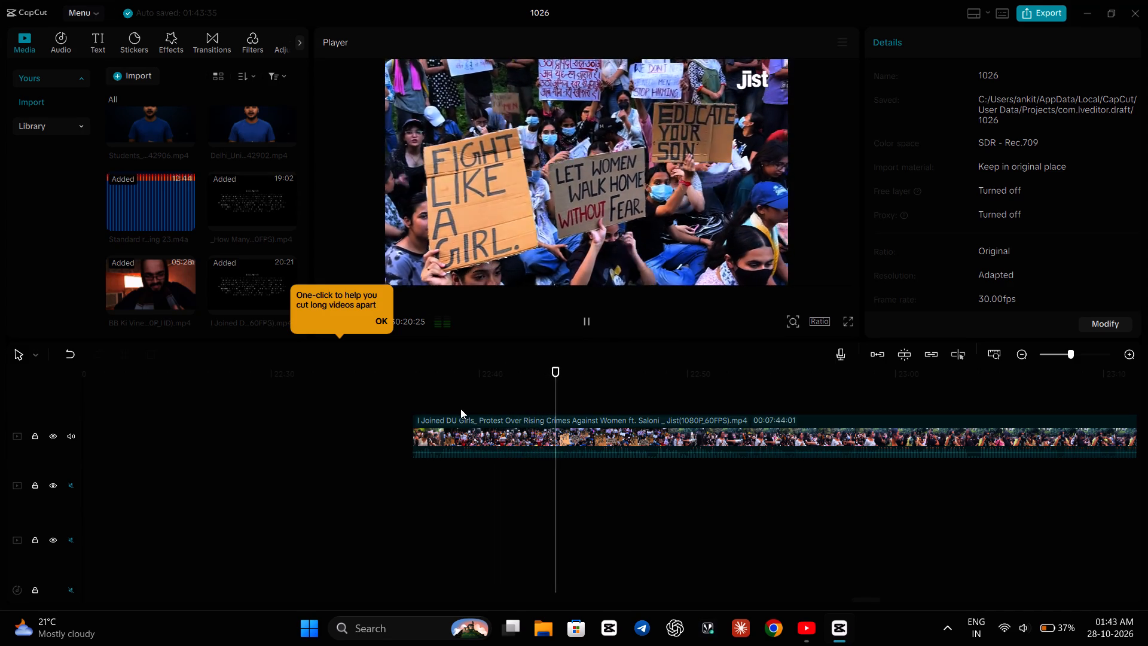
{"action": "left_click", "coordinate": [473, 401]}
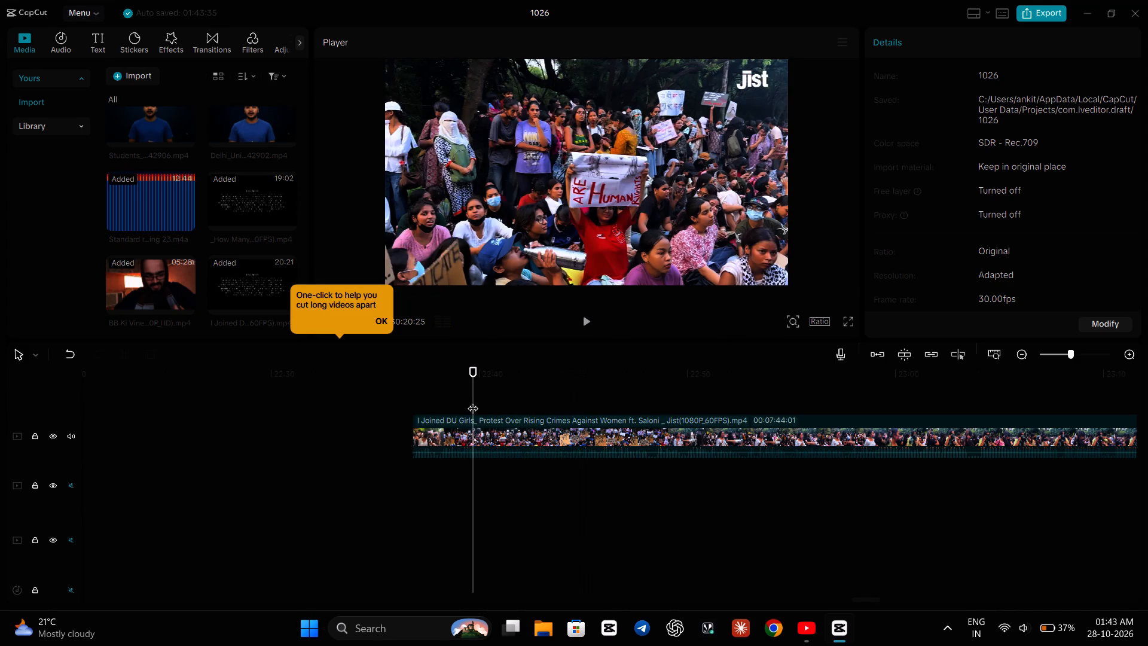
{"action": "left_click", "coordinate": [457, 392]}
{"action": "left_click", "coordinate": [446, 387]}
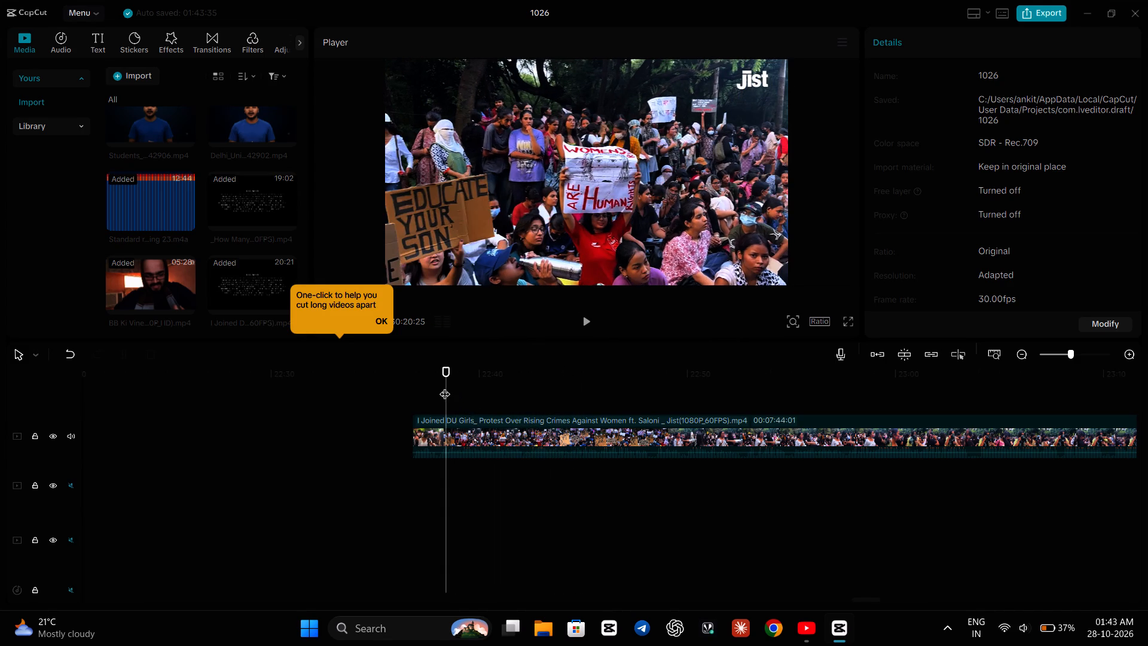
{"action": "left_click", "coordinate": [428, 419]}
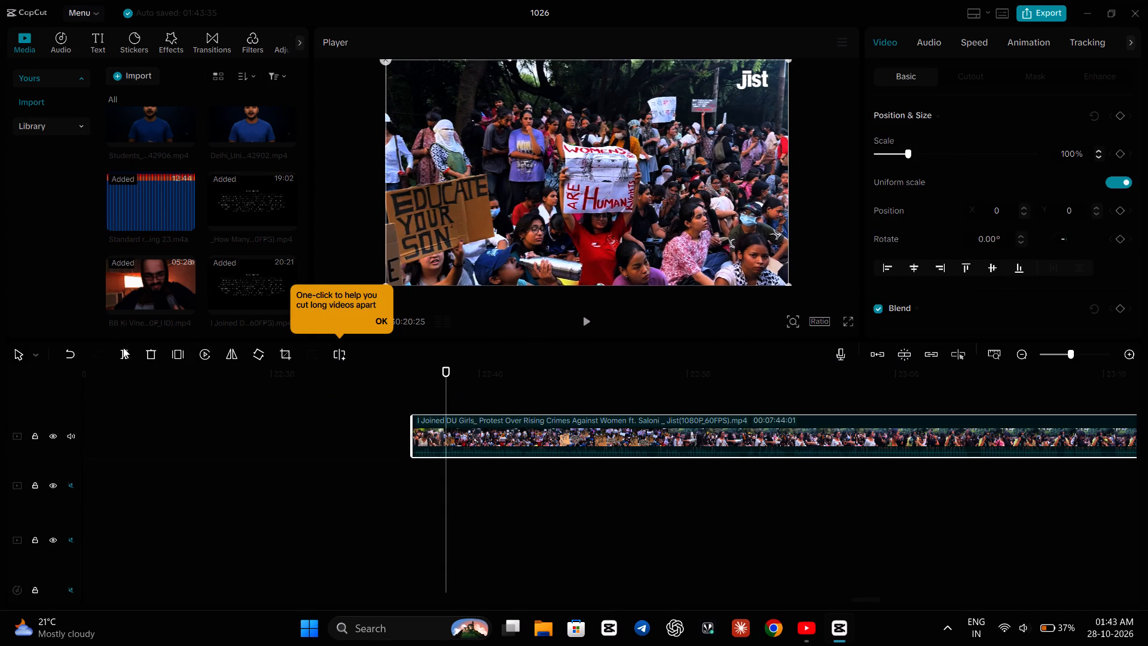
{"action": "left_click", "coordinate": [119, 348]}
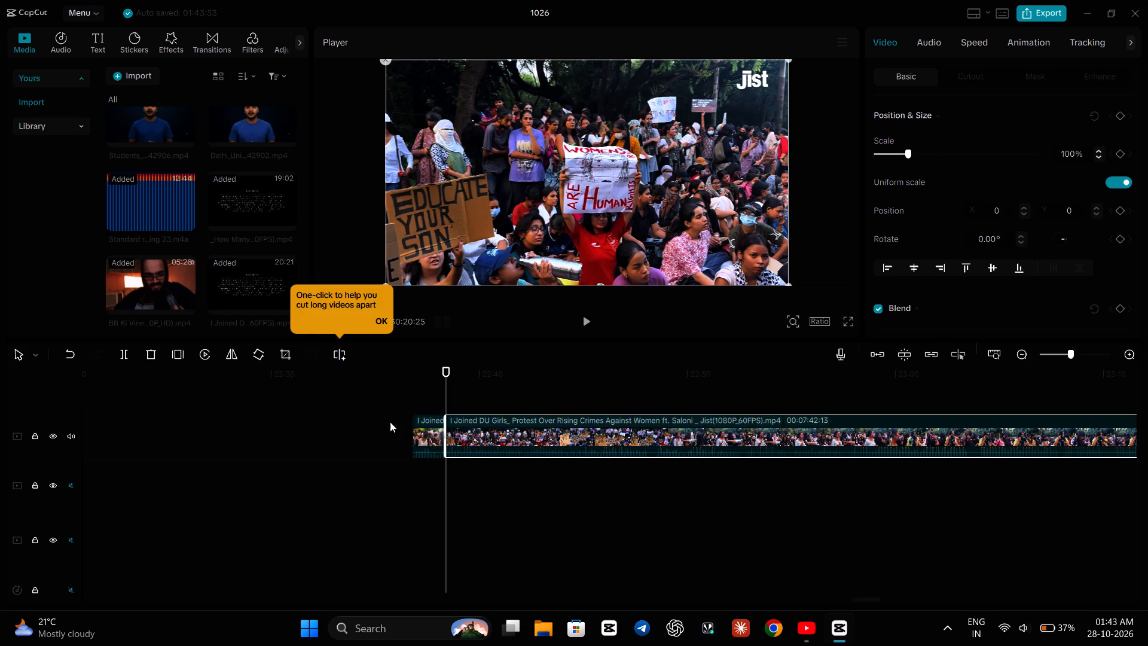
{"action": "left_click", "coordinate": [423, 428]}
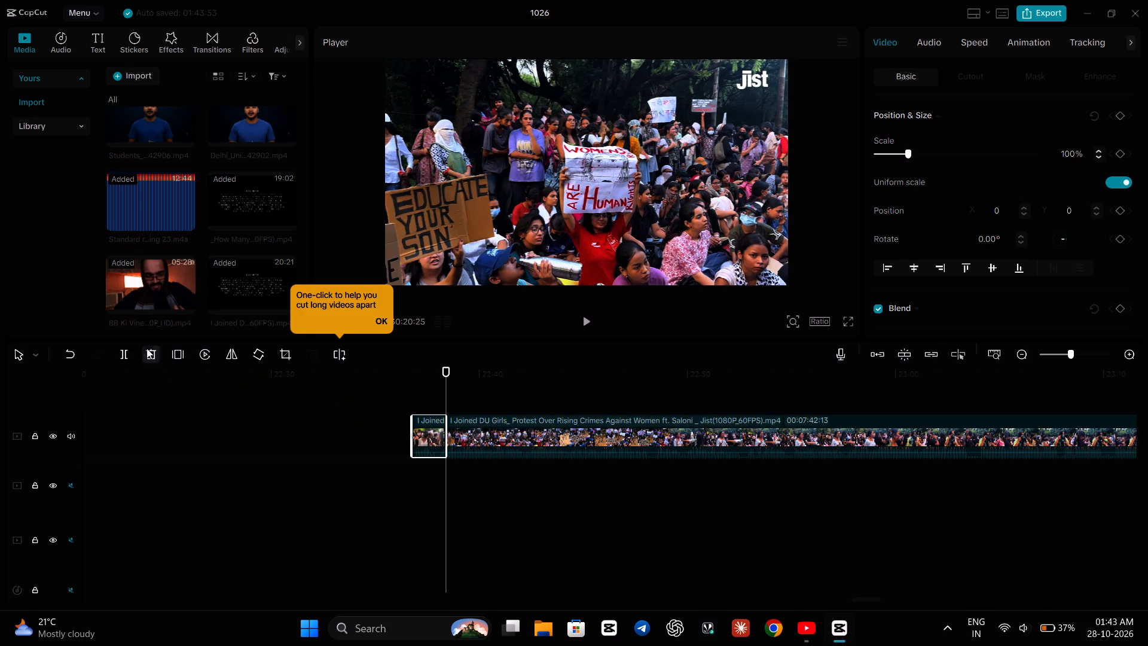
{"action": "left_click", "coordinate": [146, 348]}
Play through the crowd placards shot and split the I Joined DU Girls clip at about 22:49, just after the shot ends.
{"action": "key", "text": "space"}
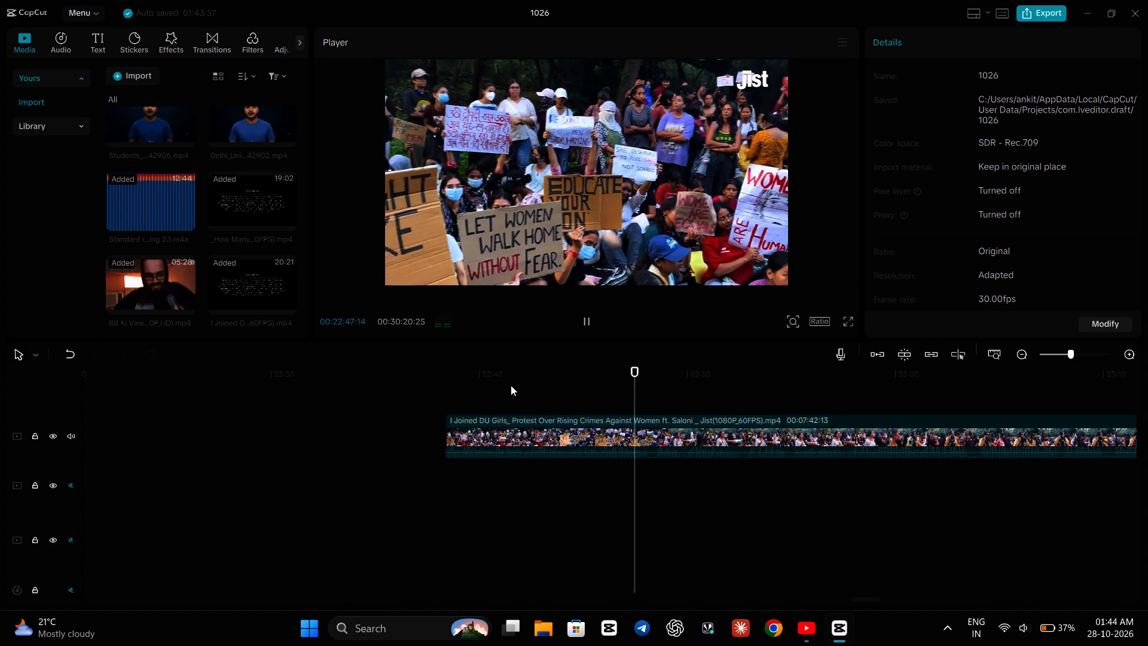
{"action": "left_click", "coordinate": [624, 431]}
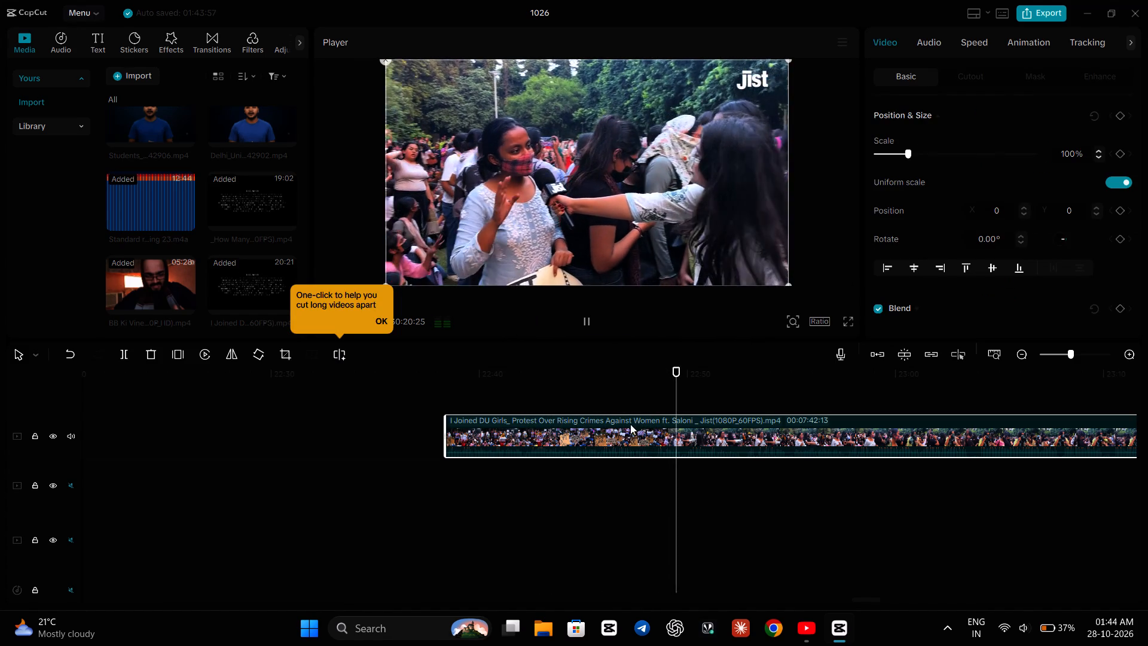
{"action": "left_click", "coordinate": [618, 376]}
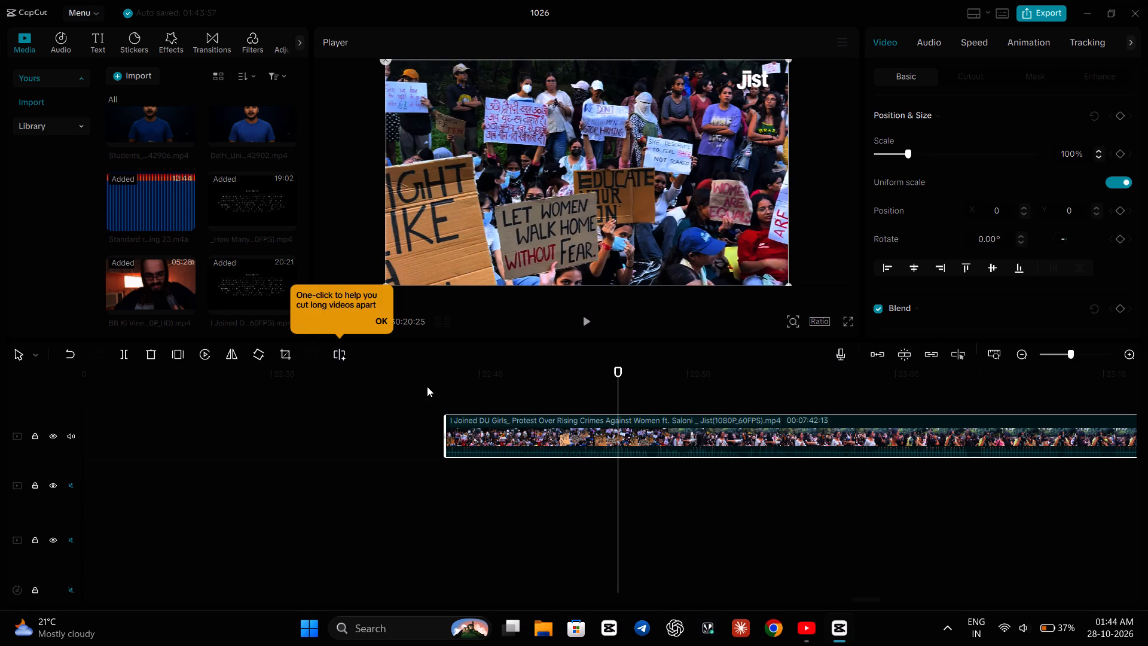
{"action": "key", "text": "space"}
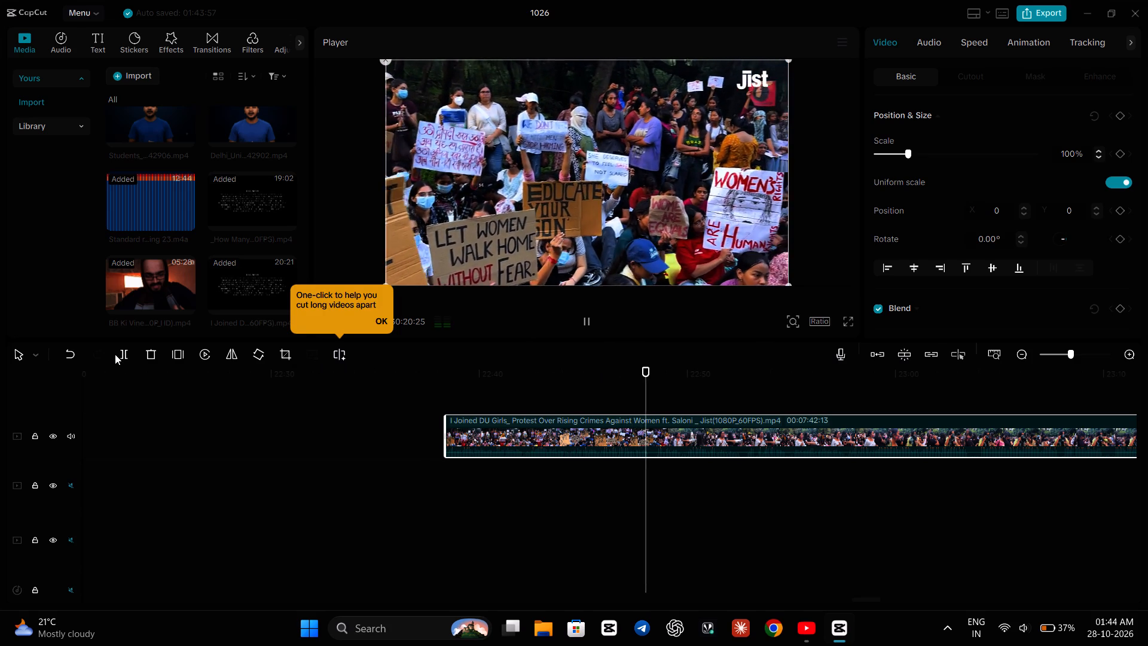
{"action": "left_click", "coordinate": [121, 355]}
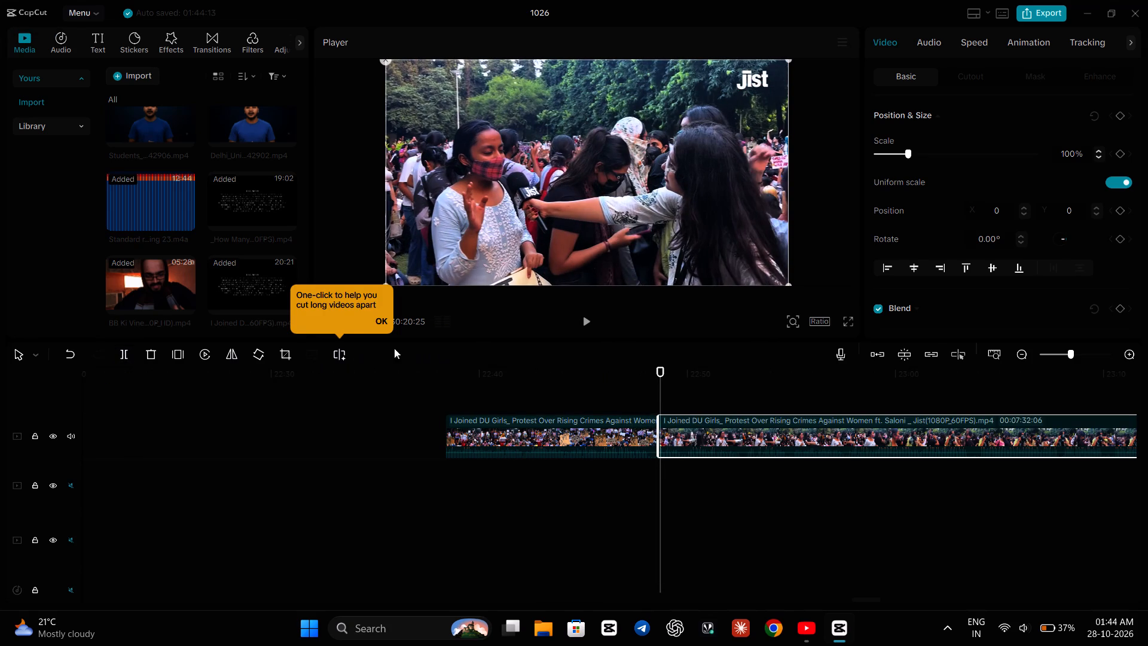
Move the separated crowd shot away from the remaining footage, to start at about 22:28 on a new track above.
{"action": "left_click_drag", "start_coordinate": [603, 424], "coordinate": [511, 422]}
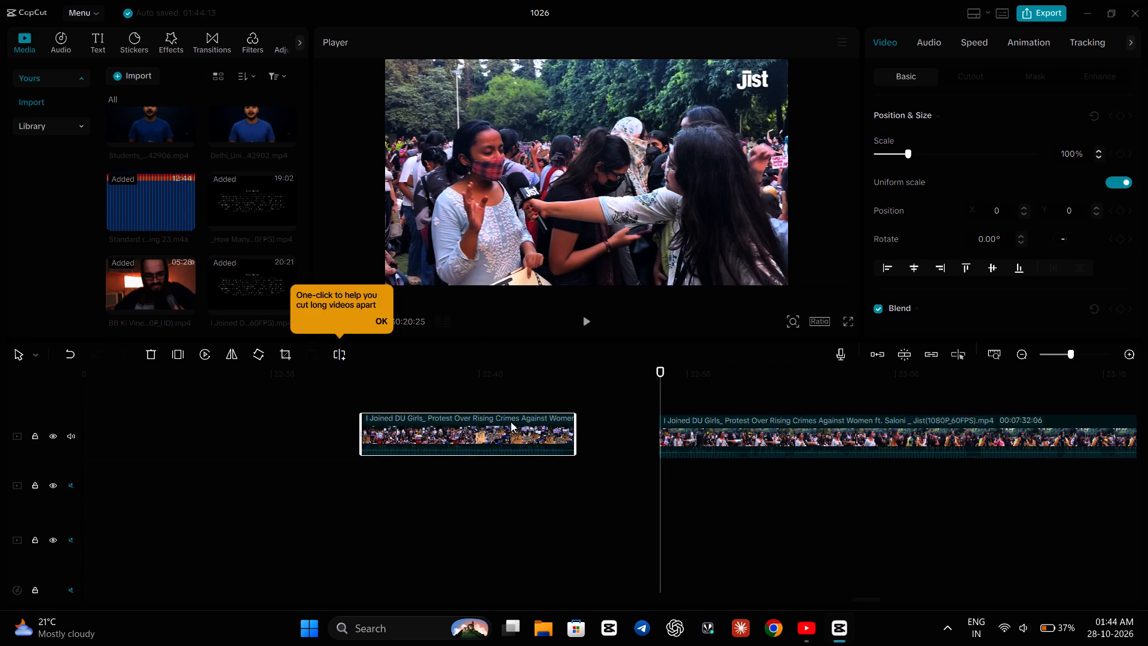
{"action": "left_click_drag", "start_coordinate": [511, 422], "coordinate": [387, 403]}
Trim the end of the separated crowd shot so the clip lasts about 8 seconds.
{"action": "left_click", "coordinate": [396, 434]}
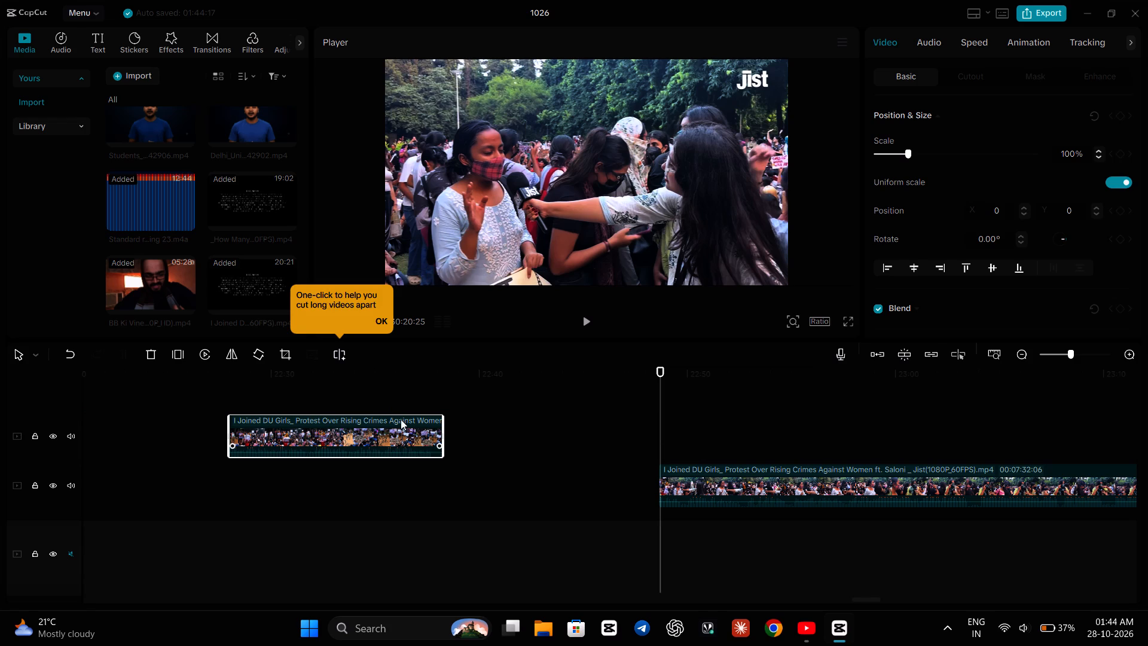
{"action": "left_click_drag", "start_coordinate": [442, 425], "coordinate": [416, 433]}
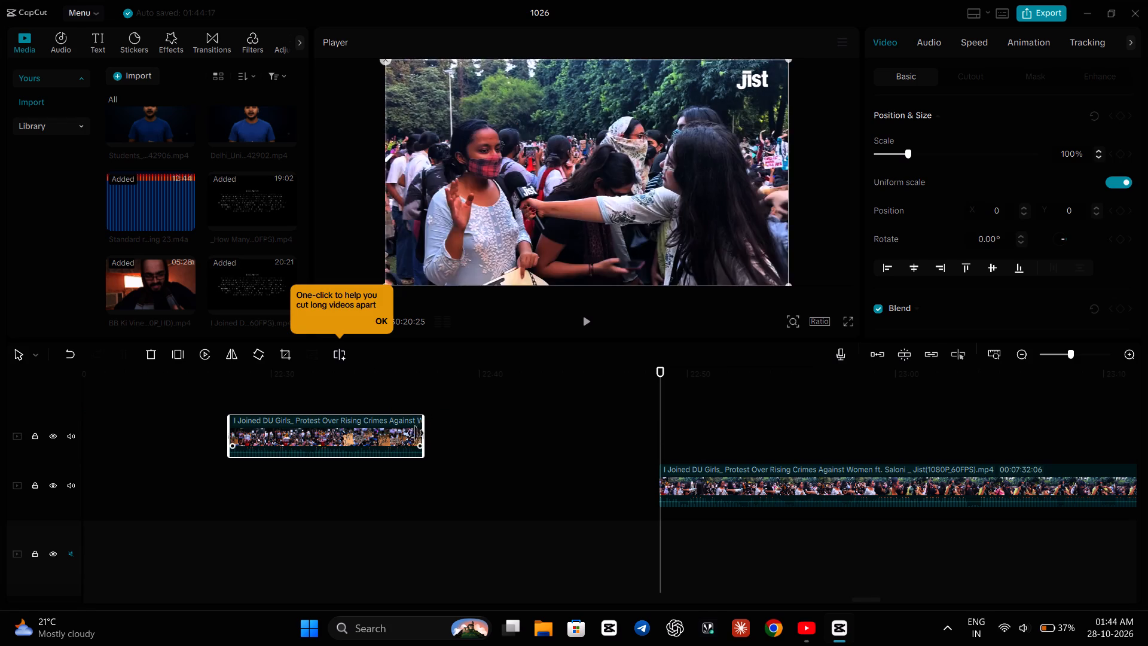
{"action": "left_click_drag", "start_coordinate": [416, 433], "coordinate": [398, 440]}
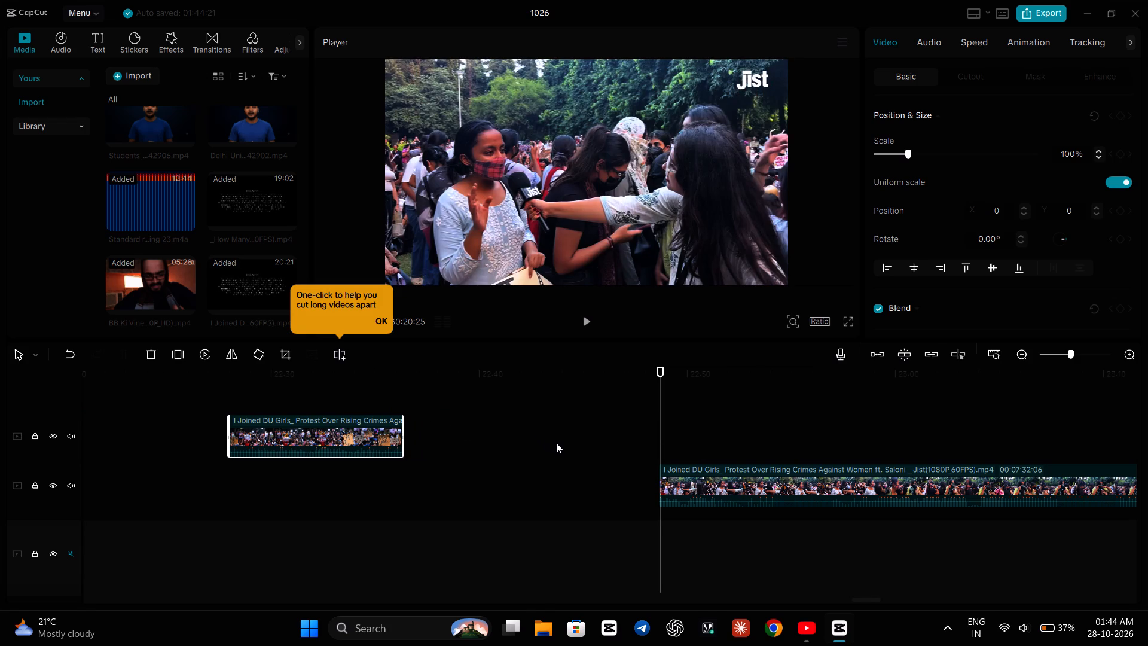
Move the trimmed crowd shot down onto the remaining I Joined DU Girls footage's track, starting at about 22:27.
{"action": "left_click", "coordinate": [548, 409]}
{"action": "scroll", "coordinate": [528, 496], "scroll_direction": "down", "scroll_amount": 3}
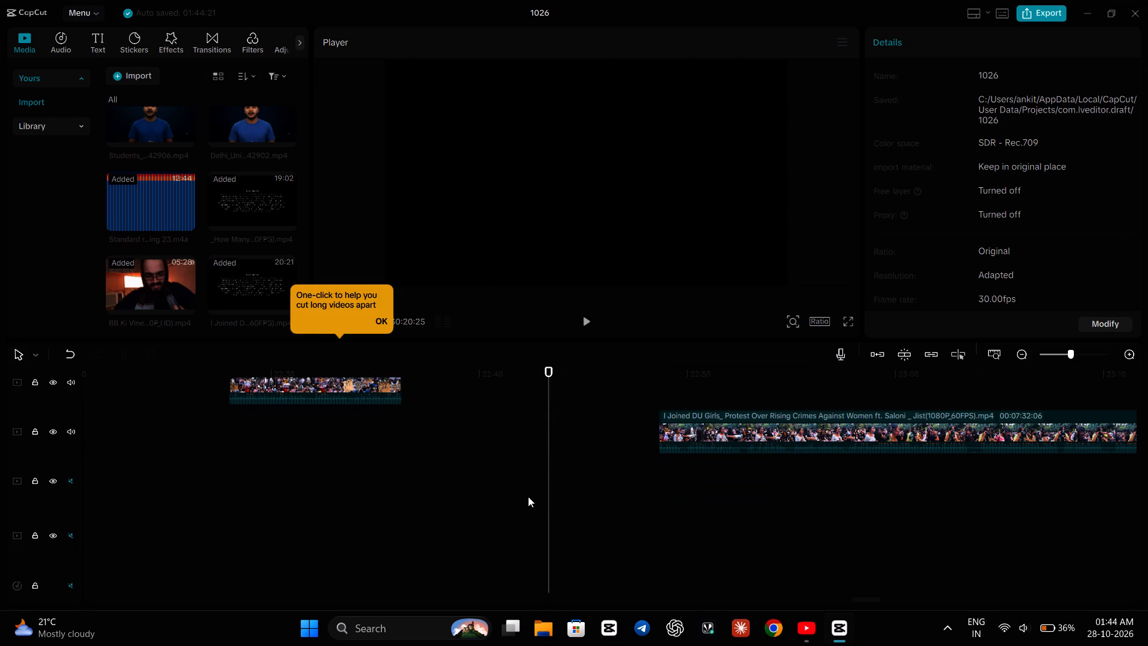
{"action": "scroll", "coordinate": [528, 496], "scroll_direction": "up", "scroll_amount": 2}
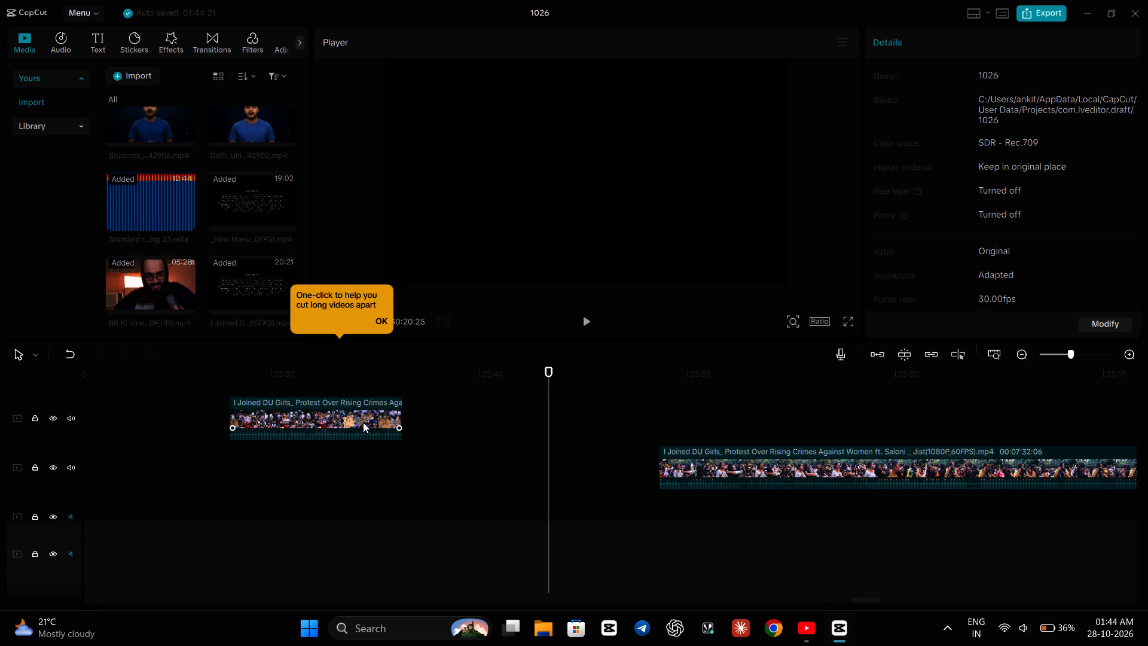
{"action": "left_click_drag", "start_coordinate": [362, 420], "coordinate": [351, 469]}
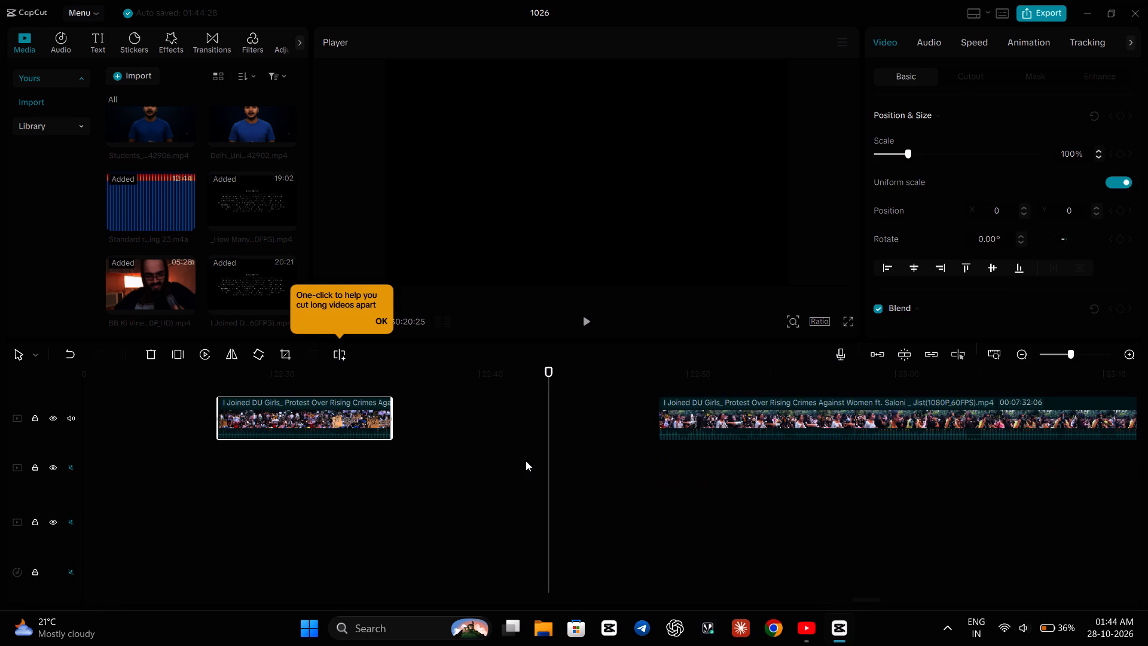
{"action": "left_click", "coordinate": [633, 401]}
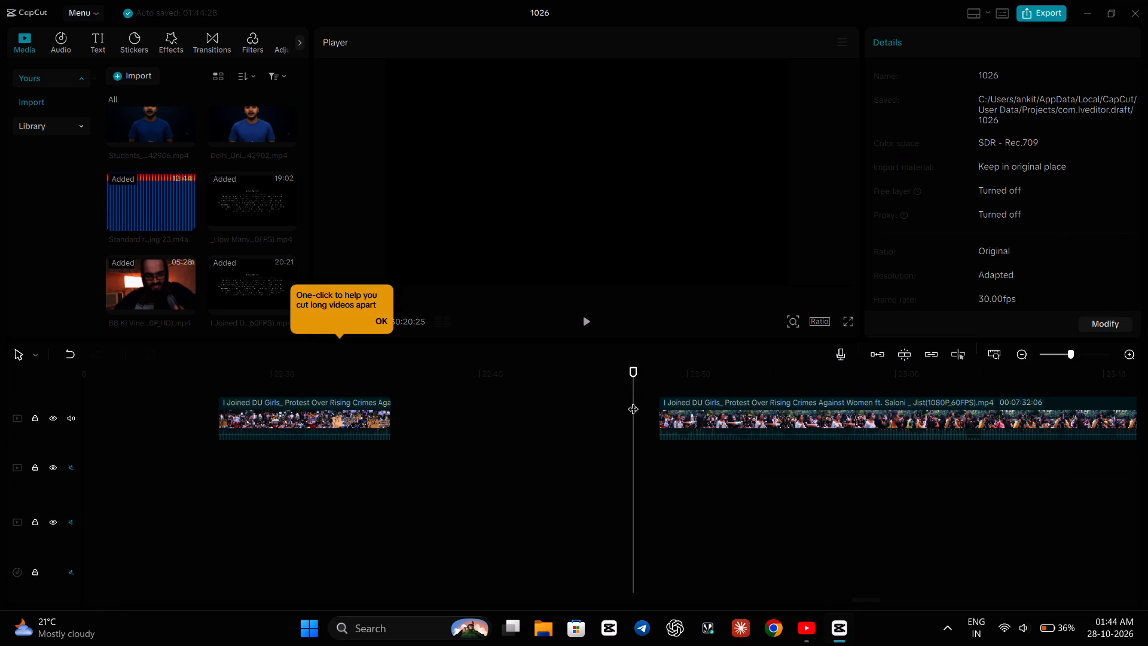
Switch to YouTube and resume Jist's I Joined DU Girls' Protest video in full screen to look for more shots.
{"action": "left_click", "coordinate": [807, 621]}
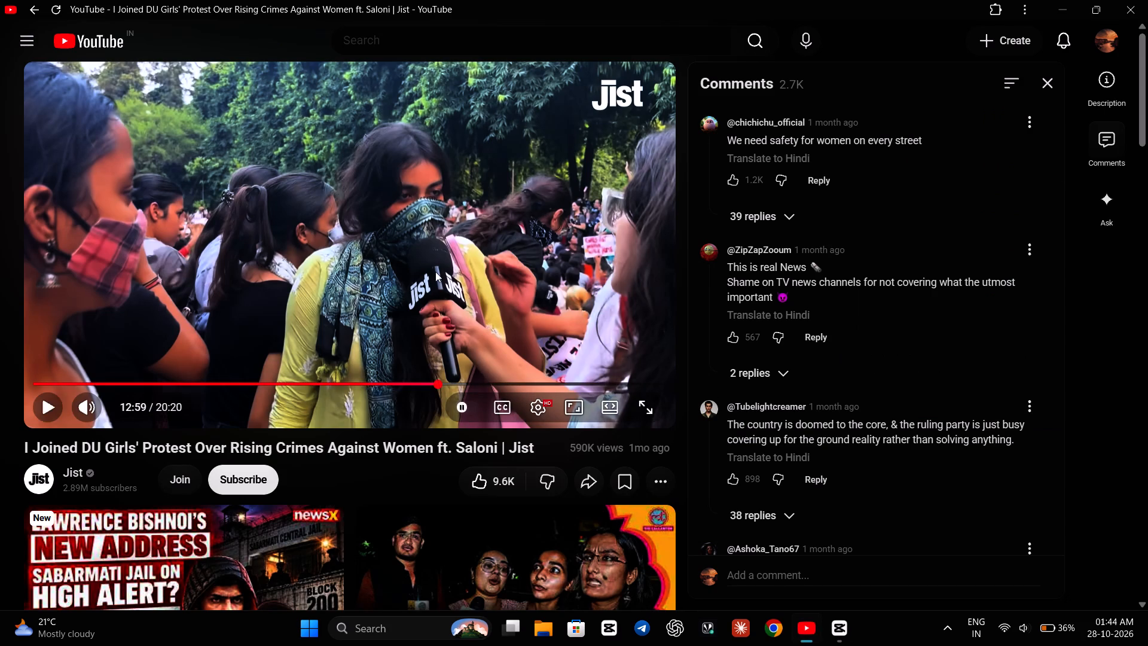
{"action": "key", "text": "space"}
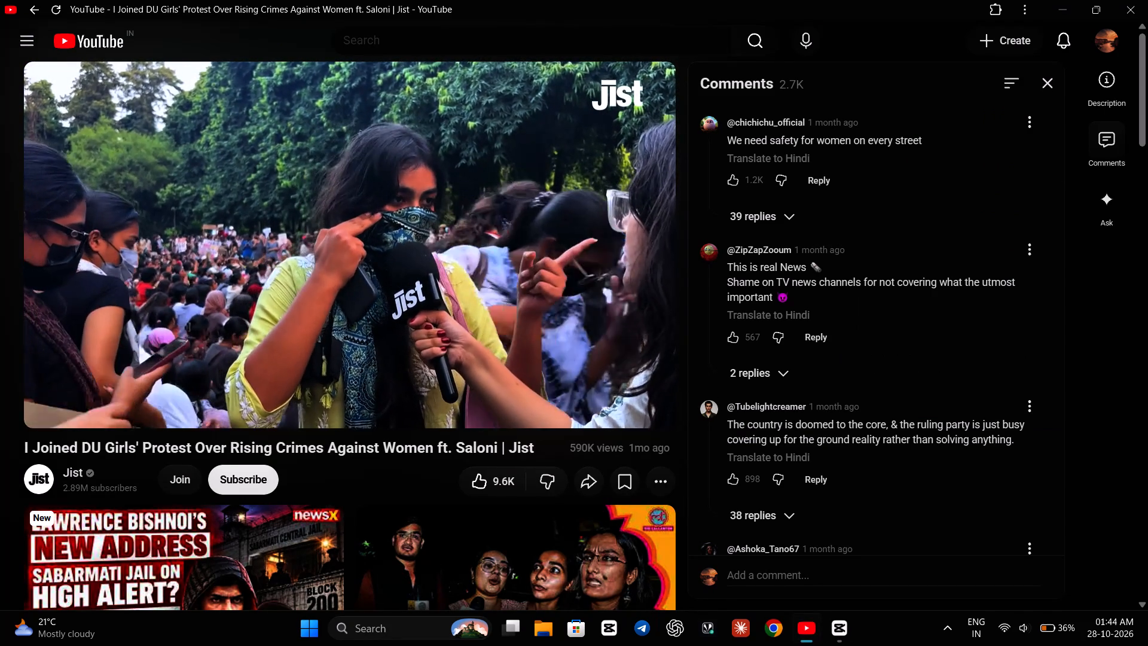
{"action": "key", "text": "f"}
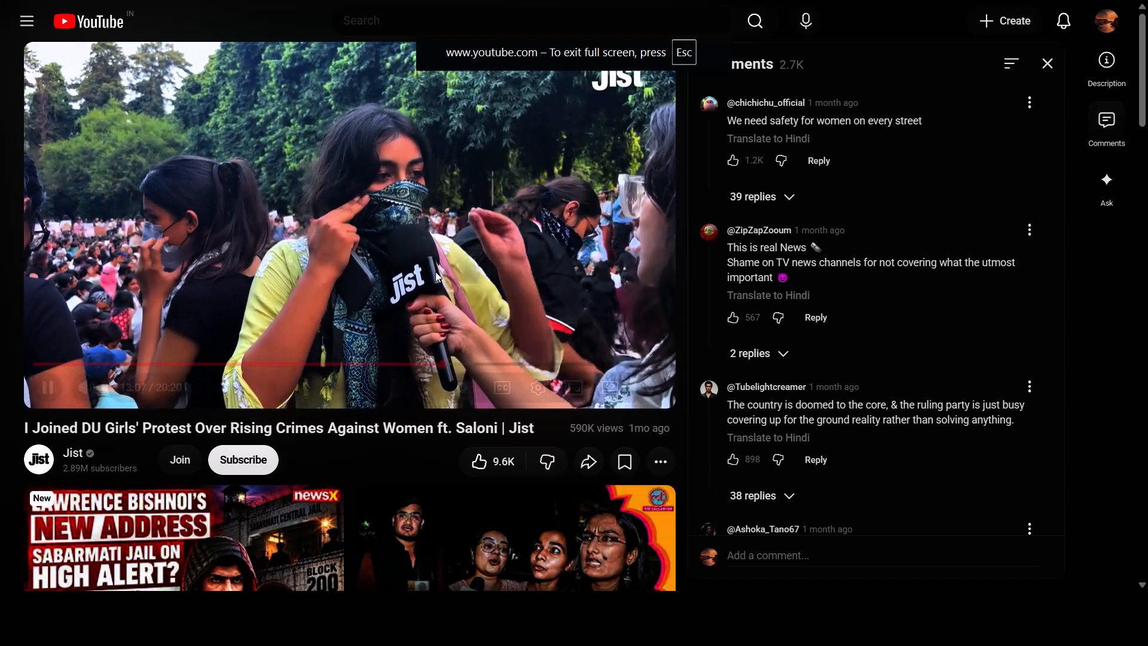
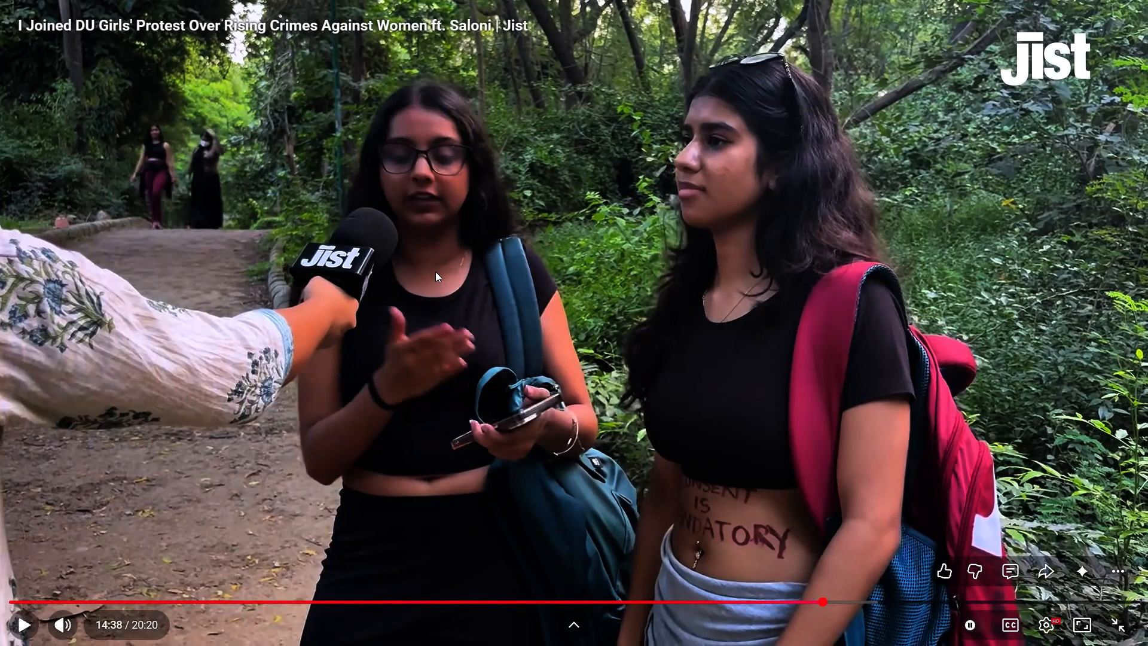
Look through Jist's protest video between about 14:38 and 15:29 for usable crowd shots, pausing at 15:16 and leaving full screen.
{"action": "key", "text": "Right"}
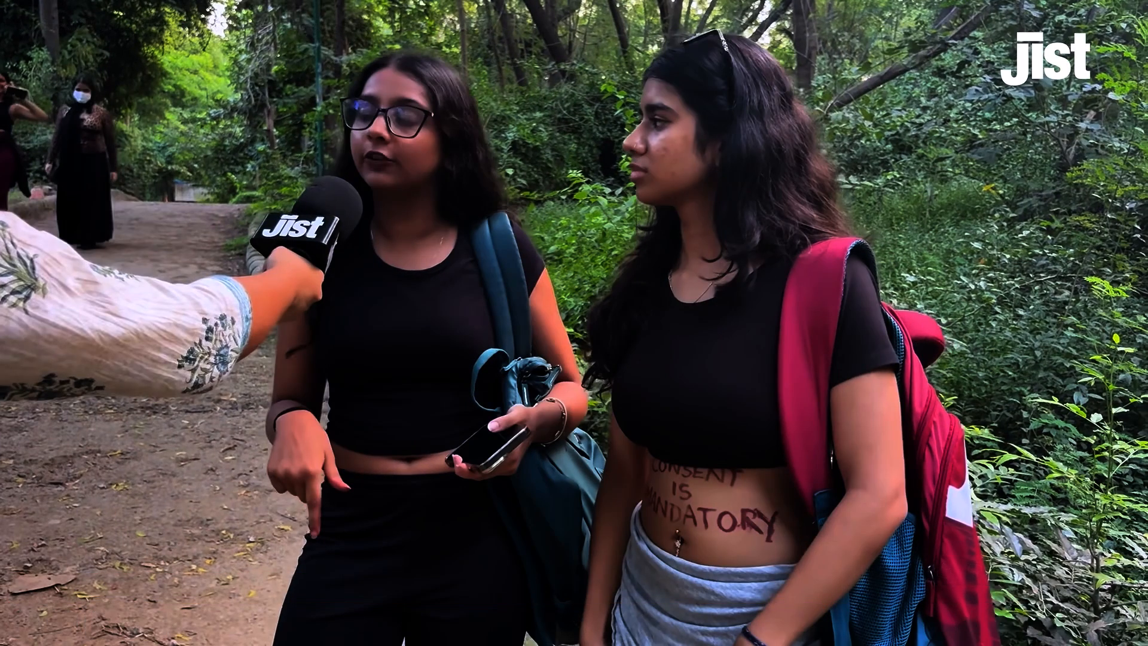
{"action": "key", "text": "Right"}
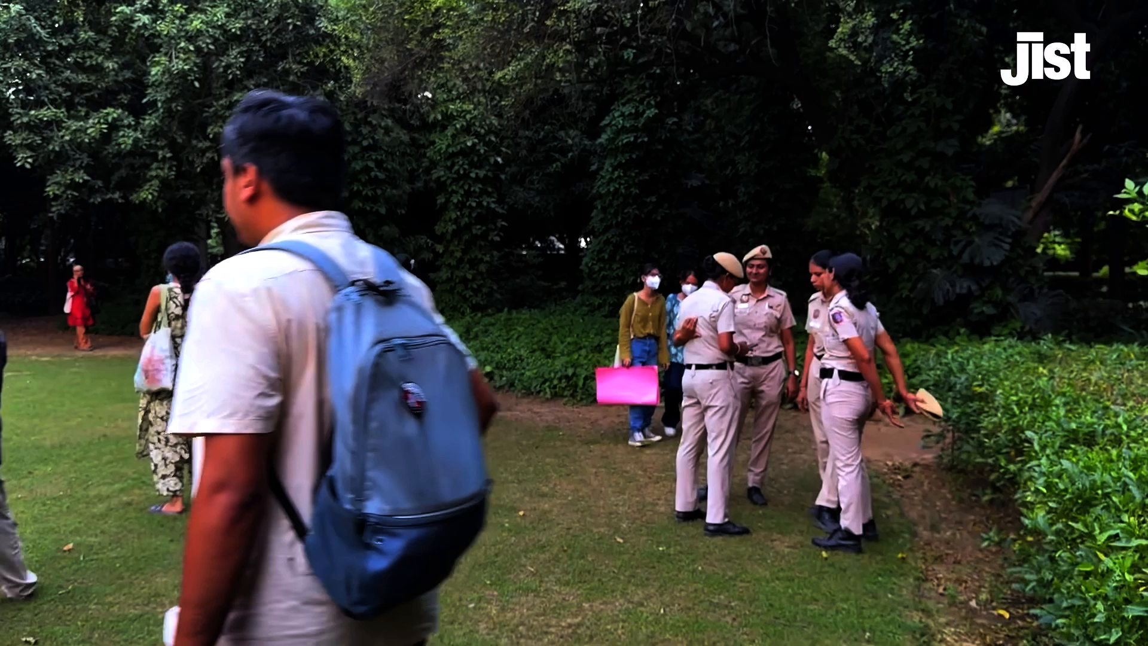
{"action": "key", "text": "Down"}
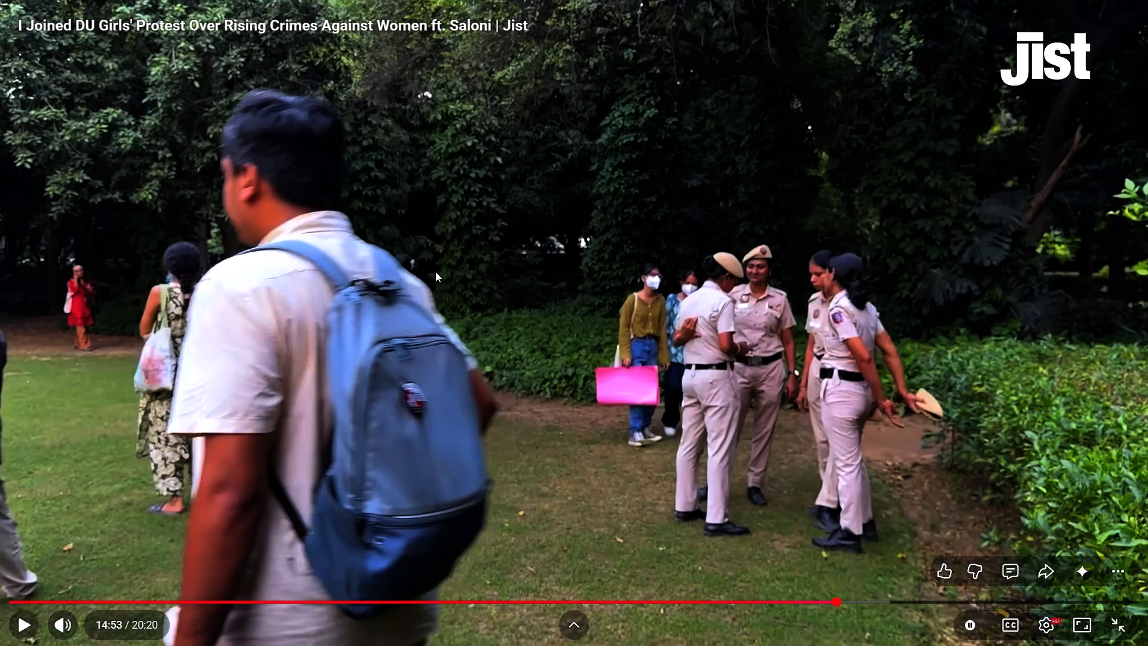
{"action": "key", "text": "Left"}
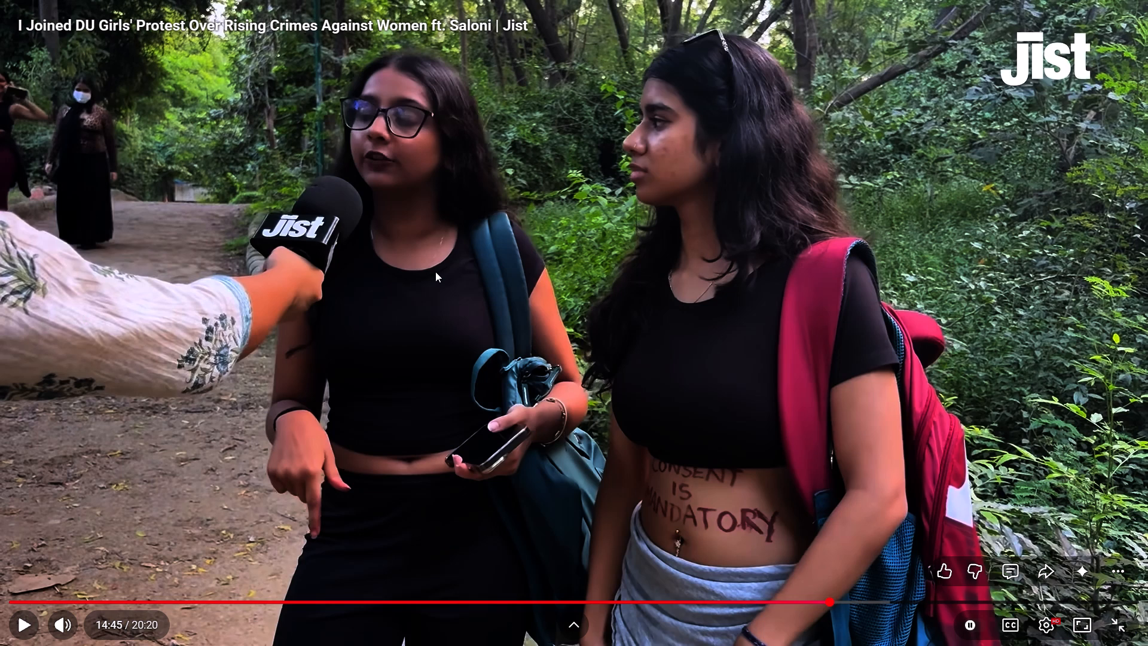
{"action": "key", "text": "space"}
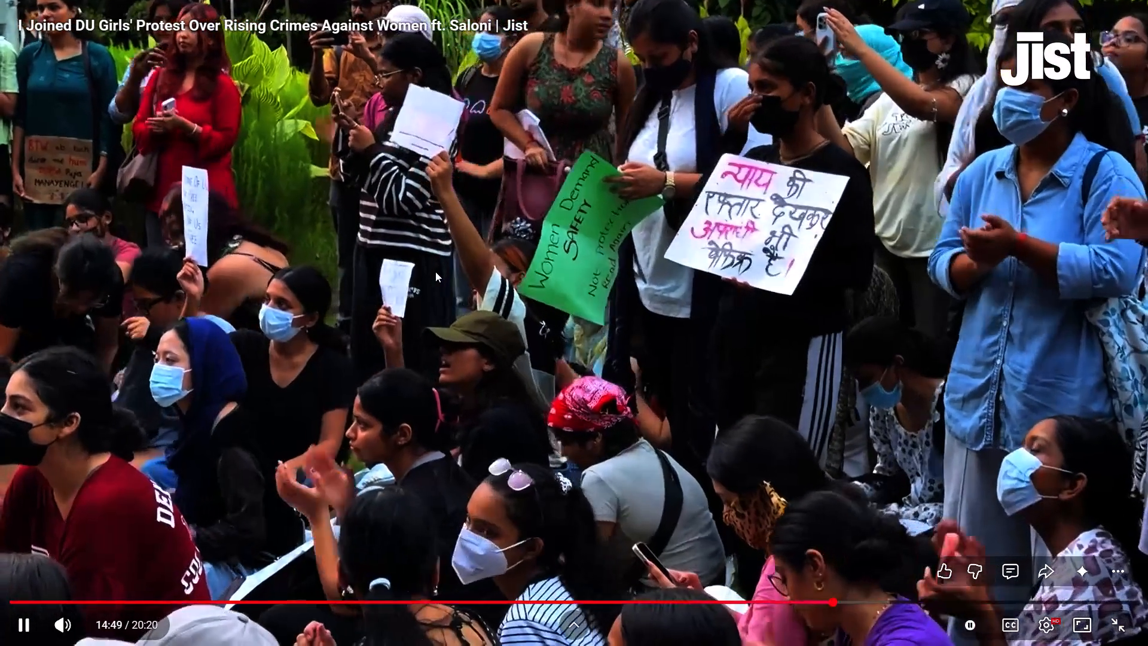
{"action": "key", "text": "Left"}
{"action": "key", "text": "Left"}
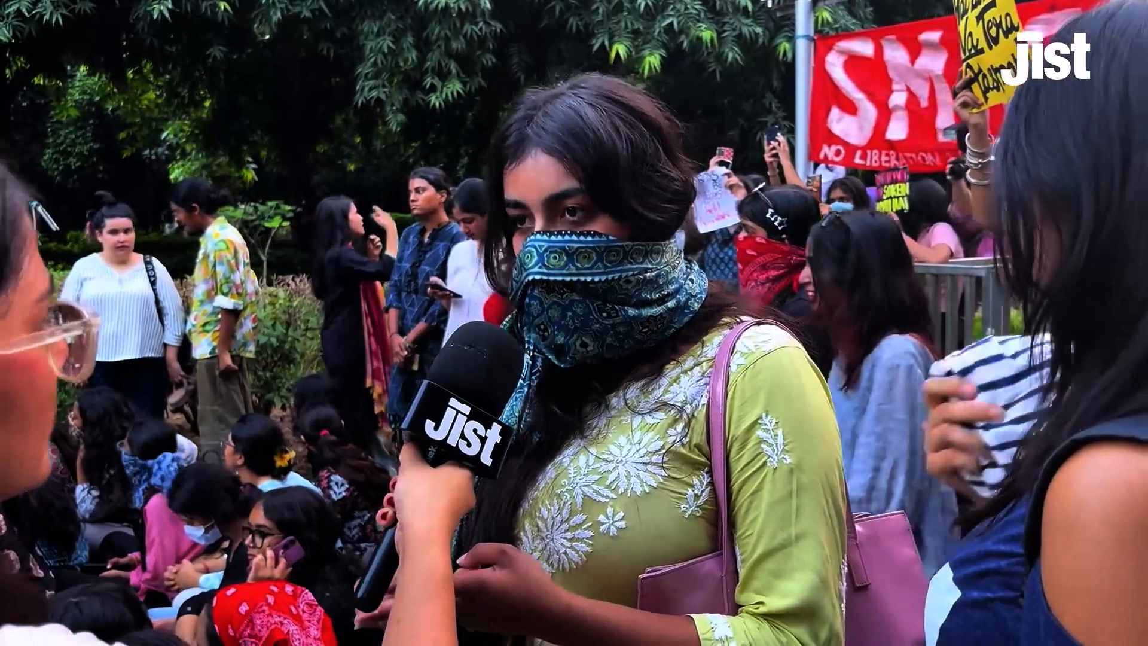
{"action": "key", "text": "Right"}
{"action": "key", "text": "Right"}
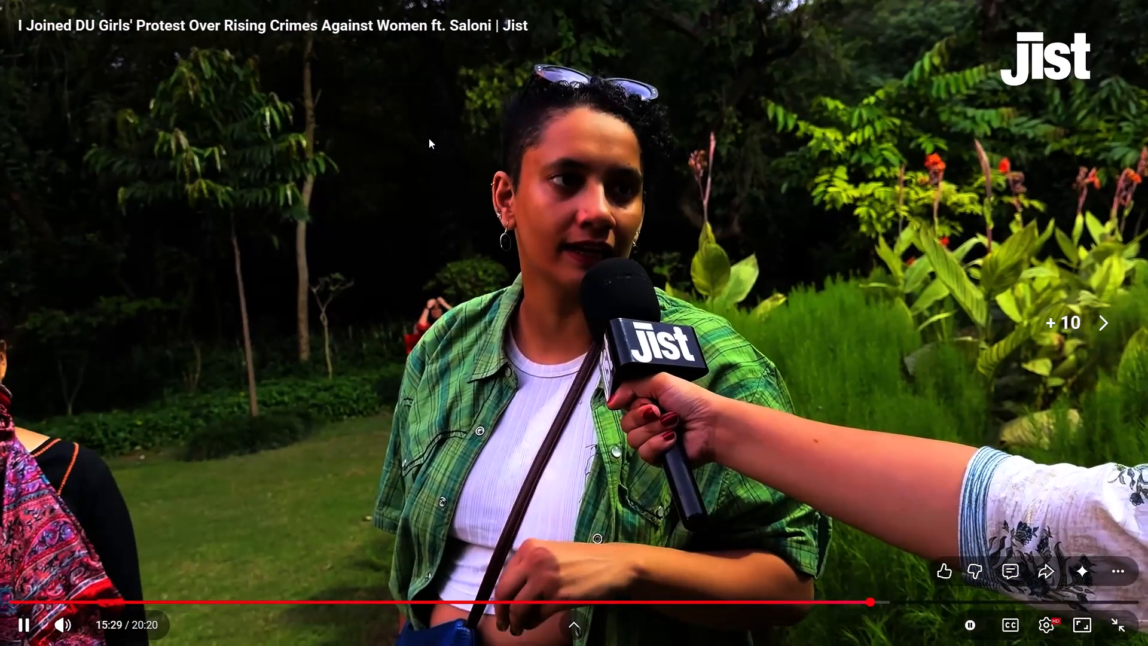
{"action": "key", "text": "Left"}
{"action": "key", "text": "Left"}
{"action": "key", "text": "space"}
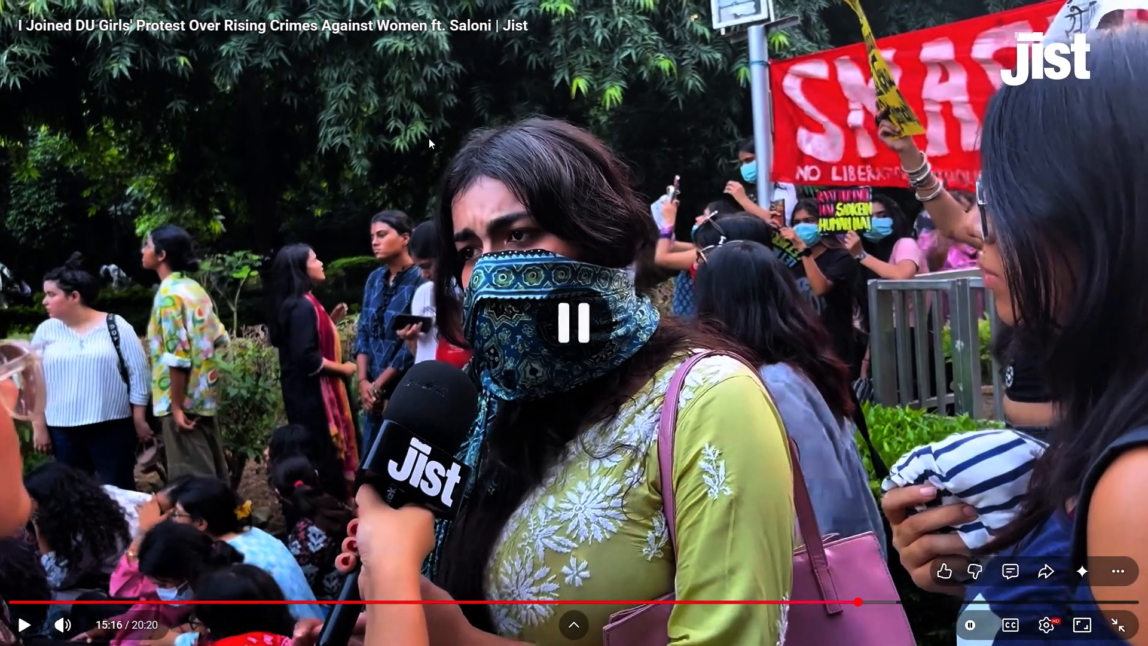
{"action": "type", "text": "f"}
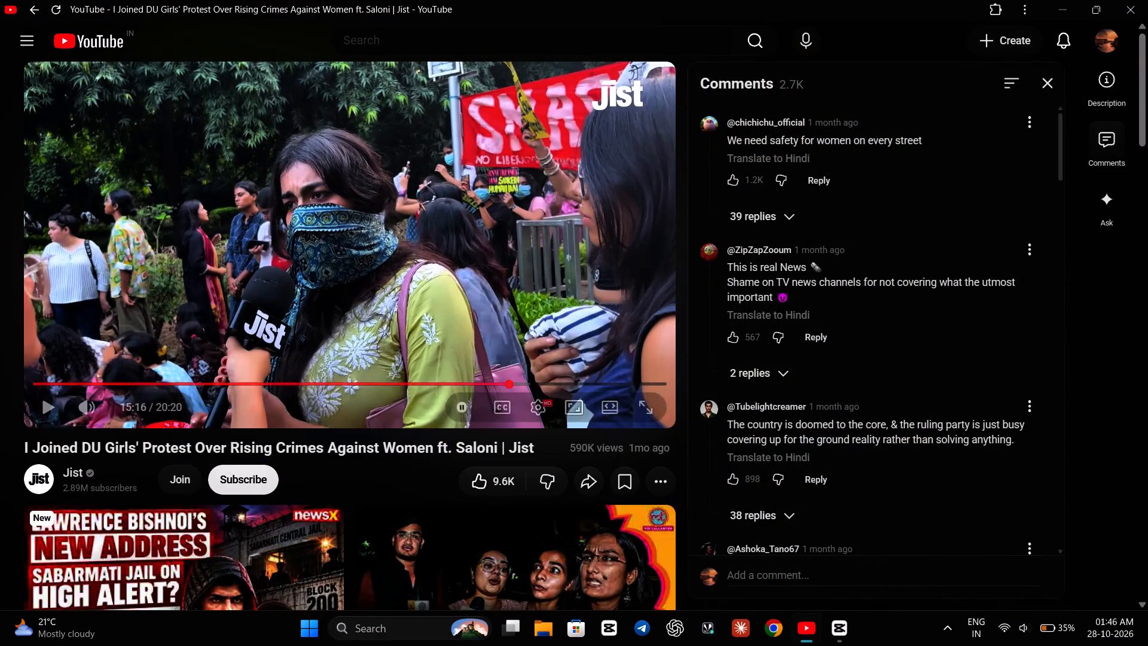
Switch to CapCut, split the remaining DU Girls footage at 00:24:48:08, where the seated placard crowd appears, and delete the interview part before it.
{"action": "left_click", "coordinate": [823, 638]}
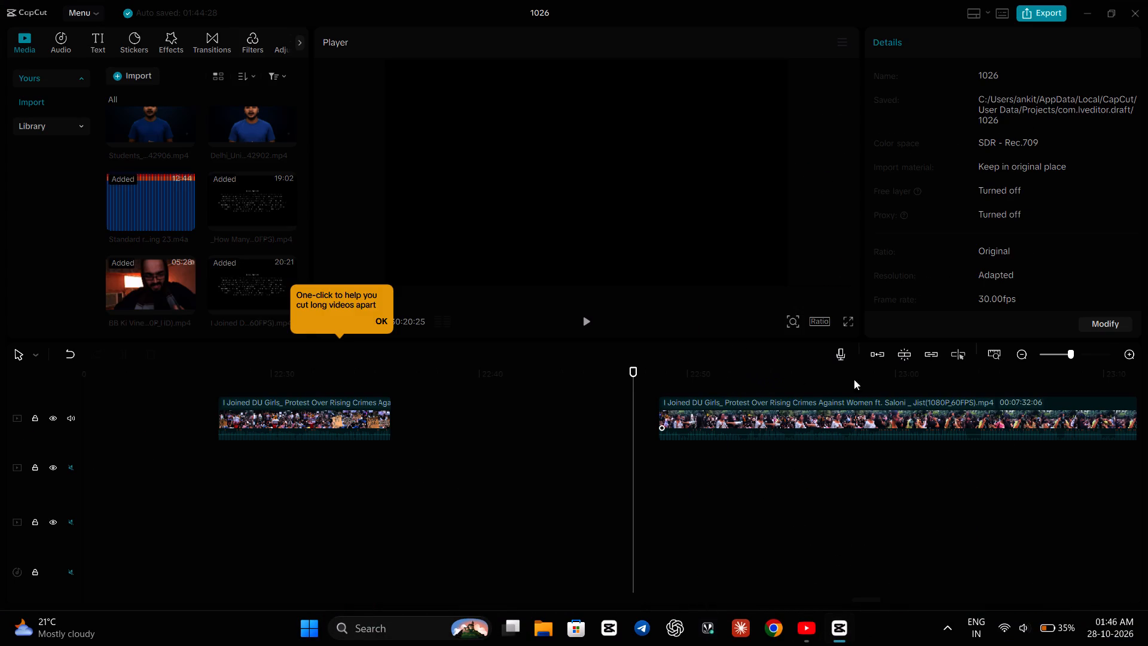
{"action": "left_click_drag", "start_coordinate": [878, 493], "coordinate": [783, 493]}
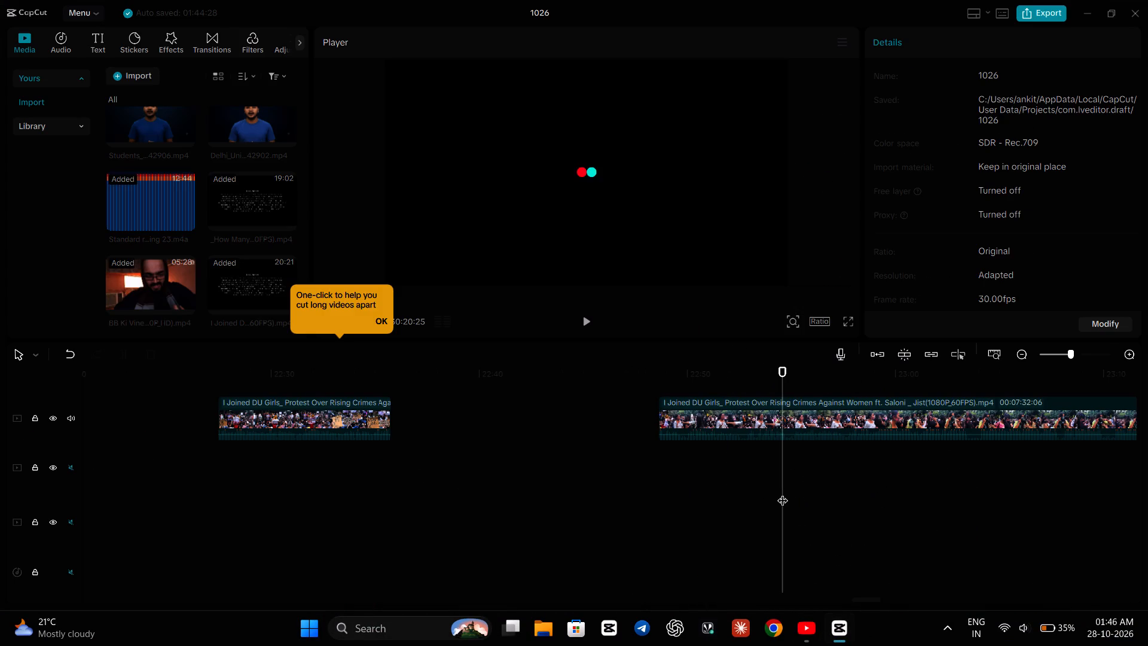
{"action": "scroll", "coordinate": [783, 493], "scroll_direction": "left", "scroll_amount": 3}
{"action": "scroll", "coordinate": [676, 382], "scroll_direction": "left", "scroll_amount": 1}
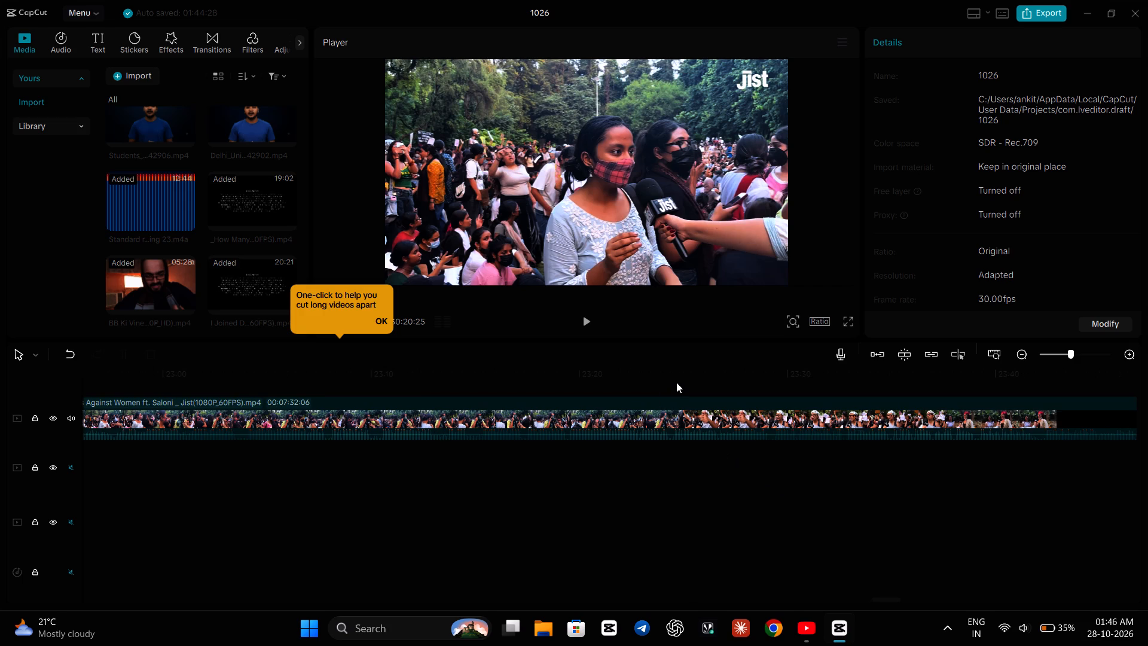
{"action": "scroll", "coordinate": [676, 382], "scroll_direction": "left", "scroll_amount": 1}
{"action": "left_click", "coordinate": [625, 376]}
{"action": "key", "text": "space"}
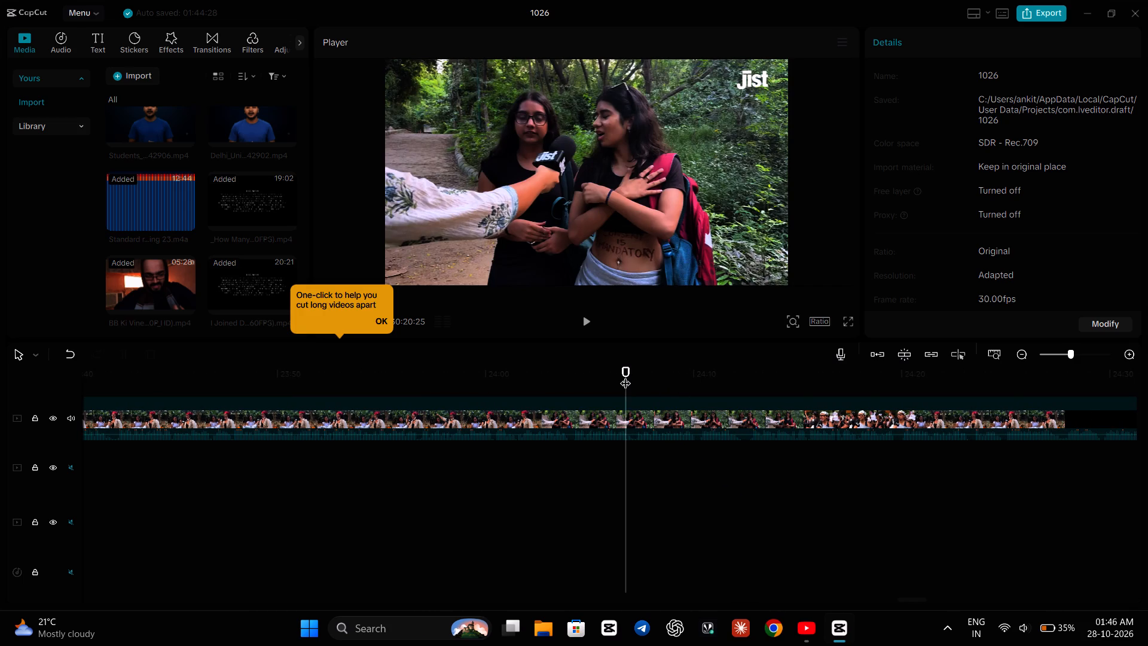
{"action": "left_click", "coordinate": [594, 415]}
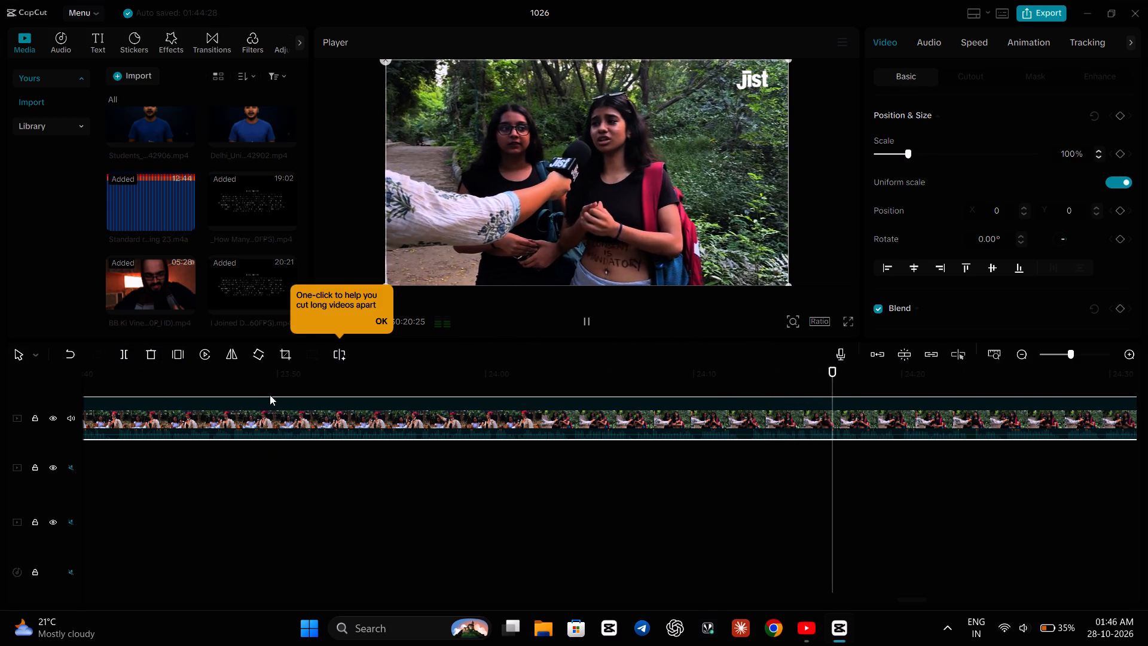
{"action": "left_click", "coordinate": [387, 318]}
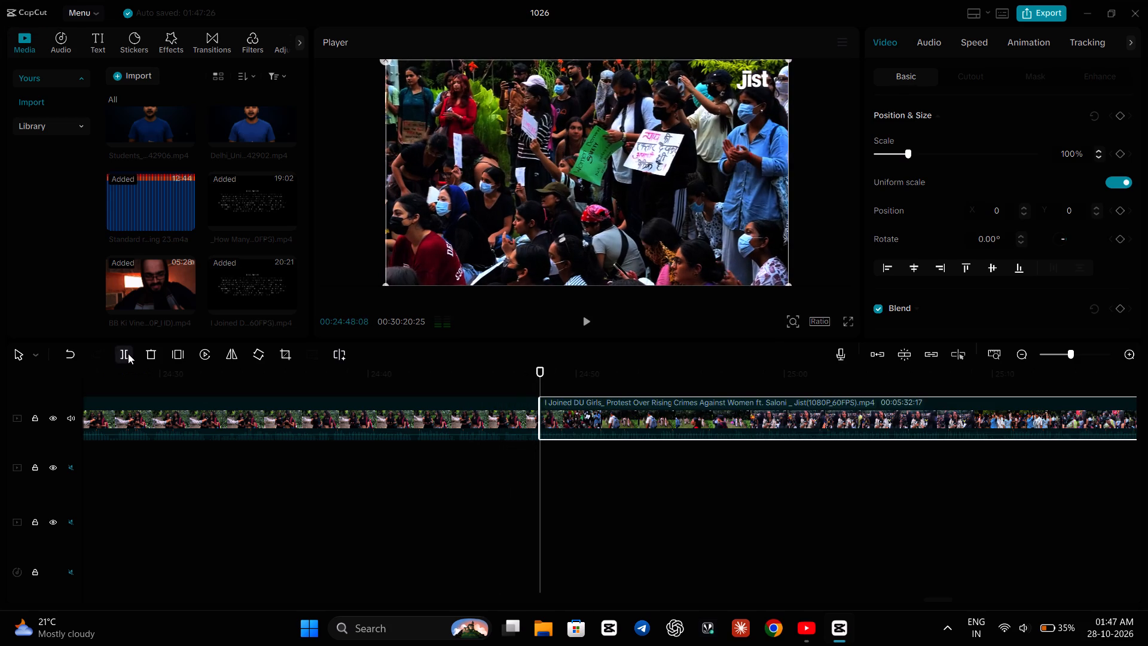
{"action": "left_click", "coordinate": [169, 410]}
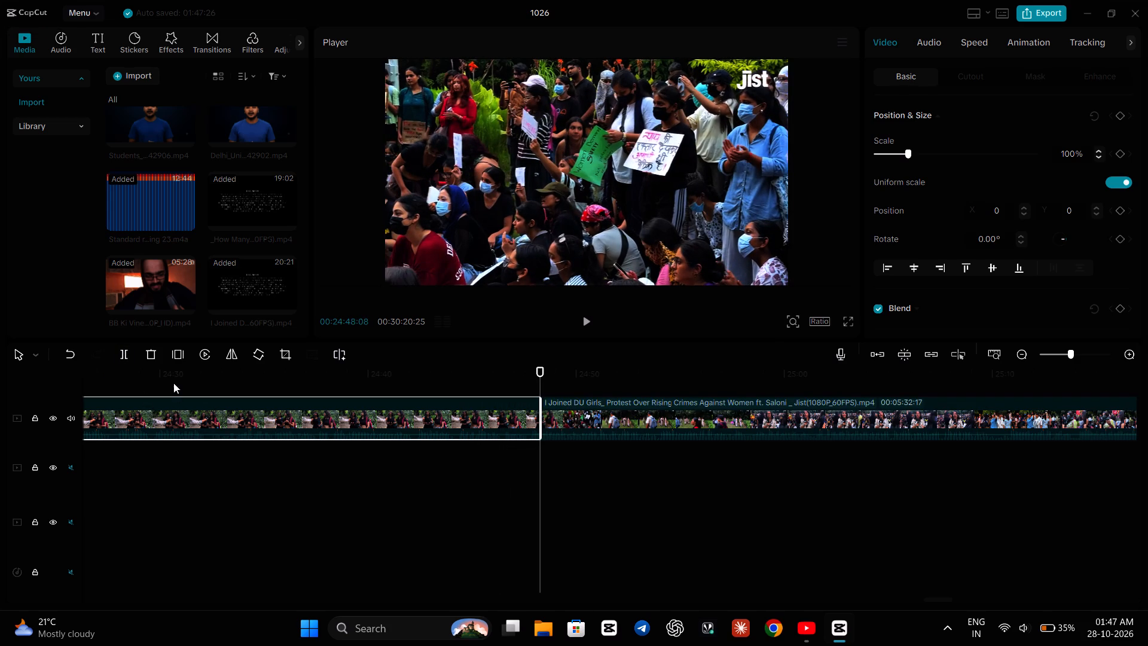
{"action": "left_click", "coordinate": [155, 355]}
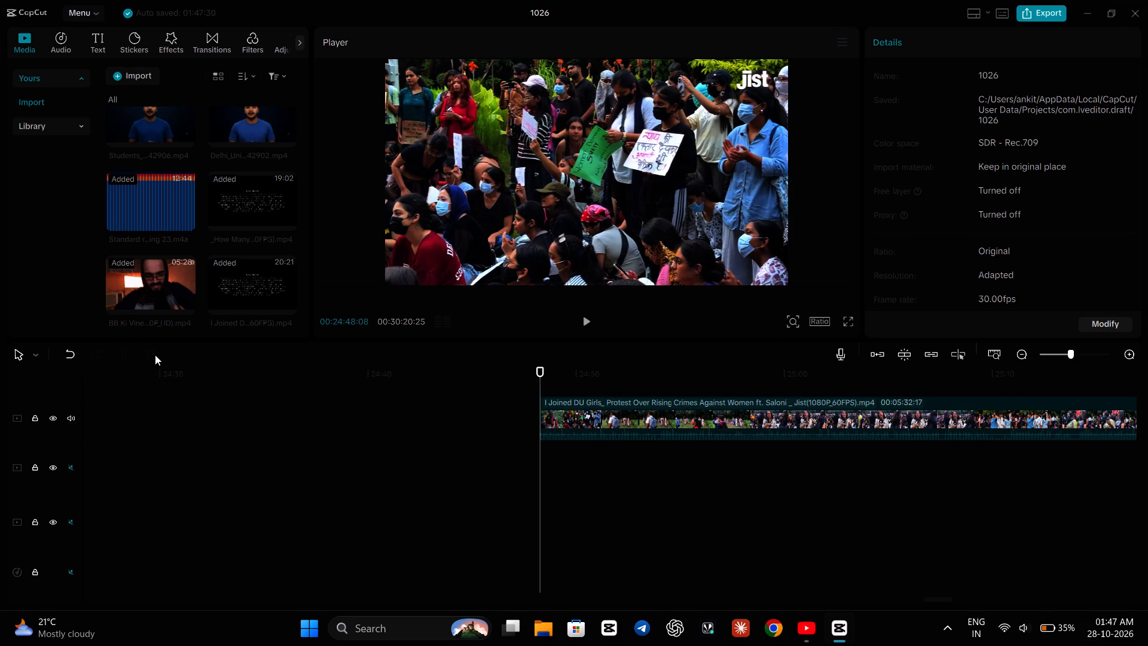
Split the footage at 00:24:57:05, where the reporter's piece to camera begins, and delete everything after it.
{"action": "key", "text": "space"}
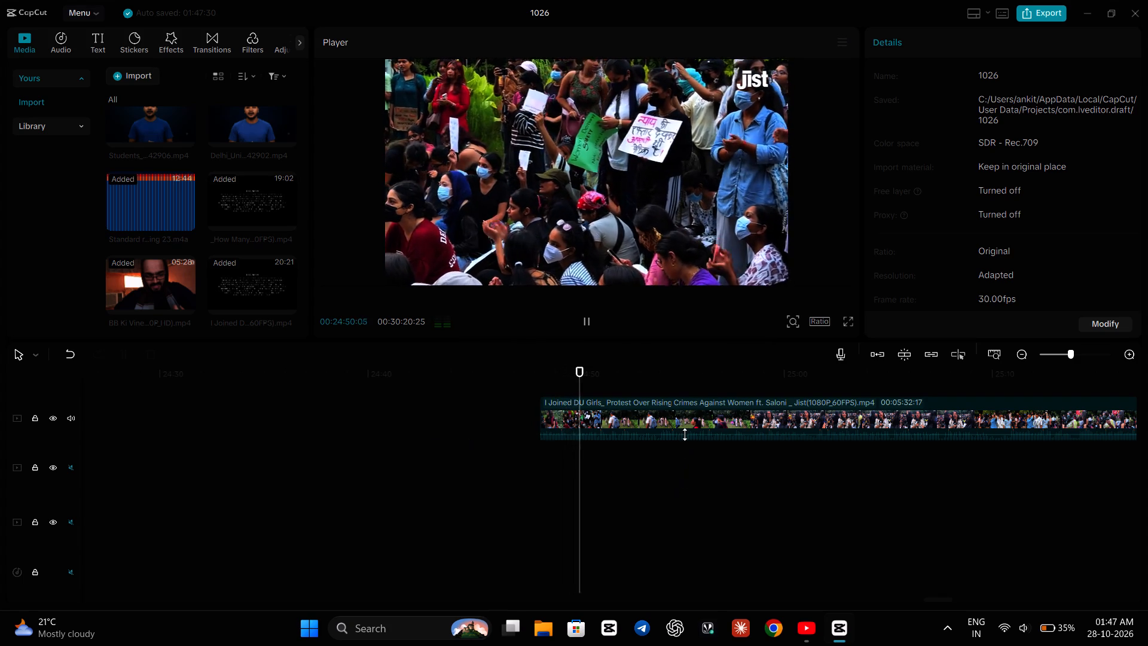
{"action": "left_click", "coordinate": [685, 420]}
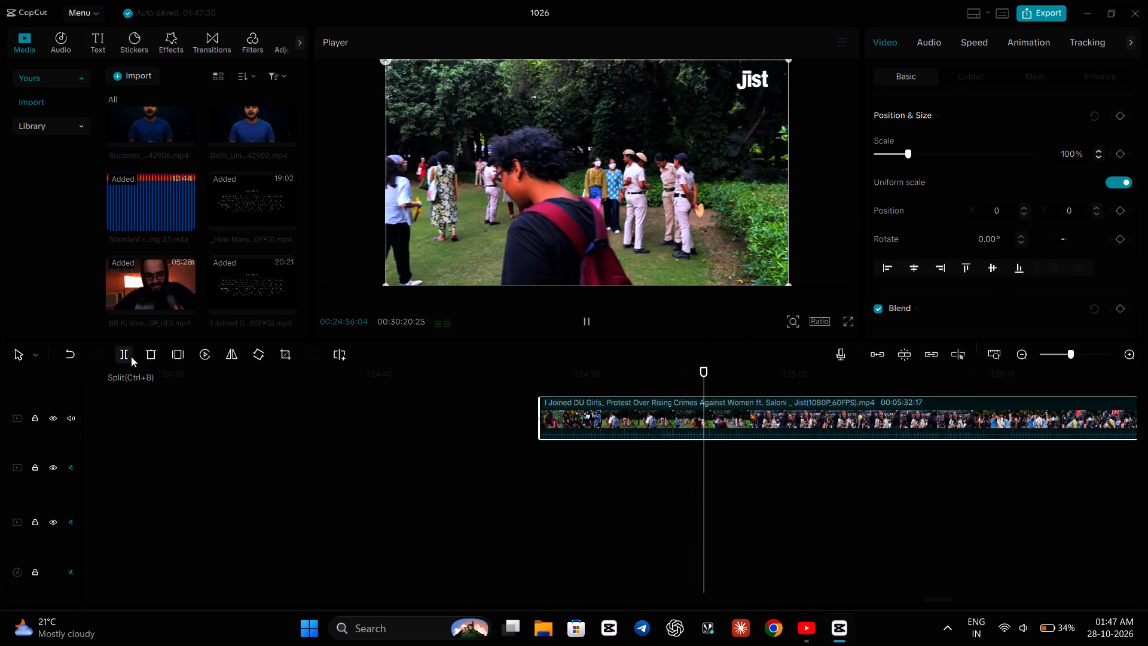
{"action": "left_click", "coordinate": [131, 356]}
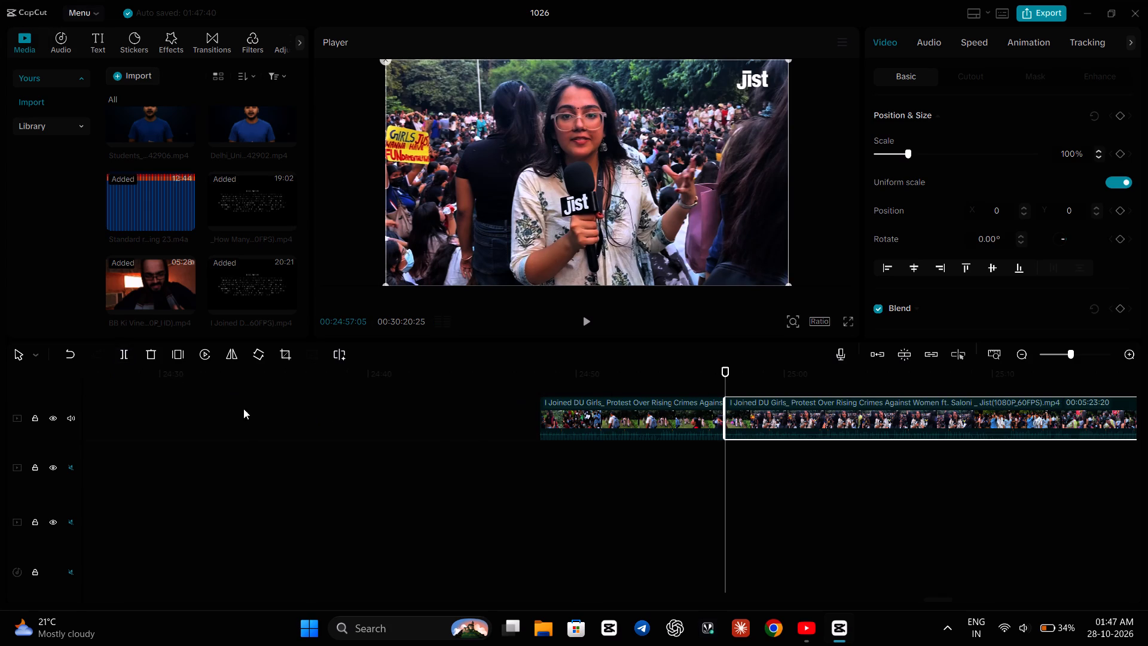
{"action": "left_click", "coordinate": [158, 356]}
Trim the end of the placard crowd and police clip back to 00:24:56:25 to drop the reporter frames.
{"action": "left_click", "coordinate": [795, 419]}
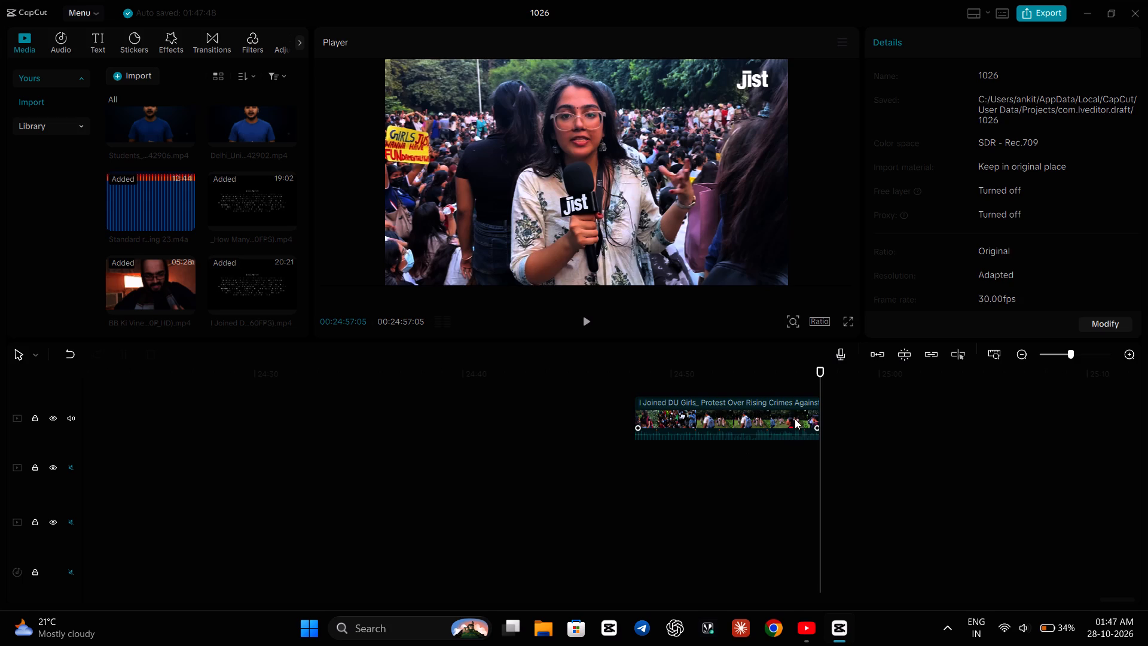
{"action": "left_click_drag", "start_coordinate": [822, 409], "coordinate": [812, 416]}
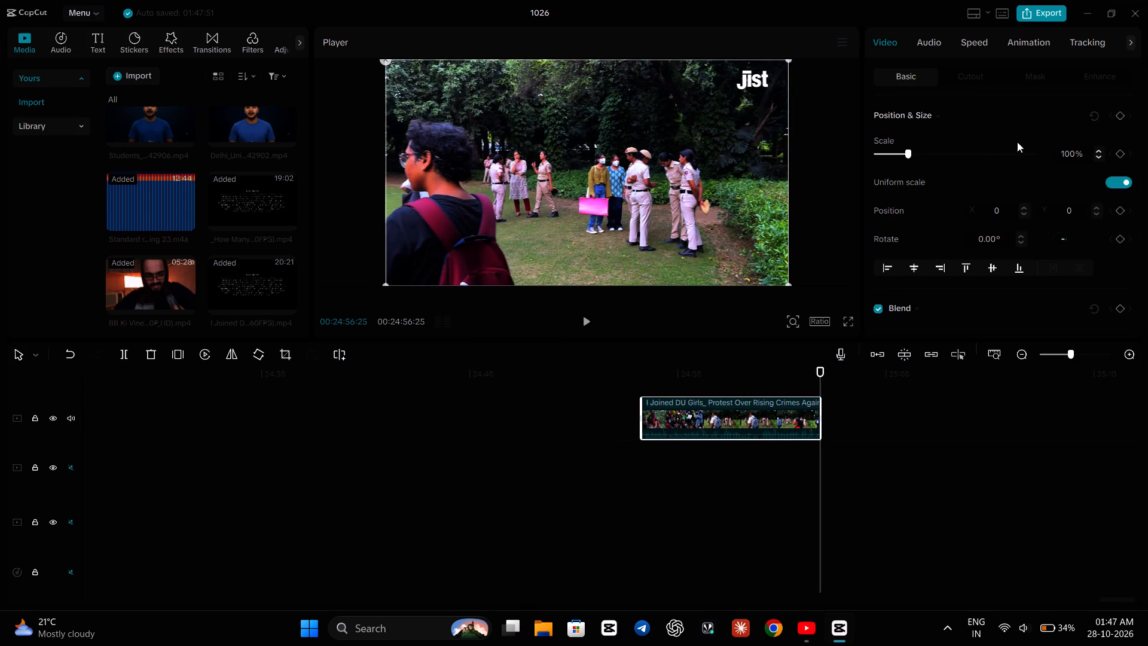
Set the scale of the placard crowd and police clip to 130%.
{"action": "left_click", "coordinate": [1067, 150]}
{"action": "key", "text": "BackSpace"}
{"action": "key", "text": "3"}
{"action": "key", "text": "Return"}
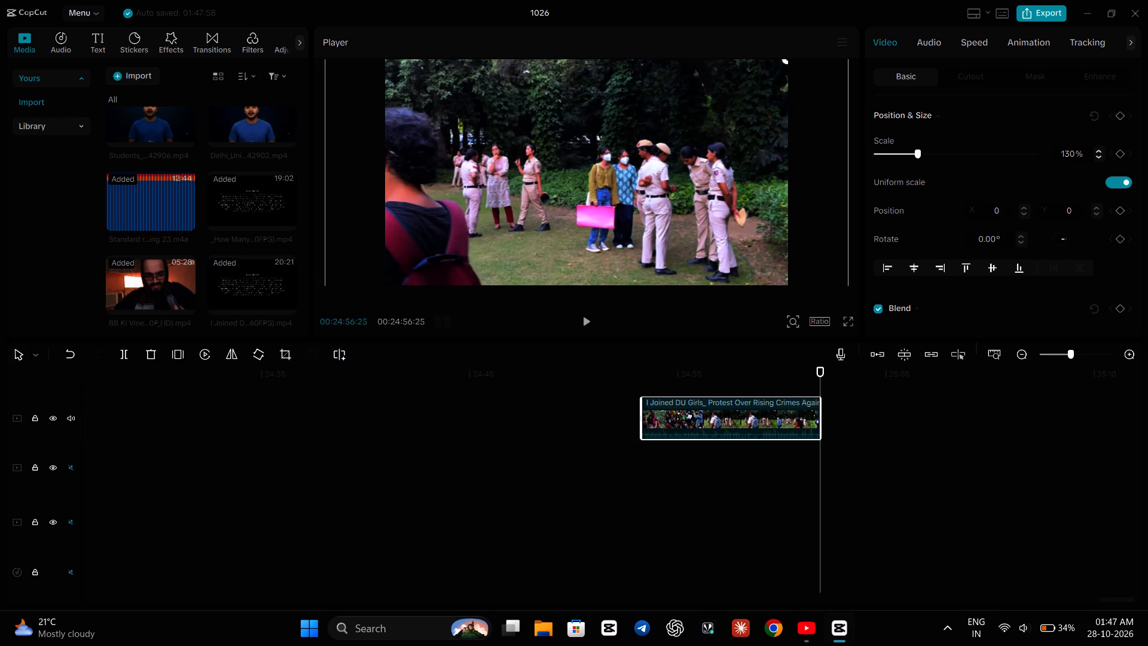
{"action": "left_click", "coordinate": [606, 571]}
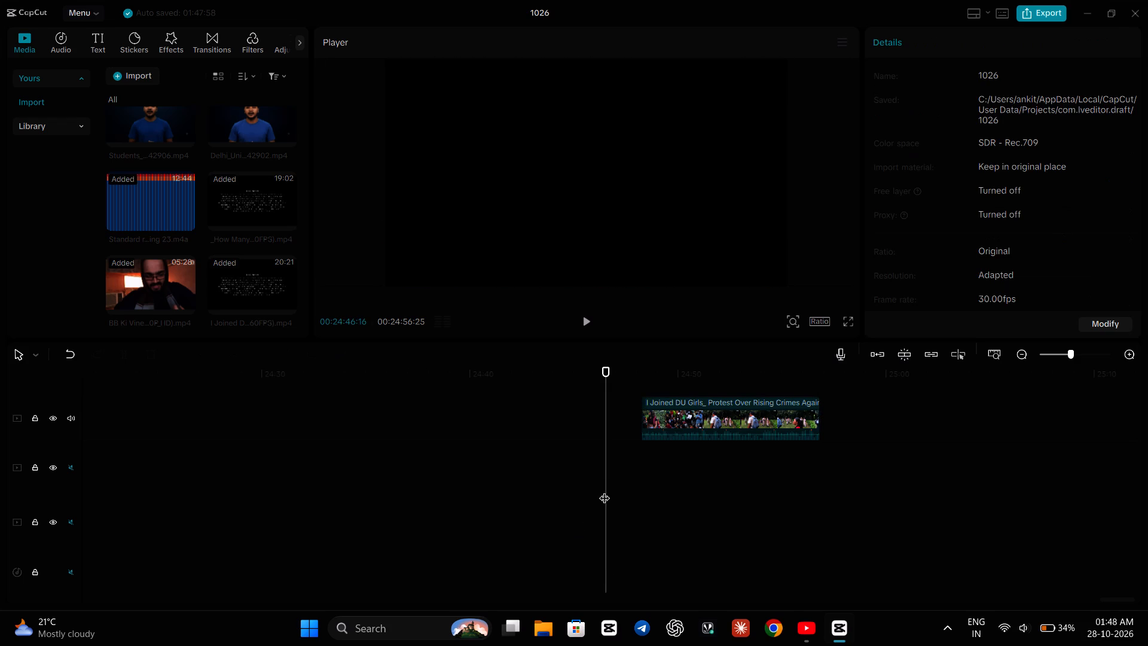
Preview the earlier crowd shot starting at about 22:27 and set its scale to 130%.
{"action": "scroll", "coordinate": [514, 454], "scroll_direction": "right", "scroll_amount": 5}
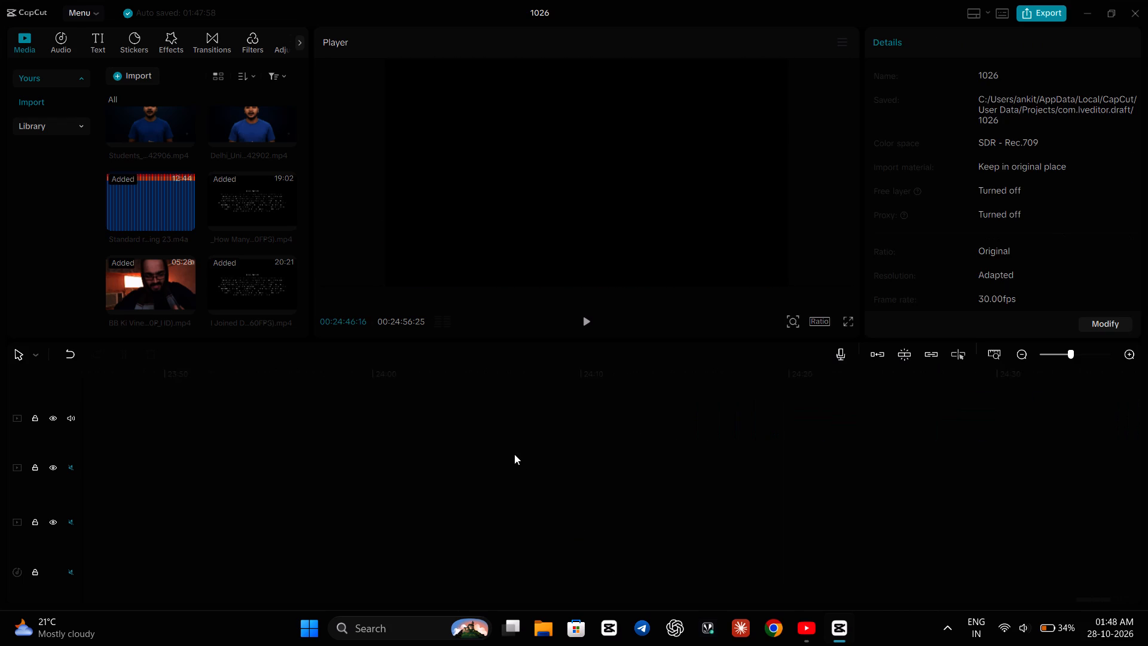
{"action": "scroll", "coordinate": [514, 454], "scroll_direction": "right", "scroll_amount": 5}
{"action": "left_click", "coordinate": [543, 420]}
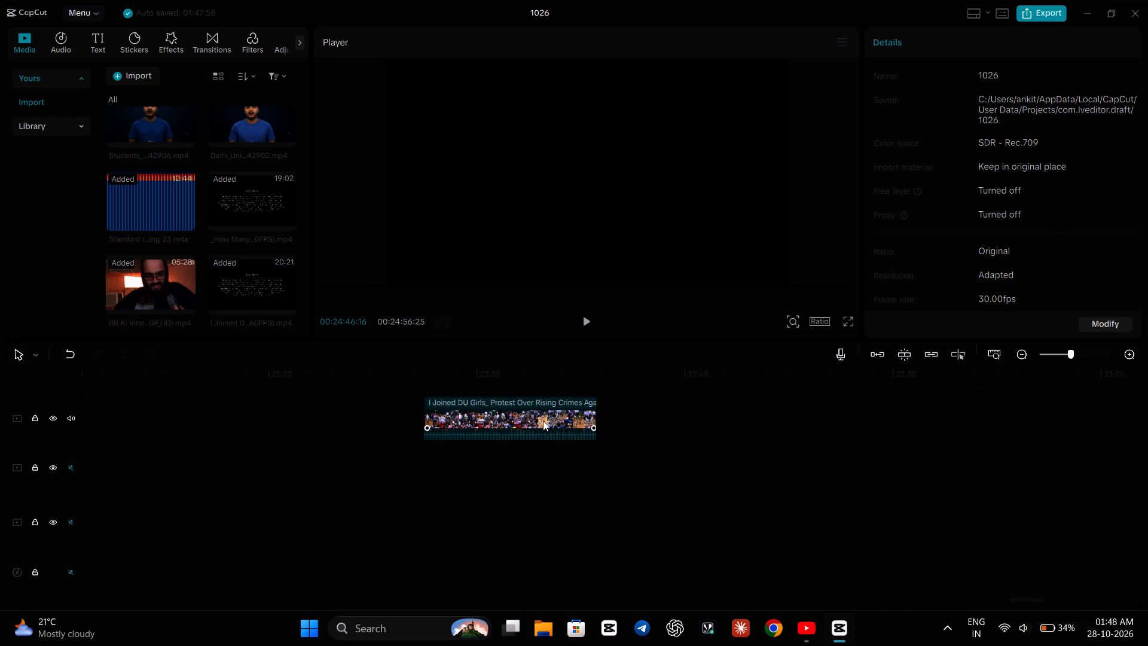
{"action": "left_click", "coordinate": [365, 398]}
{"action": "key", "text": "space"}
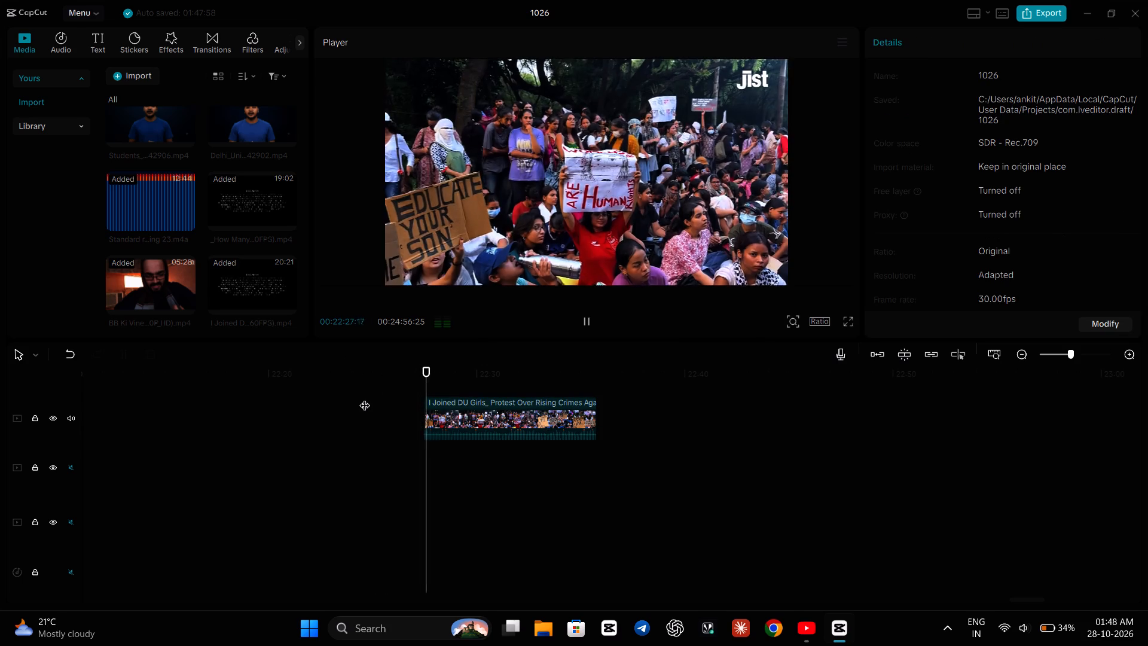
{"action": "key", "text": "space"}
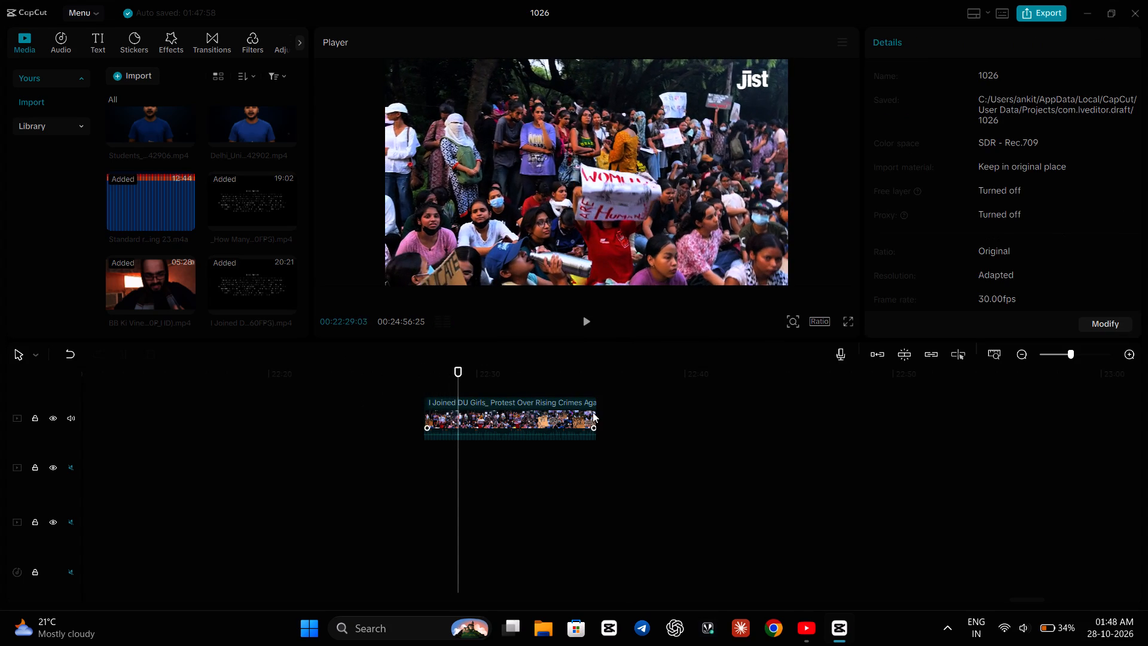
{"action": "left_click", "coordinate": [593, 412]}
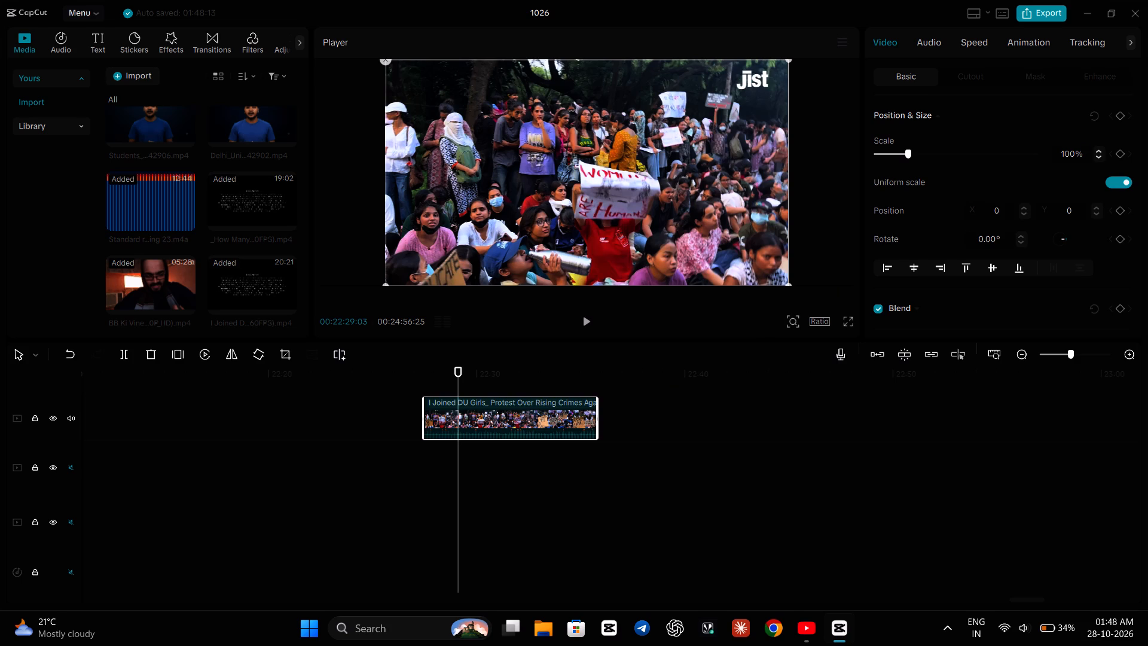
{"action": "left_click", "coordinate": [1074, 154]}
{"action": "key", "text": "BackSpace"}
{"action": "key", "text": "BackSpace"}
{"action": "type", "text": "30"}
{"action": "key", "text": "Return"}
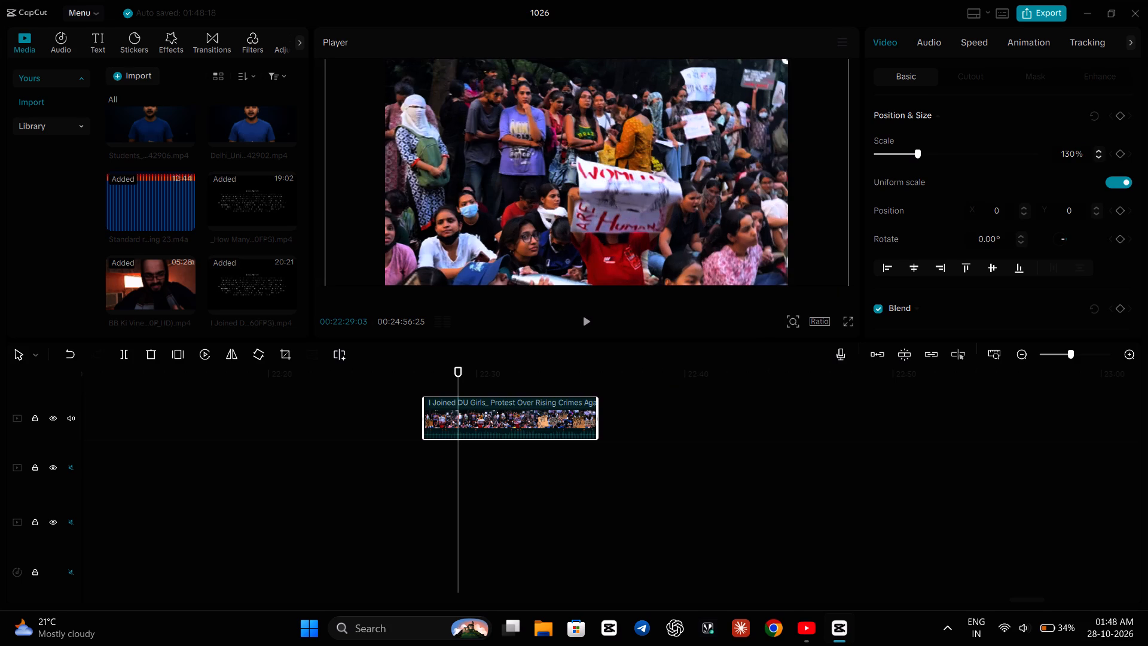
{"action": "left_click", "coordinate": [828, 495]}
Move the 130% crowd shot from about 22:27 to the early timeline, on the top video track, overlapping the end of the Typography clip.
{"action": "left_click_drag", "start_coordinate": [551, 412], "coordinate": [183, 382]}
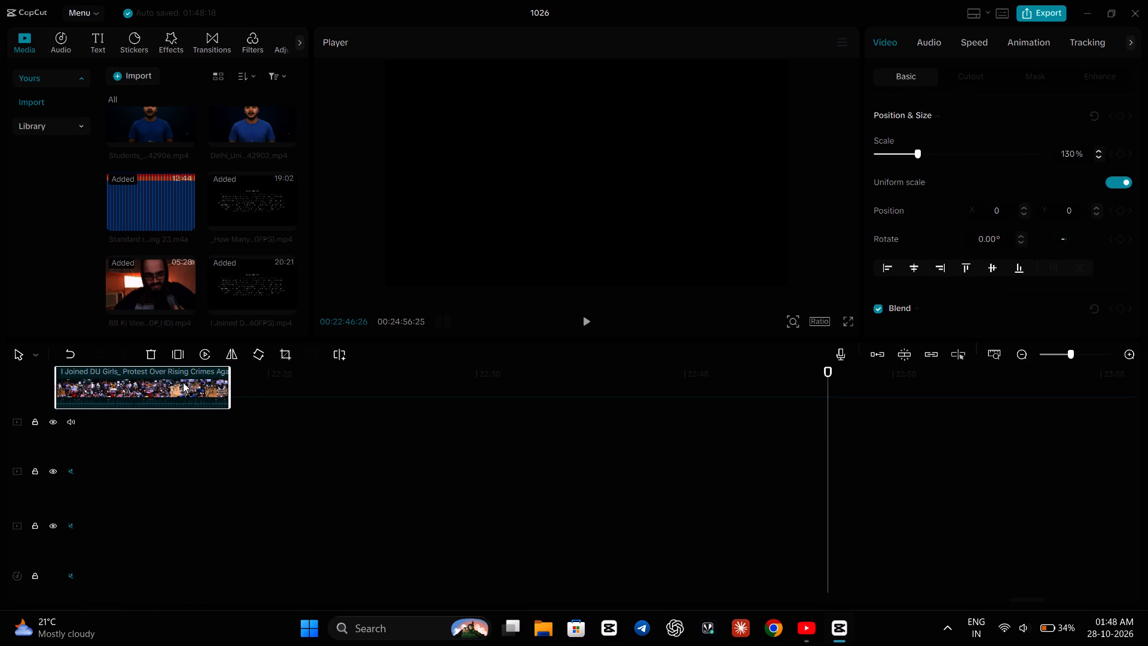
{"action": "left_click_drag", "start_coordinate": [183, 382], "coordinate": [0, 412]}
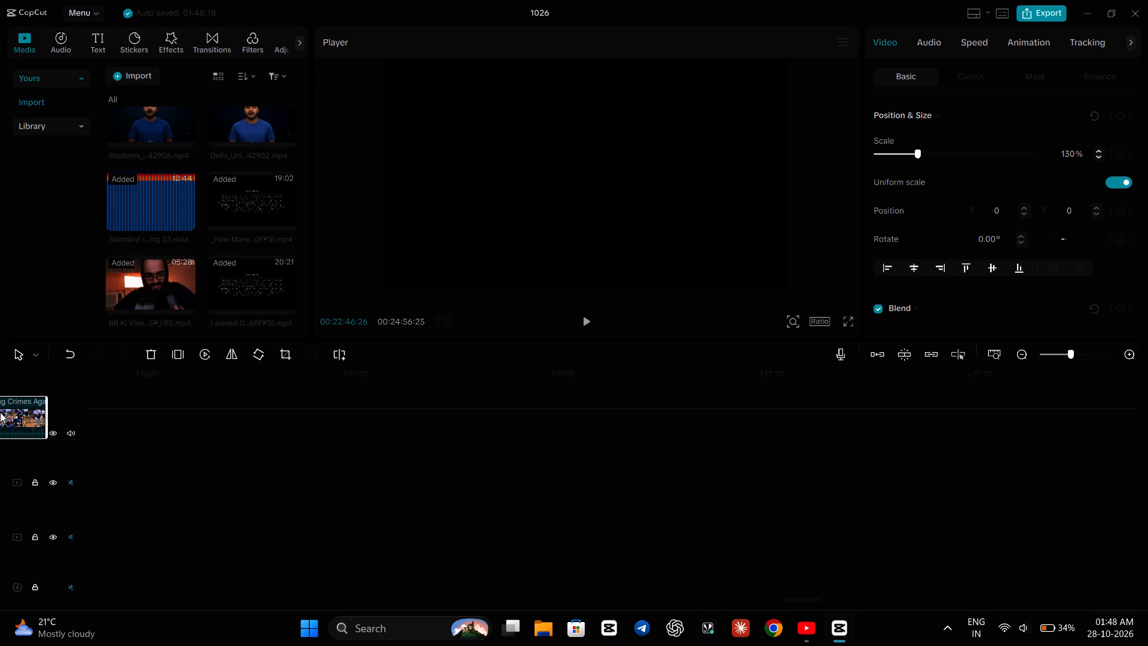
{"action": "left_click_drag", "start_coordinate": [0, 412], "coordinate": [0, 400]}
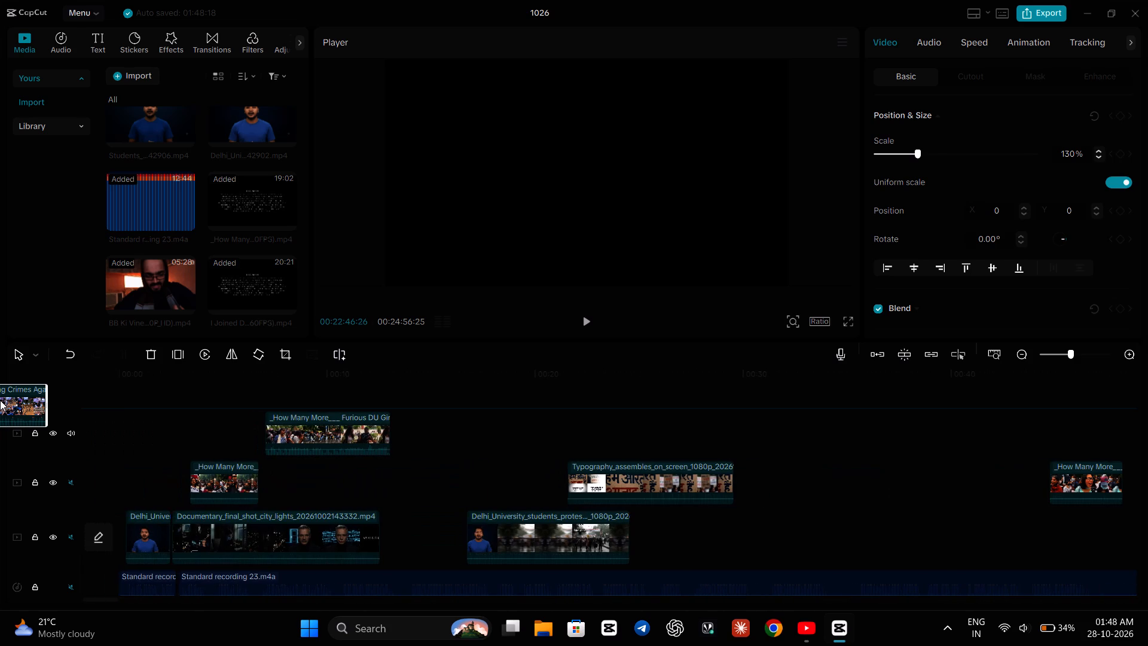
{"action": "left_click_drag", "start_coordinate": [0, 400], "coordinate": [798, 435]}
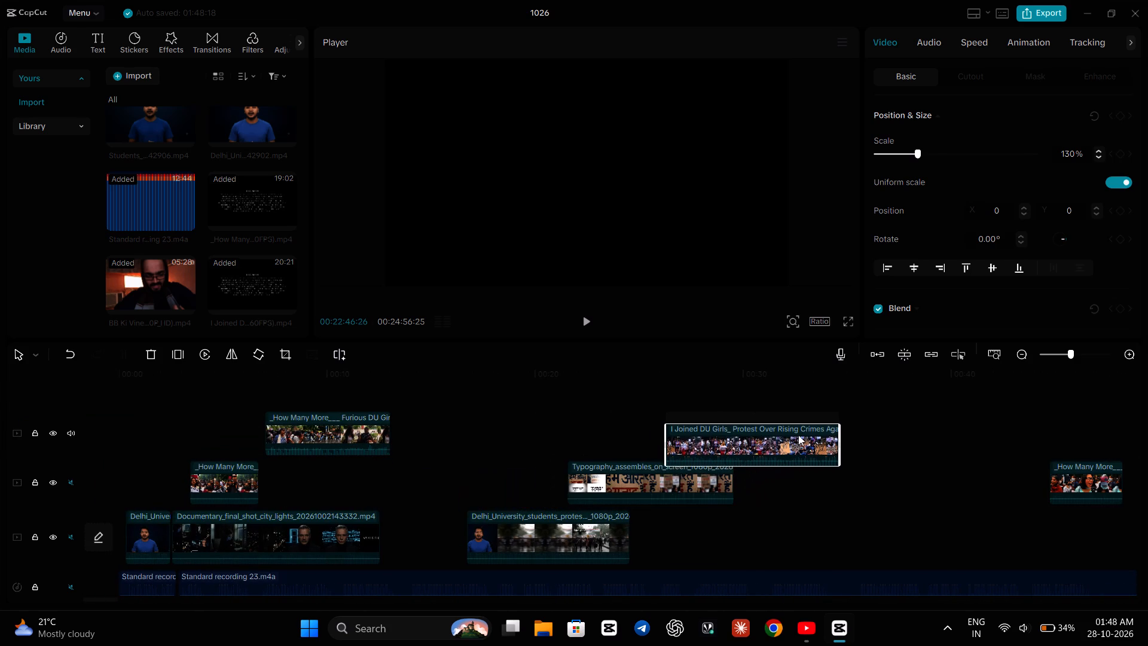
{"action": "left_click_drag", "start_coordinate": [798, 435], "coordinate": [802, 429]}
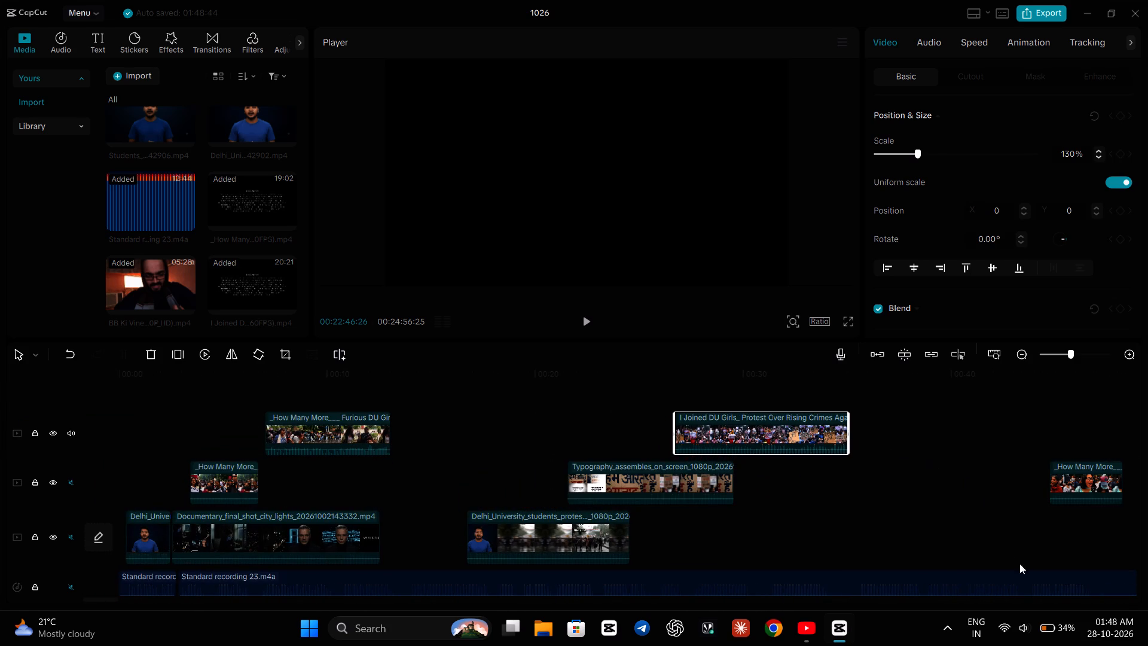
Move the placard crowd and police clip from the timeline's end to the top video track, above the Delhi University students protest clip.
{"action": "scroll", "coordinate": [1031, 577], "scroll_direction": "left", "scroll_amount": 20}
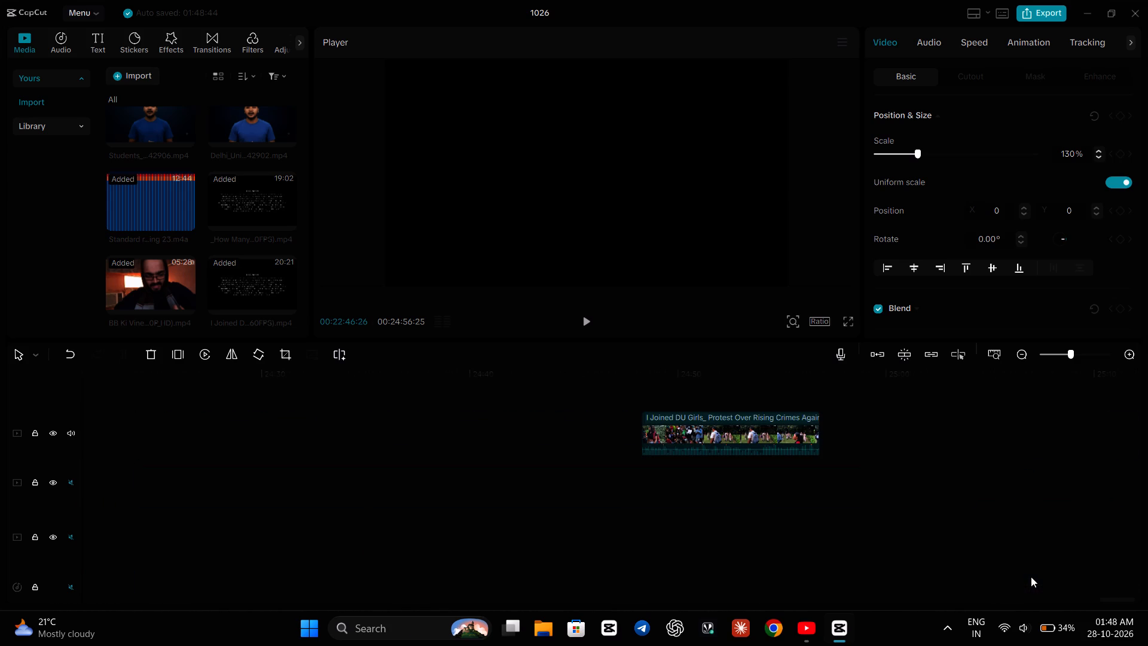
{"action": "scroll", "coordinate": [1031, 577], "scroll_direction": "left", "scroll_amount": 3}
{"action": "left_click_drag", "start_coordinate": [701, 423], "coordinate": [0, 434]}
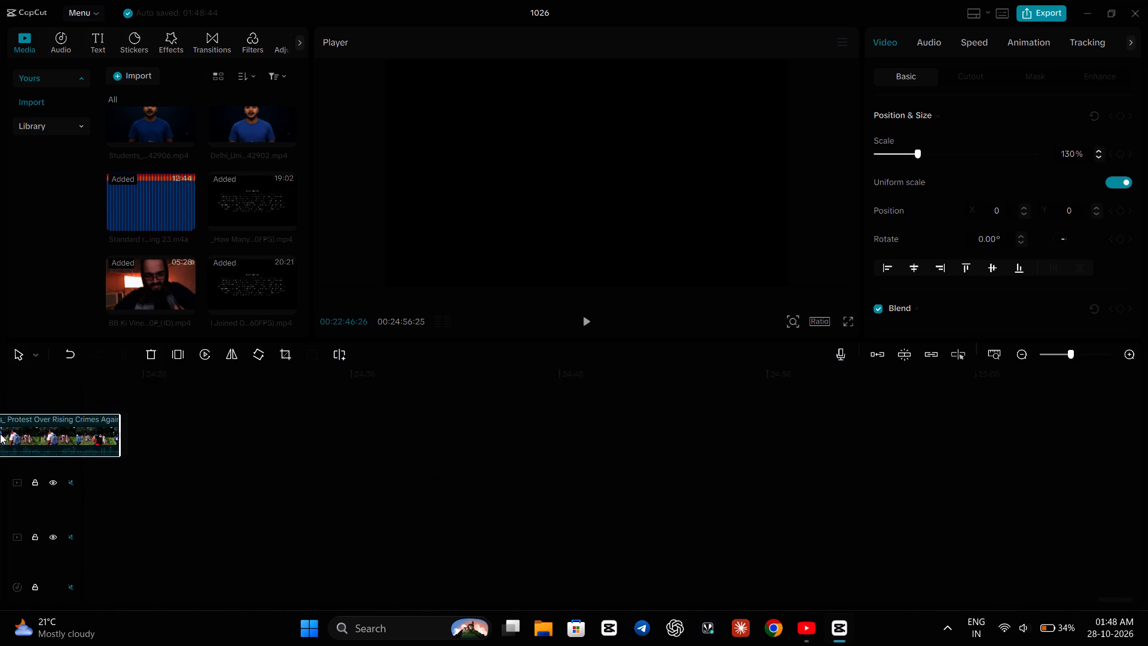
{"action": "left_click_drag", "start_coordinate": [0, 434], "coordinate": [0, 443]}
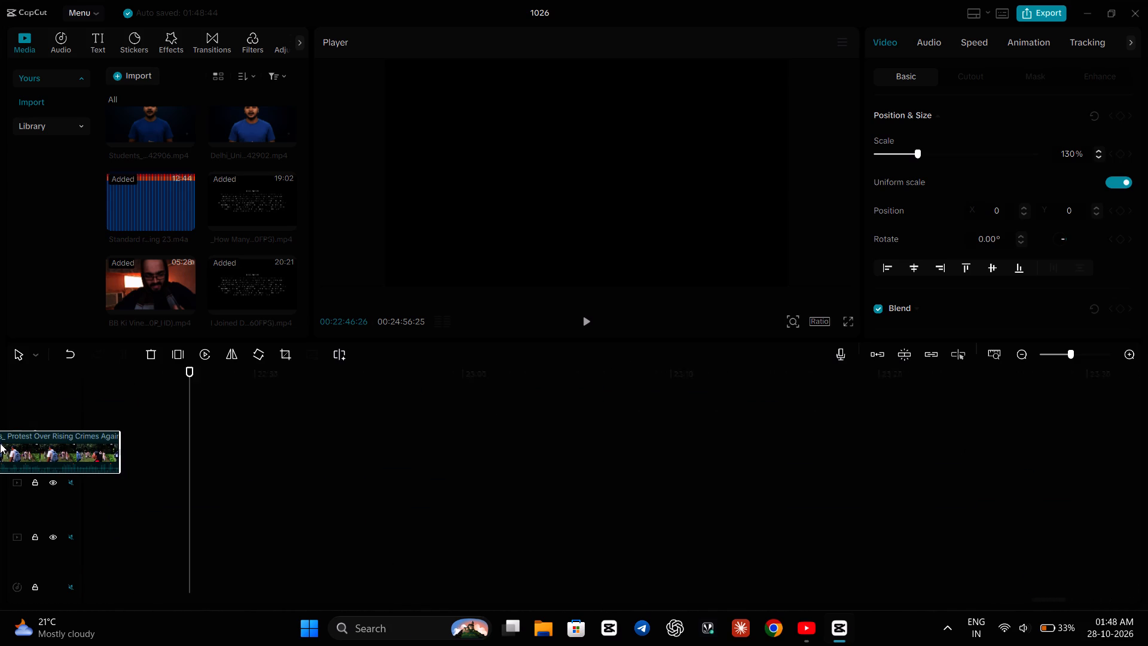
{"action": "left_click_drag", "start_coordinate": [0, 443], "coordinate": [0, 452]}
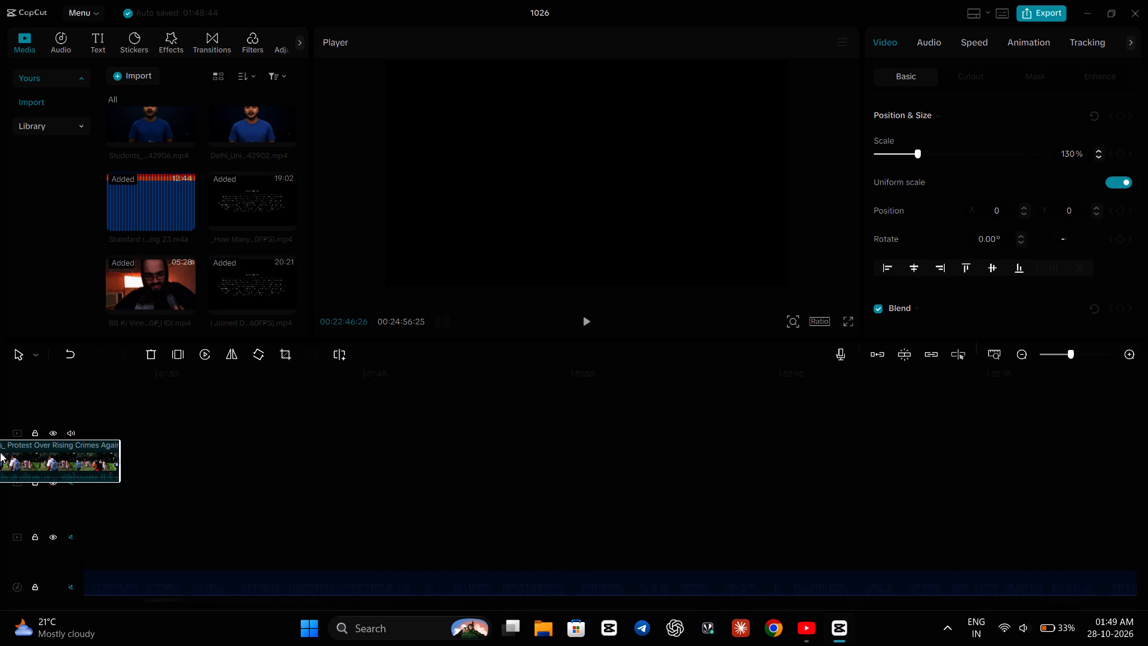
{"action": "left_click_drag", "start_coordinate": [0, 452], "coordinate": [486, 507]}
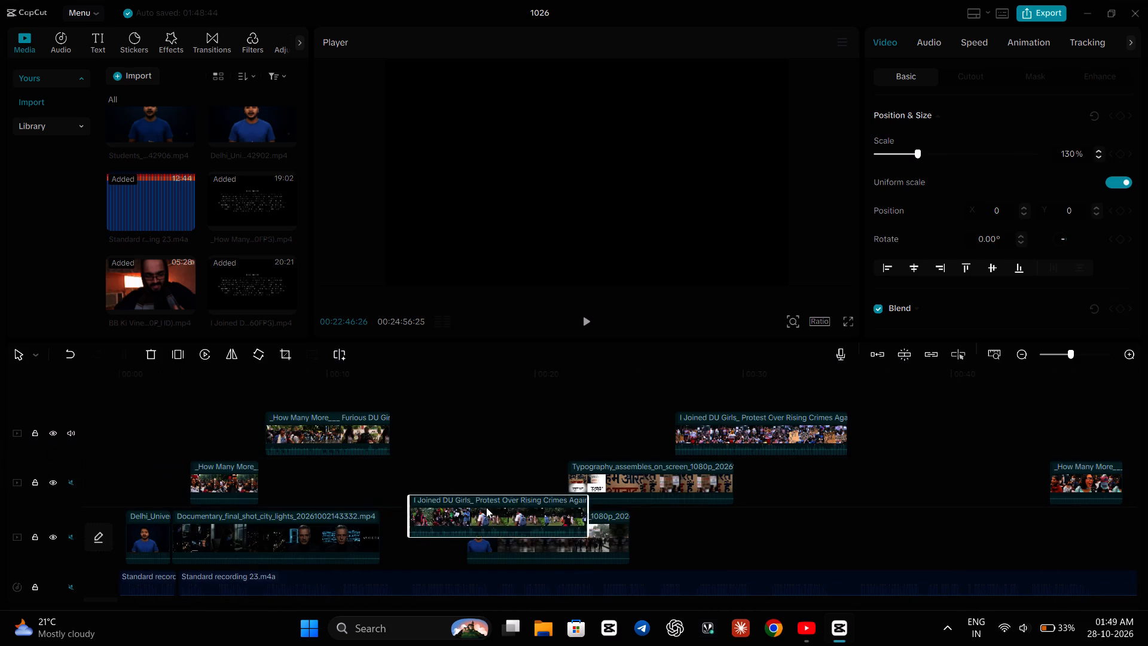
{"action": "left_click_drag", "start_coordinate": [486, 507], "coordinate": [549, 423]}
Switch to YouTube, play Jist's DU Girls video onward and look through the recommended videos for more protest footage.
{"action": "left_click", "coordinate": [803, 624]}
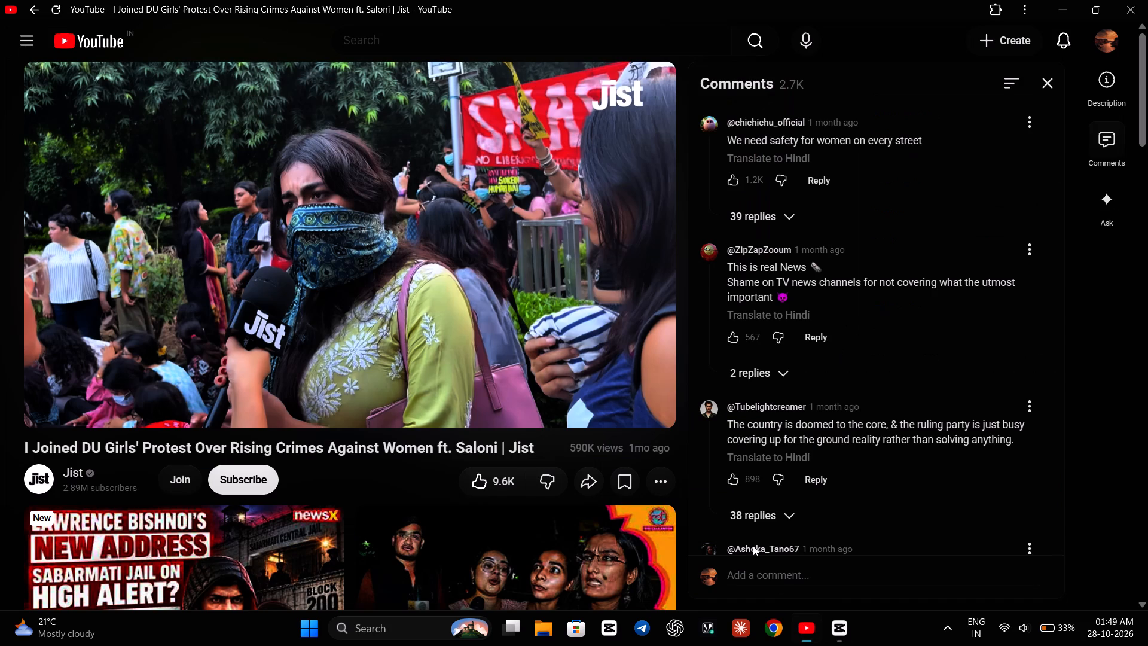
{"action": "key", "text": "space"}
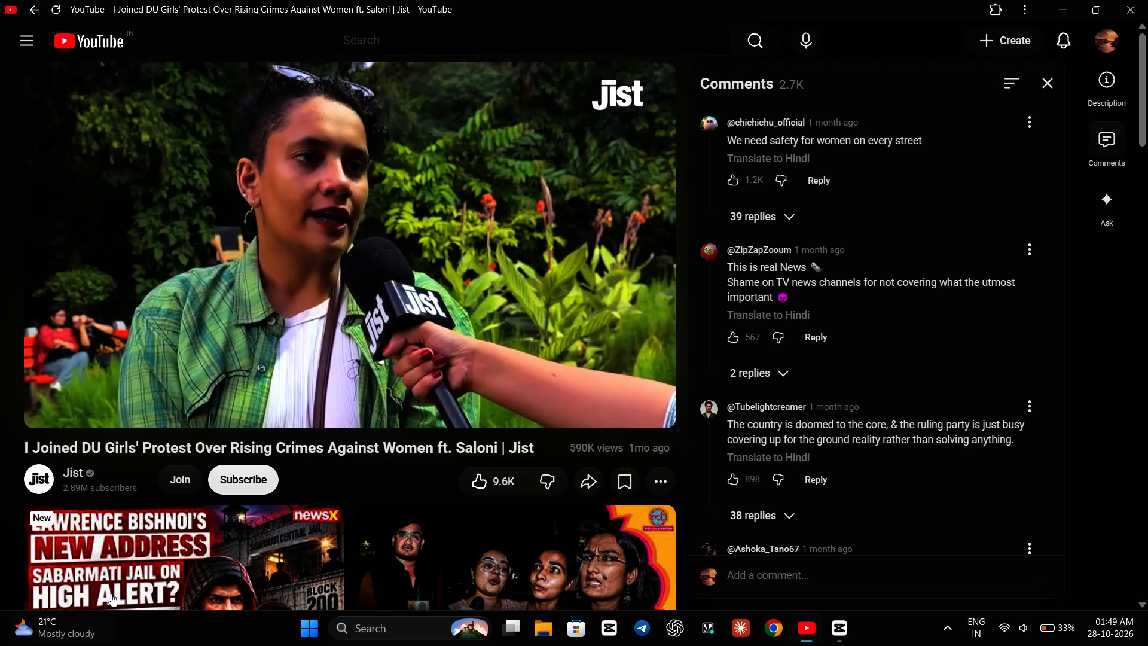
{"action": "scroll", "coordinate": [273, 501], "scroll_direction": "down", "scroll_amount": 2}
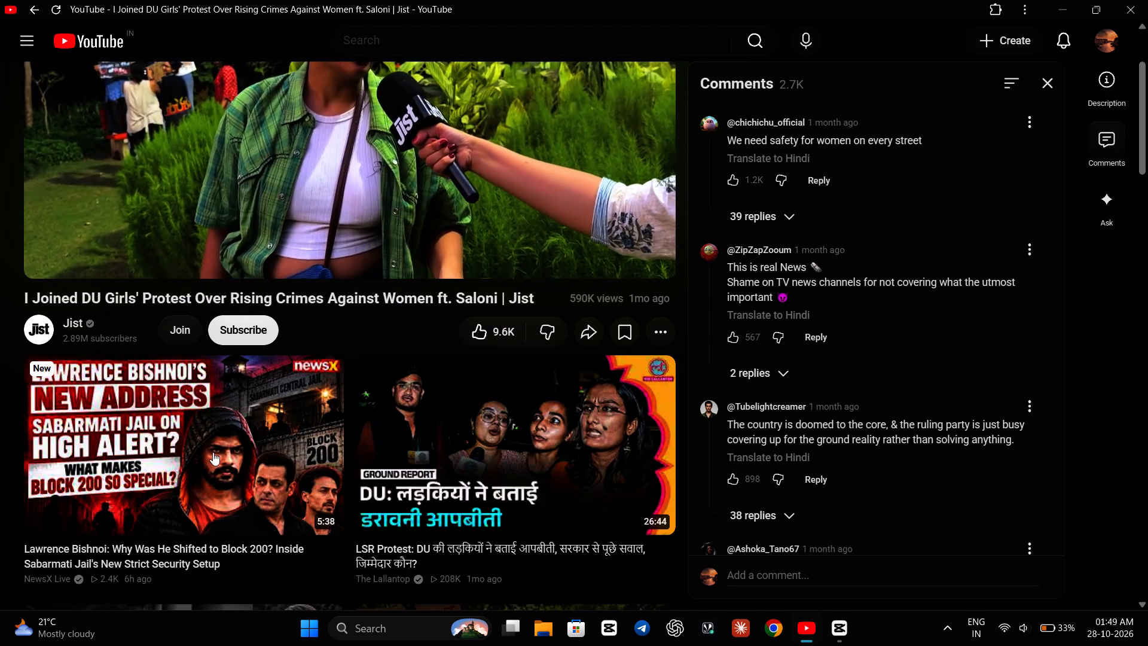
{"action": "scroll", "coordinate": [366, 328], "scroll_direction": "down", "scroll_amount": 3}
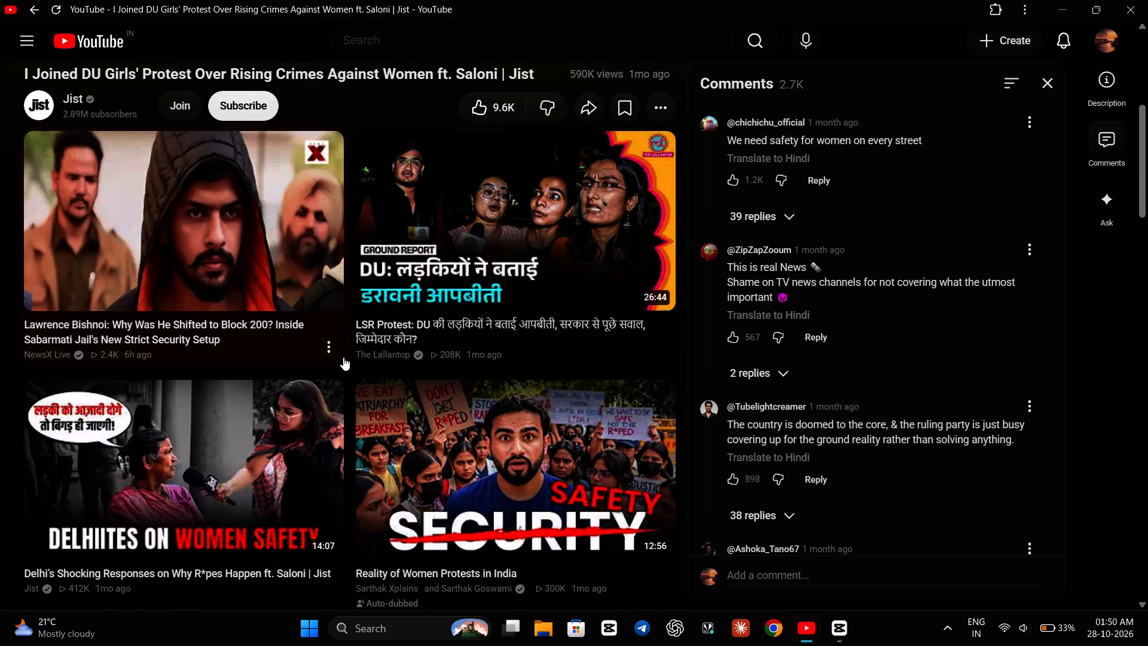
{"action": "scroll", "coordinate": [343, 367], "scroll_direction": "up", "scroll_amount": 6}
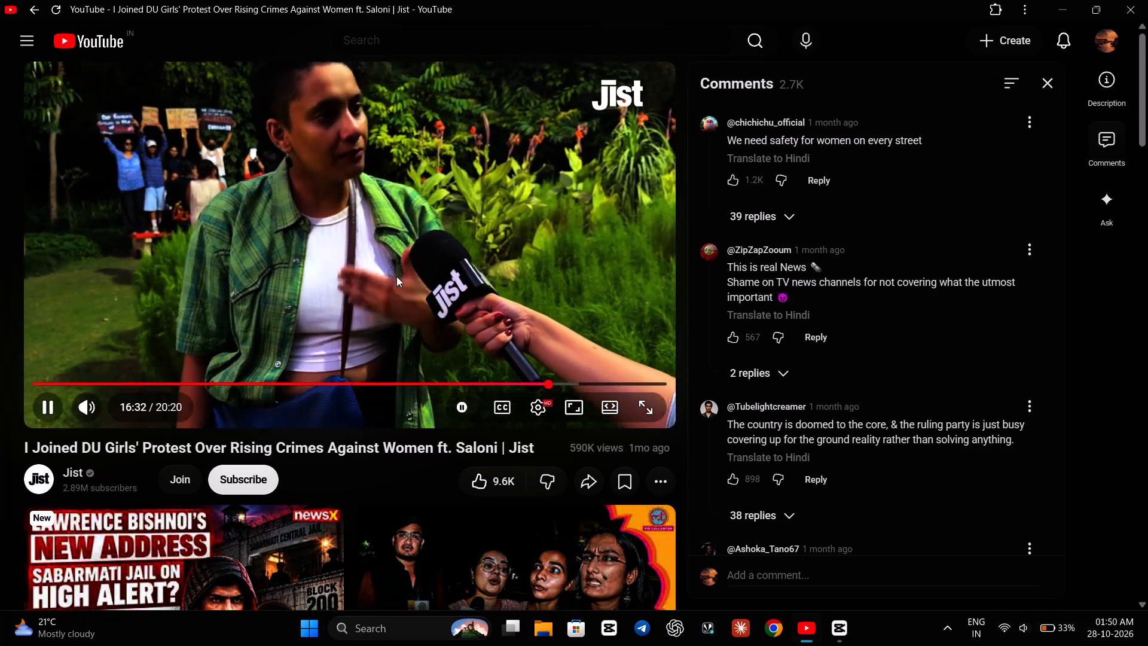
{"action": "scroll", "coordinate": [396, 276], "scroll_direction": "up", "scroll_amount": 1}
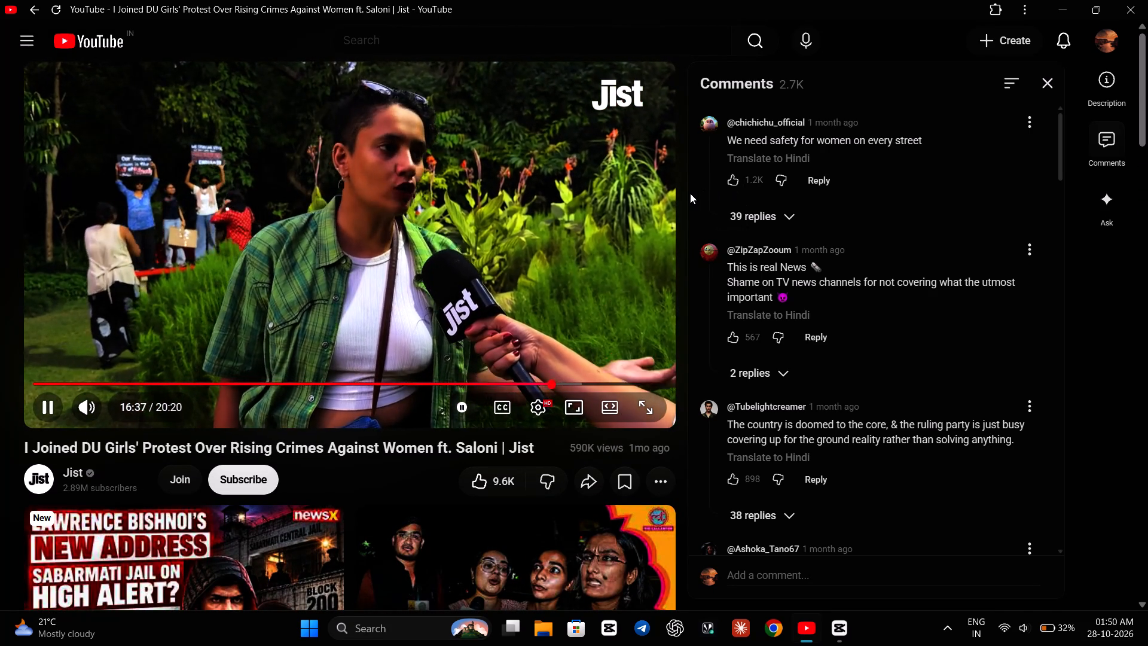
{"action": "scroll", "coordinate": [690, 193], "scroll_direction": "up", "scroll_amount": 2}
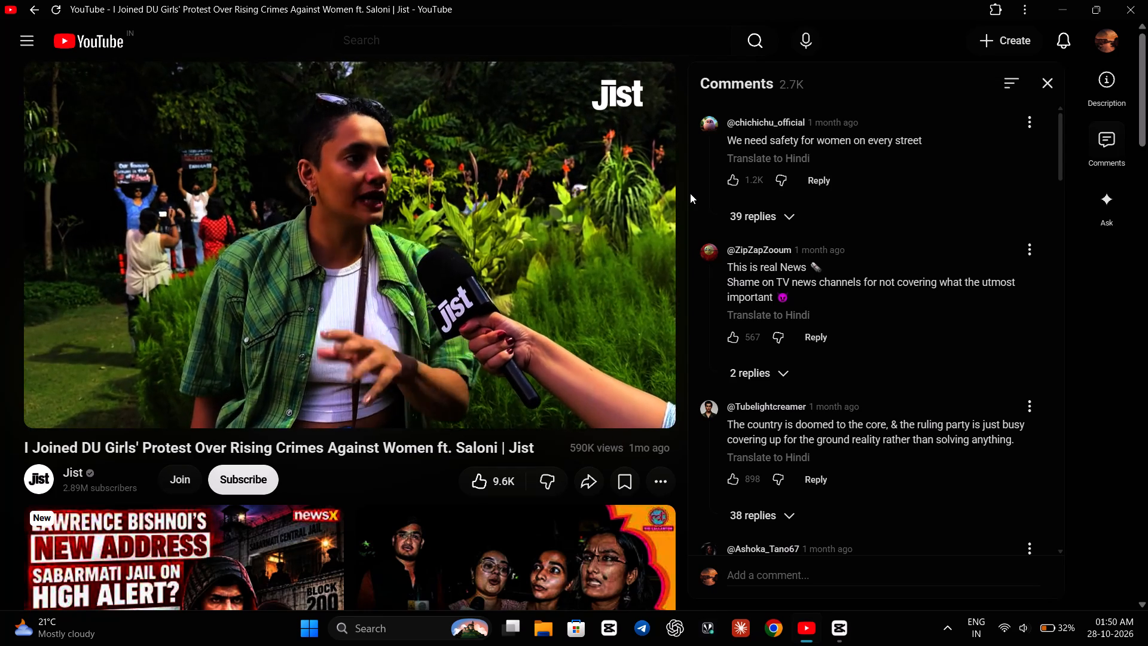
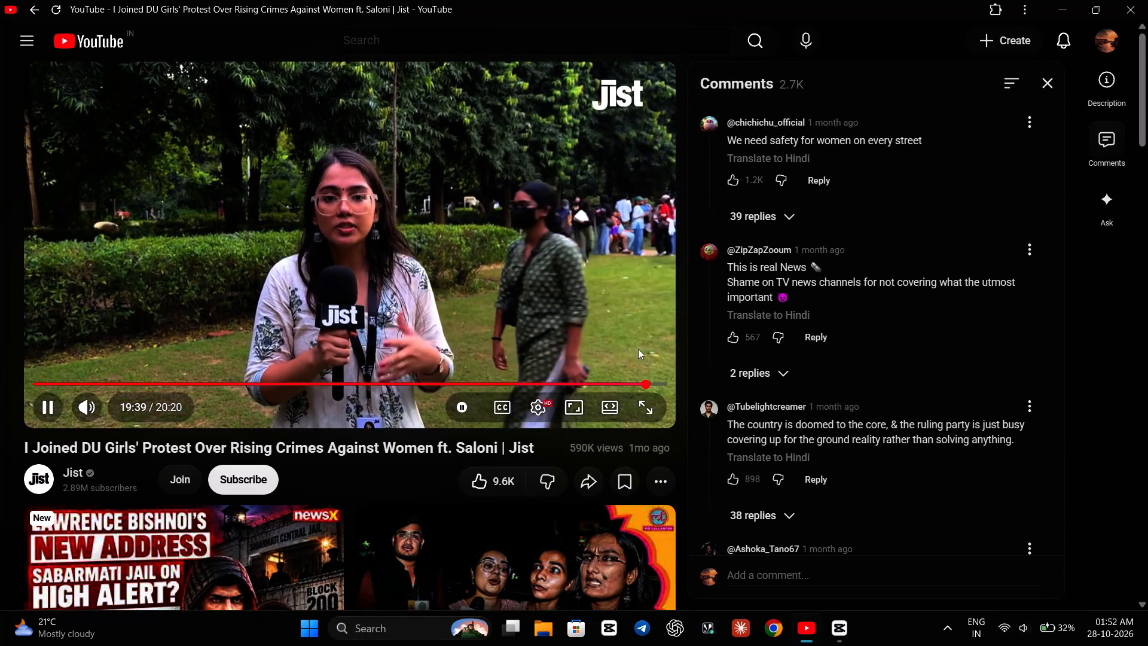
Read through the comments on Jist's DU Girls video, then close YouTube and return to the CapCut project.
{"action": "scroll", "coordinate": [853, 419], "scroll_direction": "down", "scroll_amount": 6}
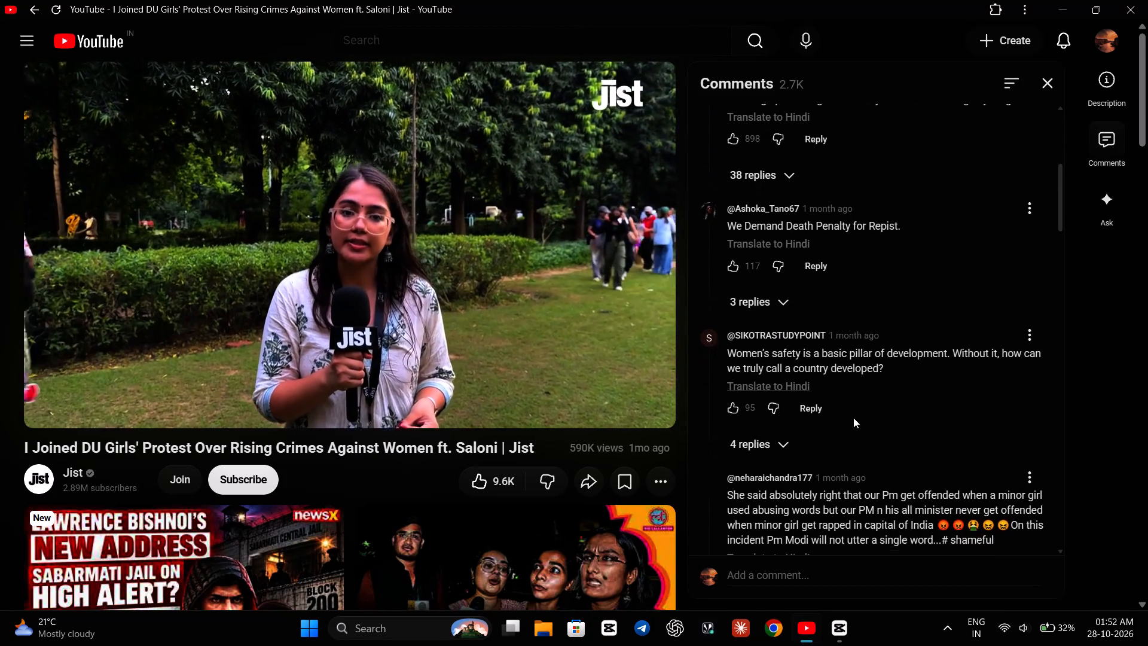
{"action": "scroll", "coordinate": [854, 418], "scroll_direction": "down", "scroll_amount": 6}
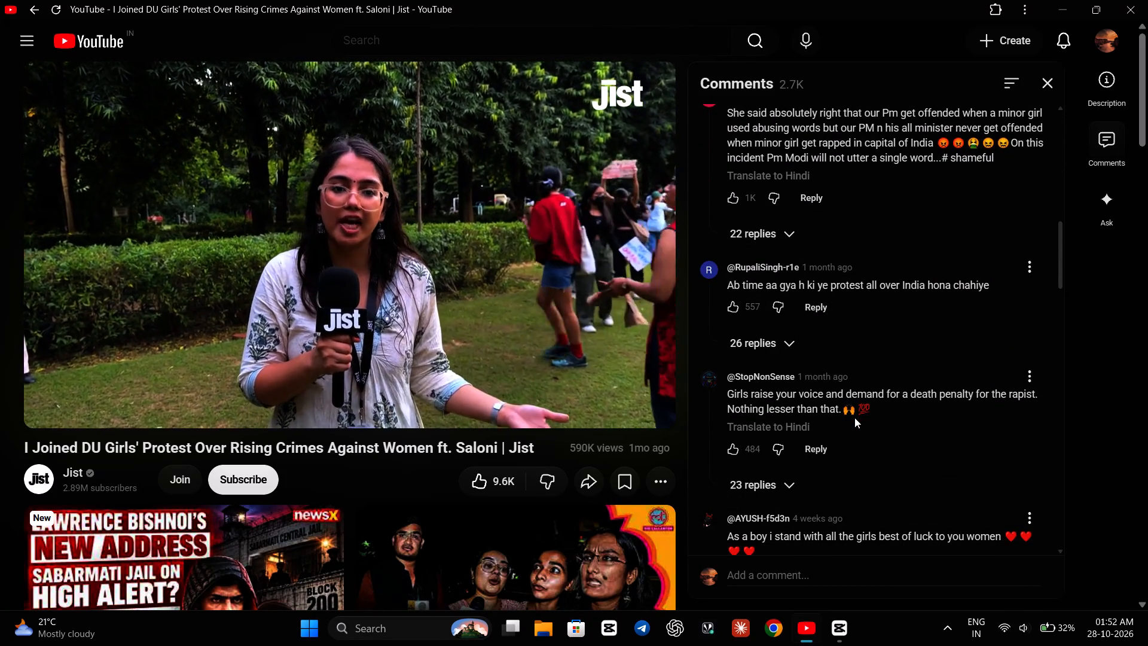
{"action": "scroll", "coordinate": [854, 417], "scroll_direction": "down", "scroll_amount": 10}
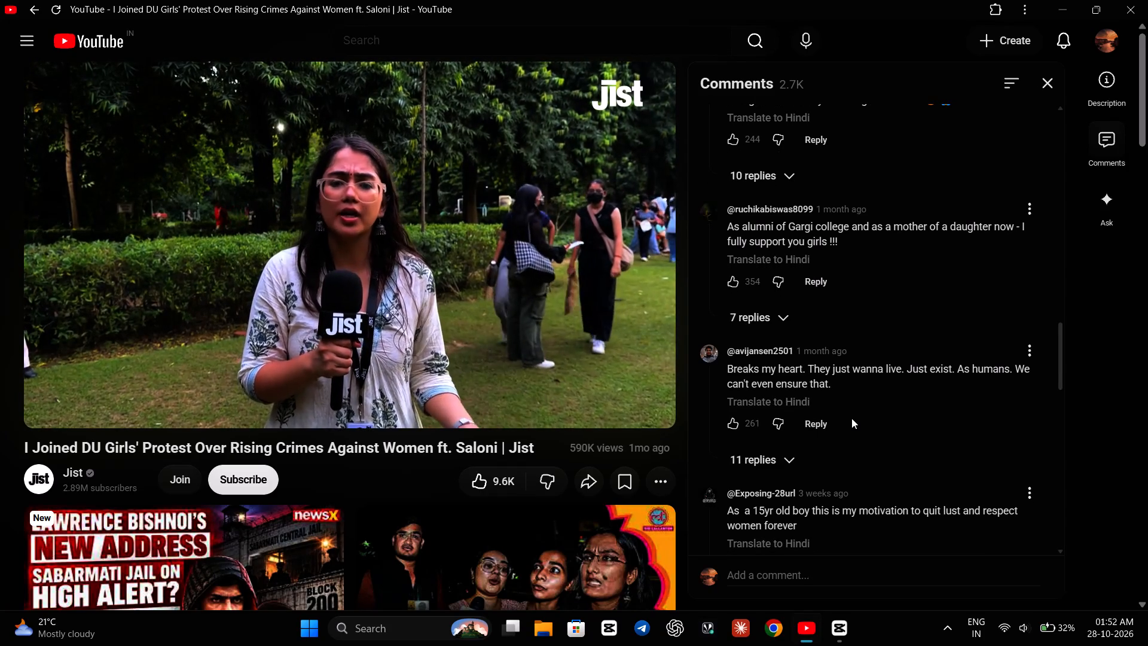
{"action": "scroll", "coordinate": [851, 418], "scroll_direction": "down", "scroll_amount": 5}
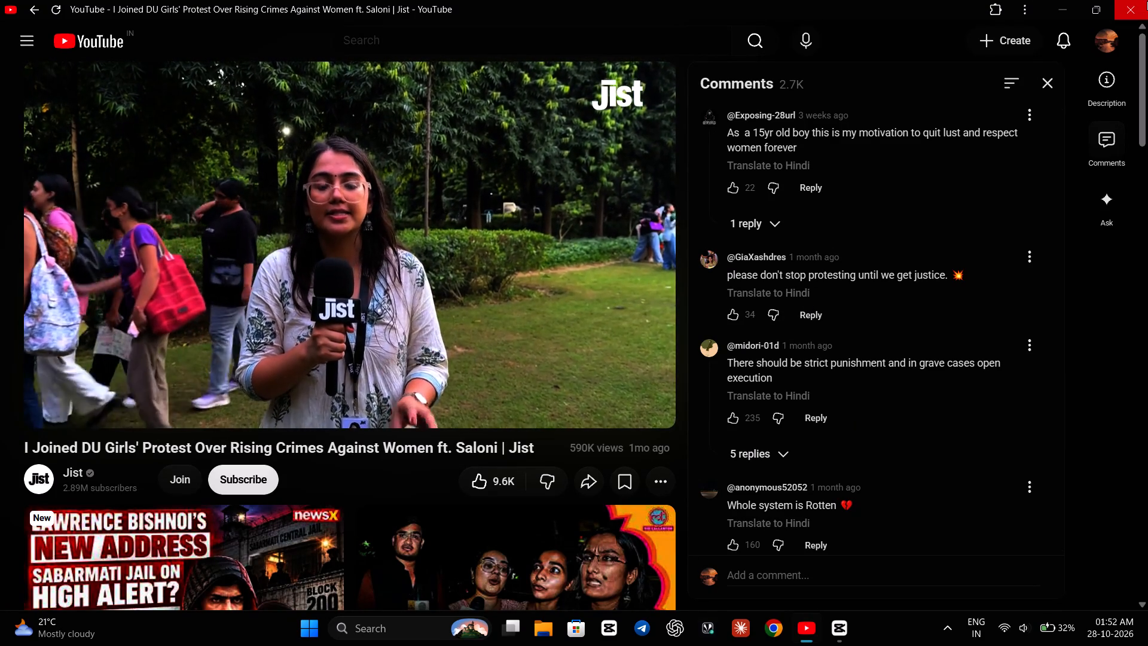
{"action": "left_click", "coordinate": [1147, 1]}
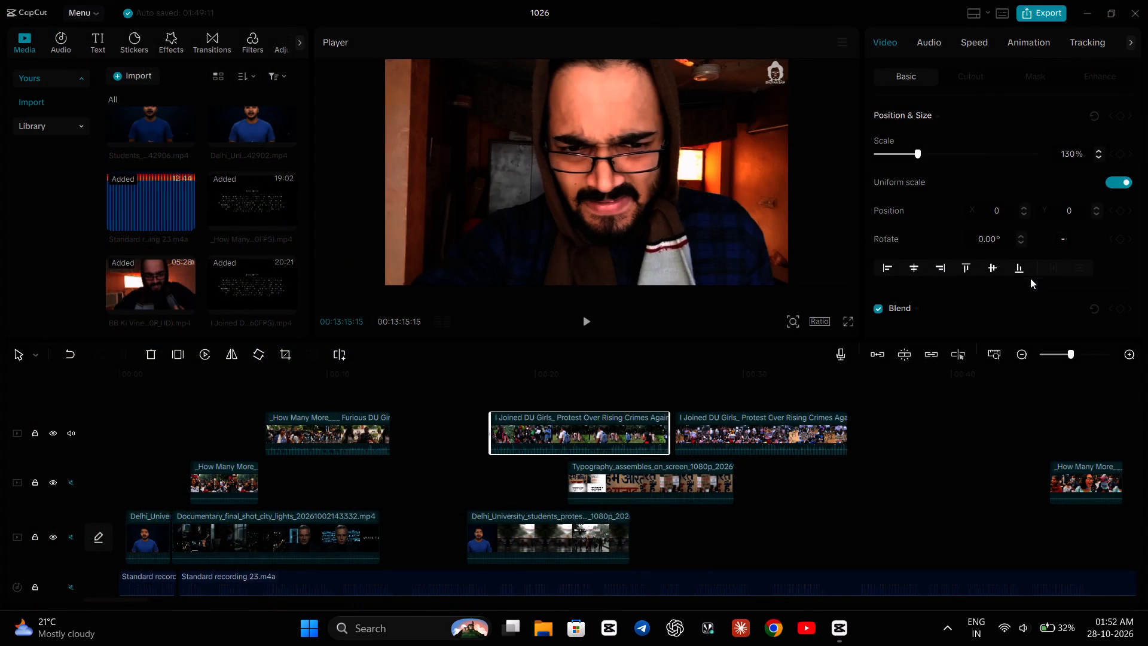
Mute the top video track's clip audio and unmute the Standard recording 23 voice-over track.
{"action": "scroll", "coordinate": [893, 468], "scroll_direction": "right", "scroll_amount": 2}
{"action": "left_click", "coordinate": [128, 418]}
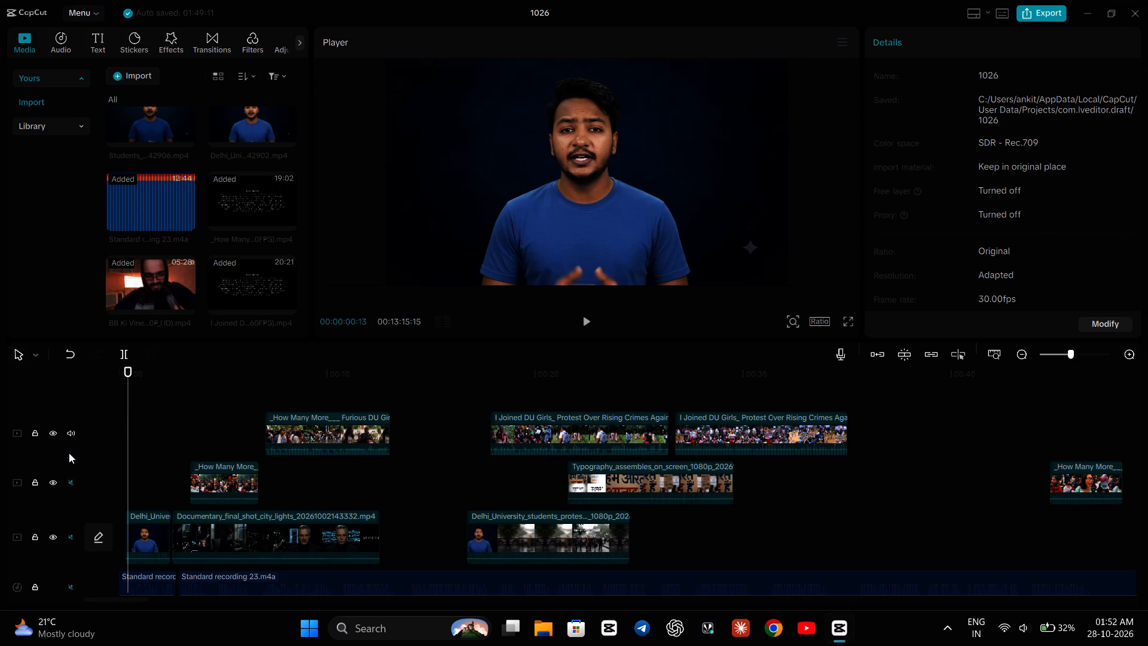
{"action": "left_click", "coordinate": [70, 429]}
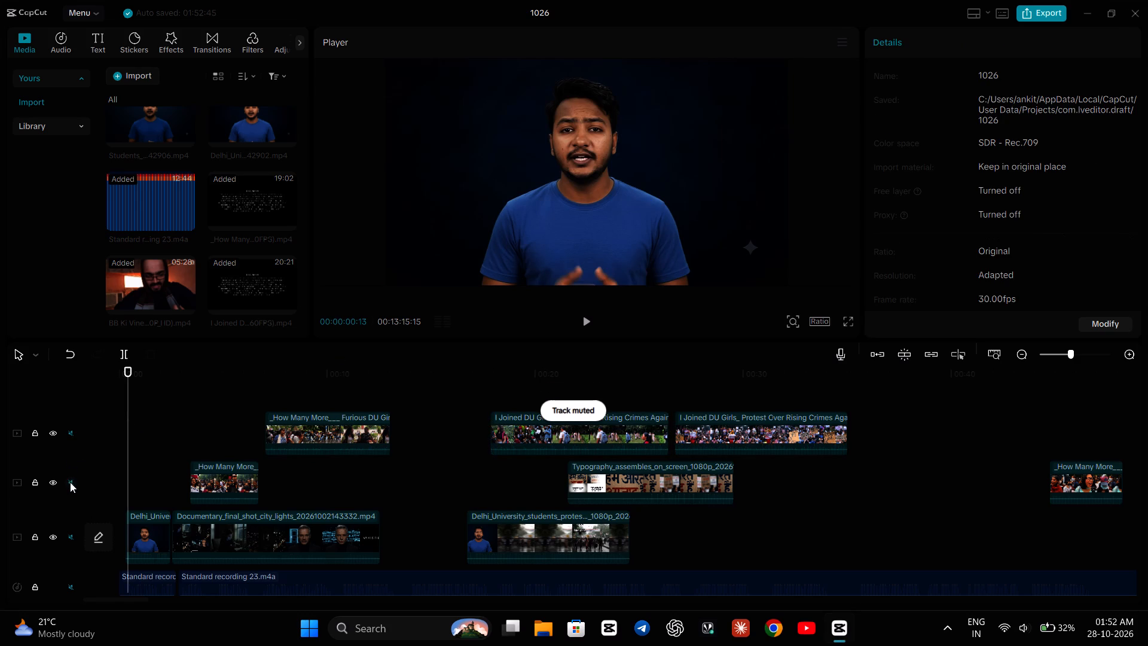
{"action": "left_click", "coordinate": [70, 482]}
{"action": "left_click", "coordinate": [69, 482]}
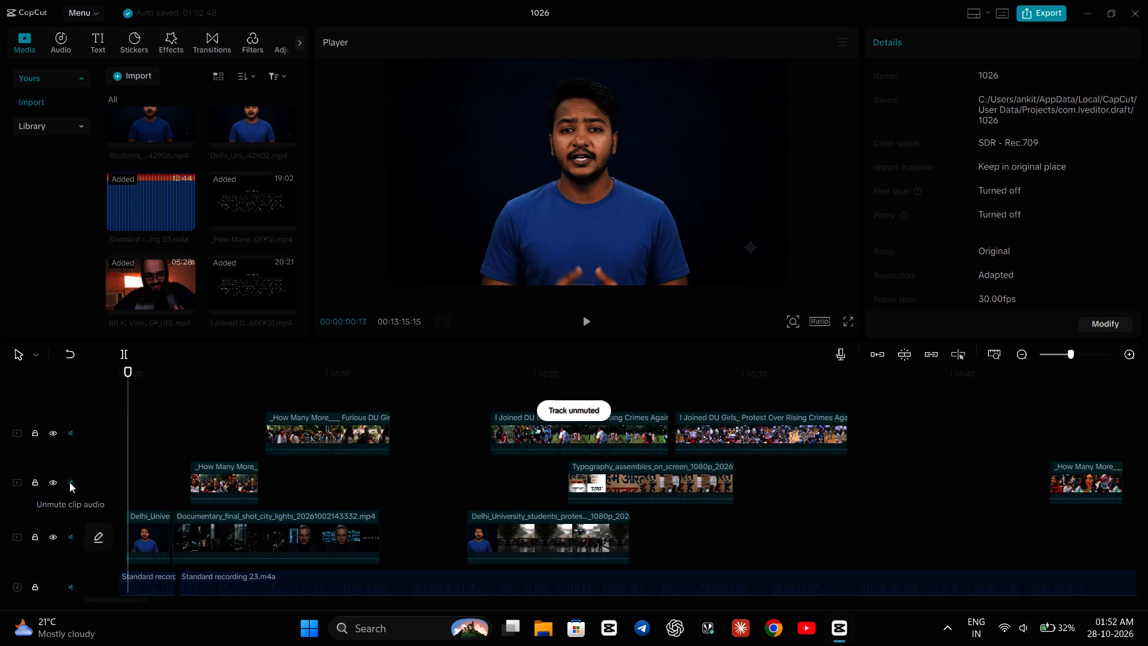
{"action": "left_click", "coordinate": [68, 590]}
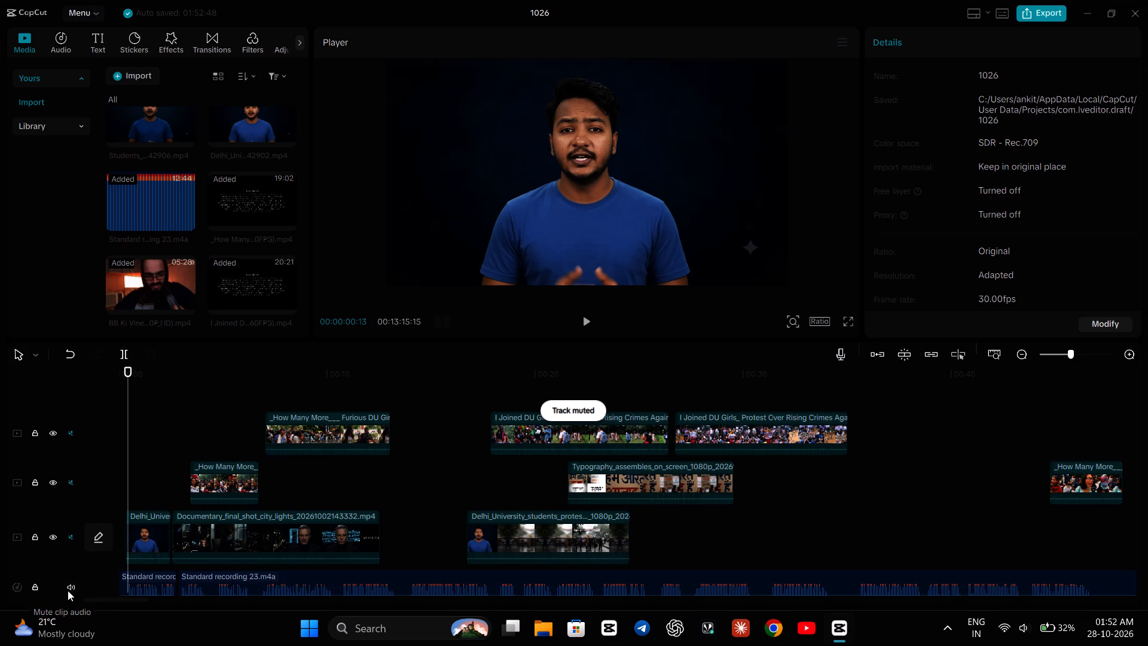
Shift the Documentary city lights clip later and fit the short How Many More crowd clip on the main track, directly after the first Delhi University clip.
{"action": "key", "text": "space"}
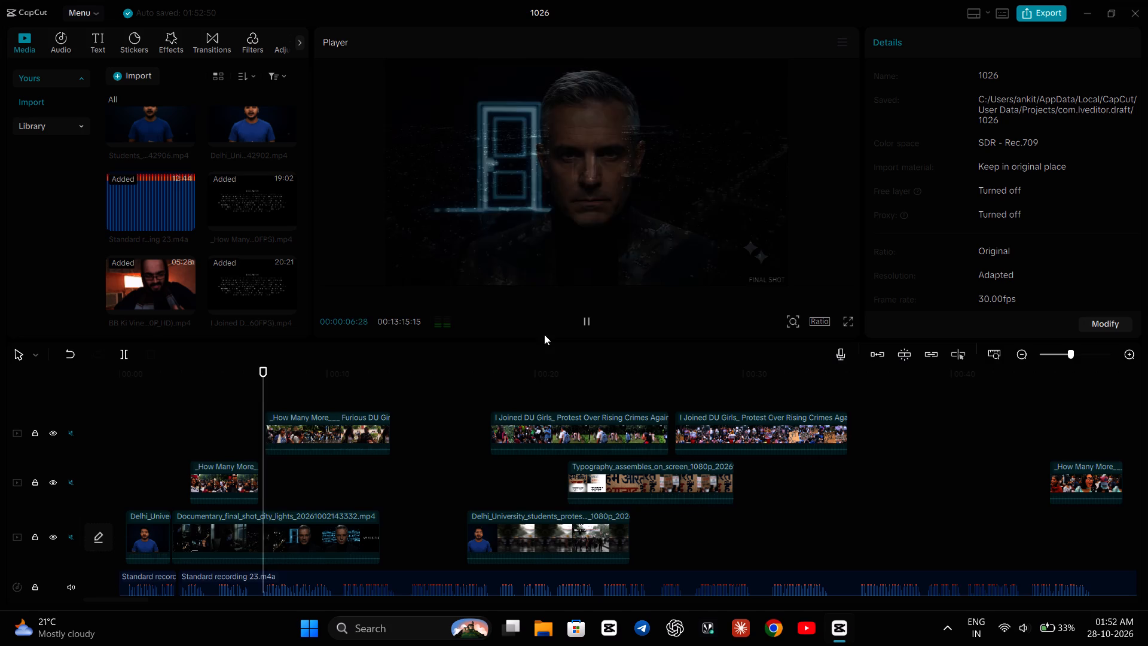
{"action": "left_click", "coordinate": [583, 320]}
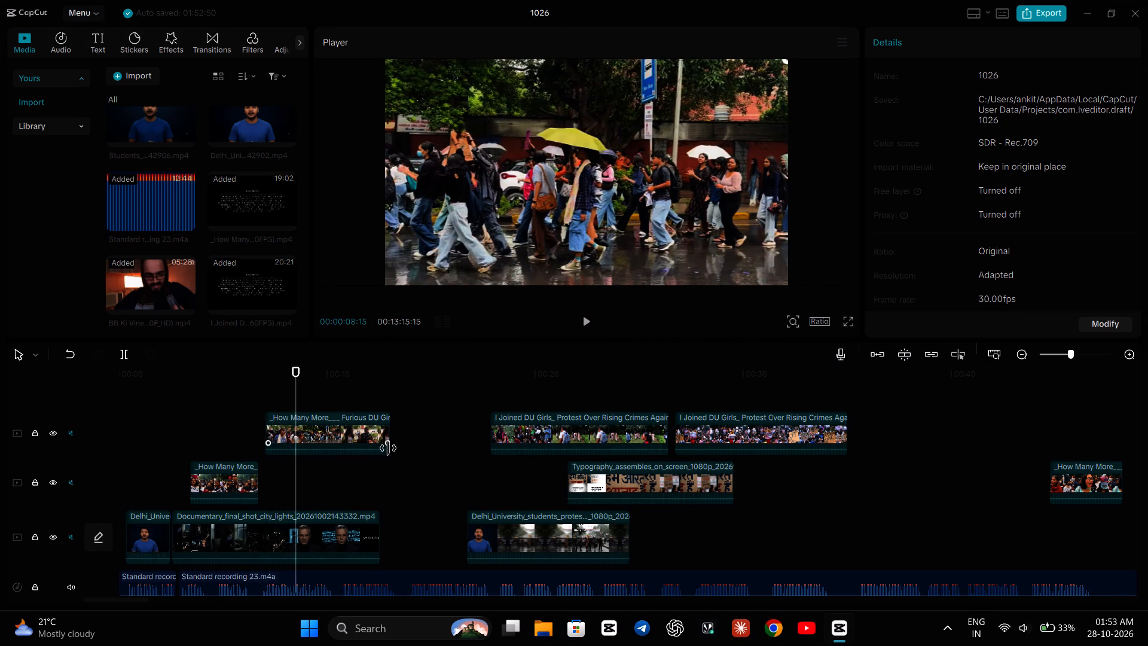
{"action": "left_click", "coordinate": [251, 528]}
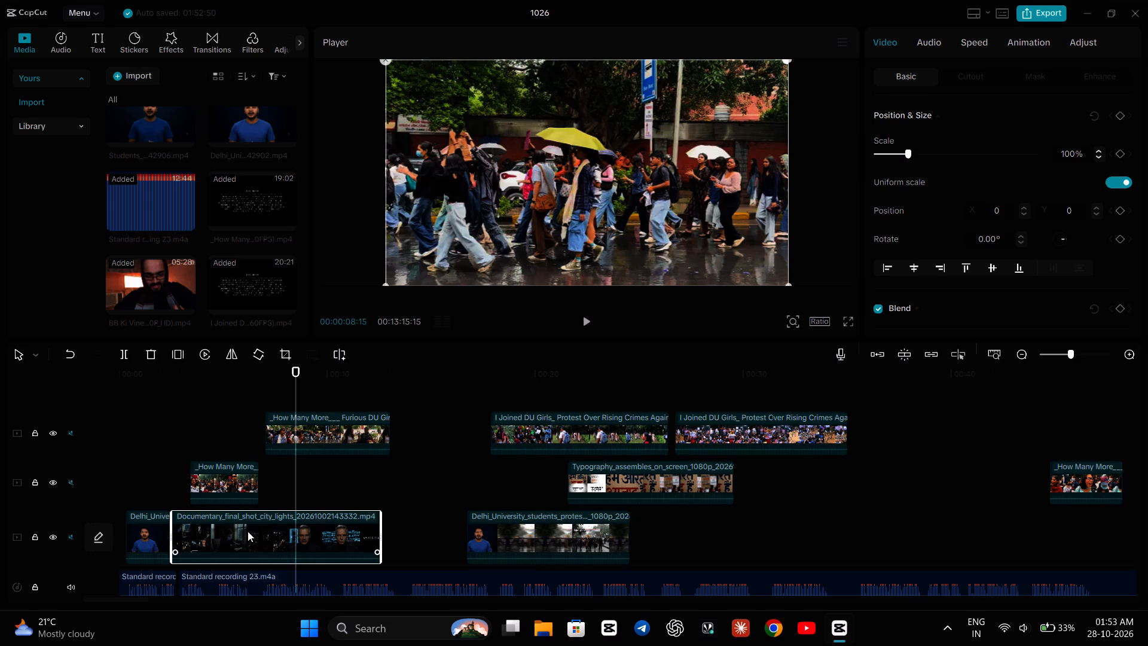
{"action": "left_click_drag", "start_coordinate": [248, 531], "coordinate": [328, 538]}
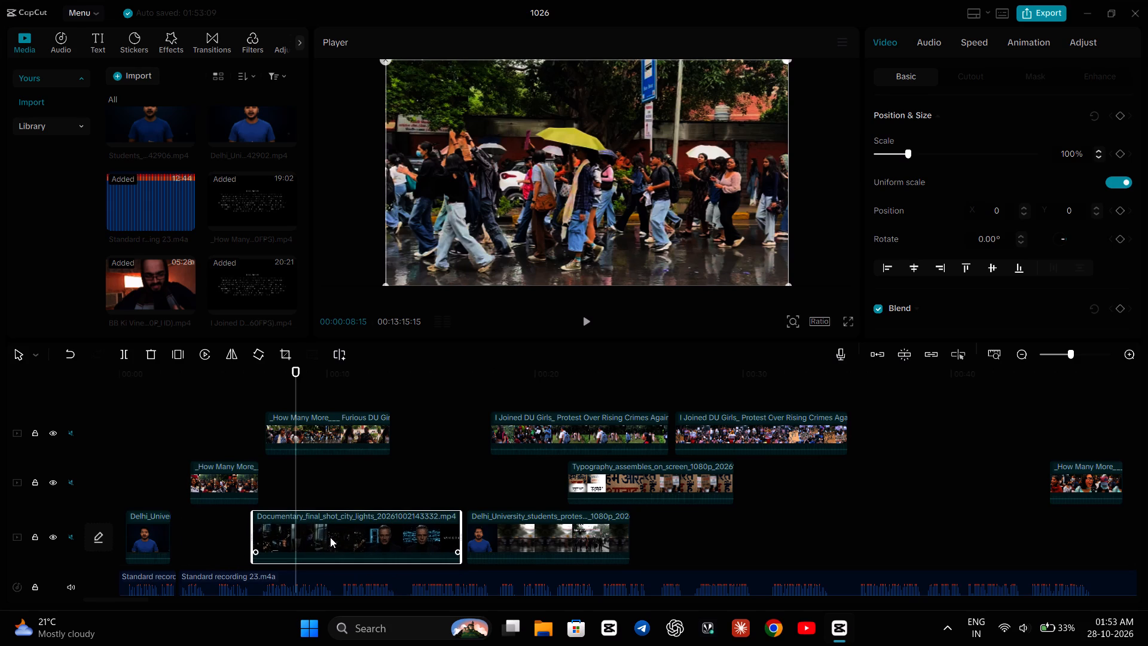
{"action": "left_click_drag", "start_coordinate": [242, 482], "coordinate": [230, 540]}
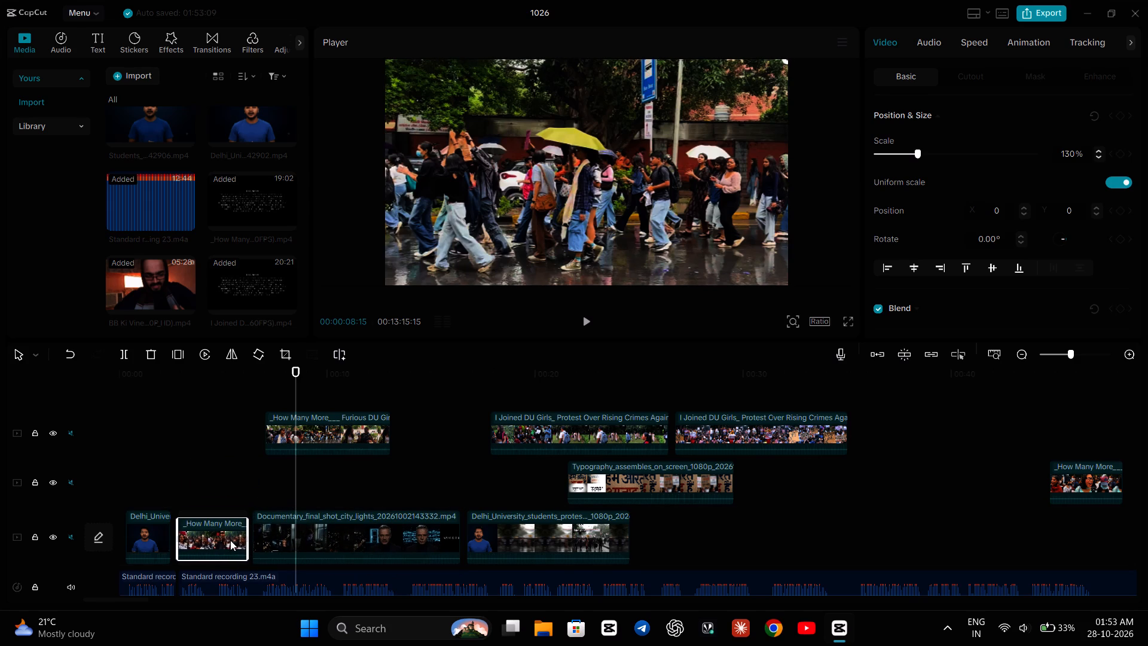
{"action": "left_click_drag", "start_coordinate": [216, 538], "coordinate": [201, 540]}
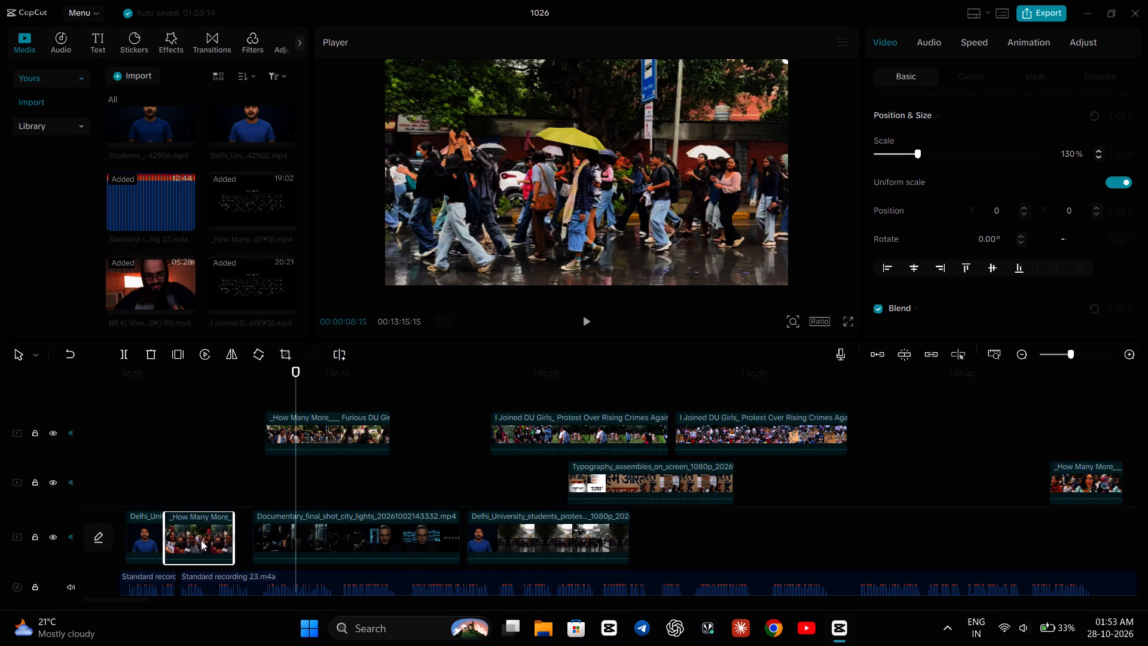
{"action": "left_click_drag", "start_coordinate": [201, 540], "coordinate": [199, 541]}
{"action": "left_click_drag", "start_coordinate": [194, 496], "coordinate": [203, 543]}
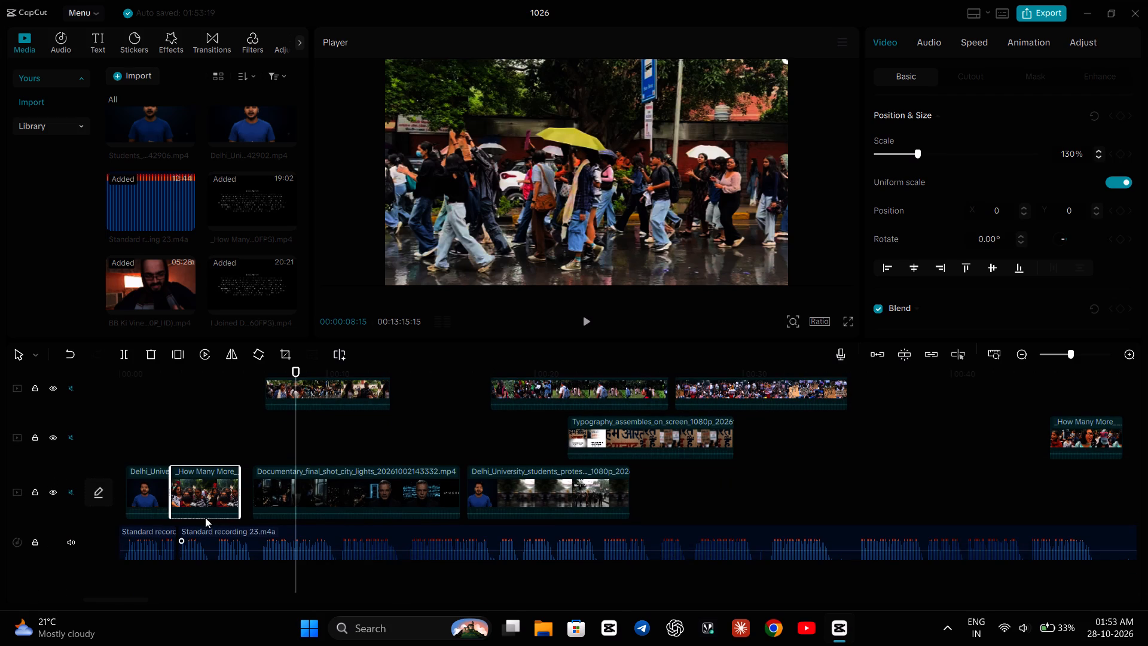
Preview the opening and move the Documentary city lights clip back against the end of the short crowd clip on the main track.
{"action": "left_click", "coordinate": [121, 415]}
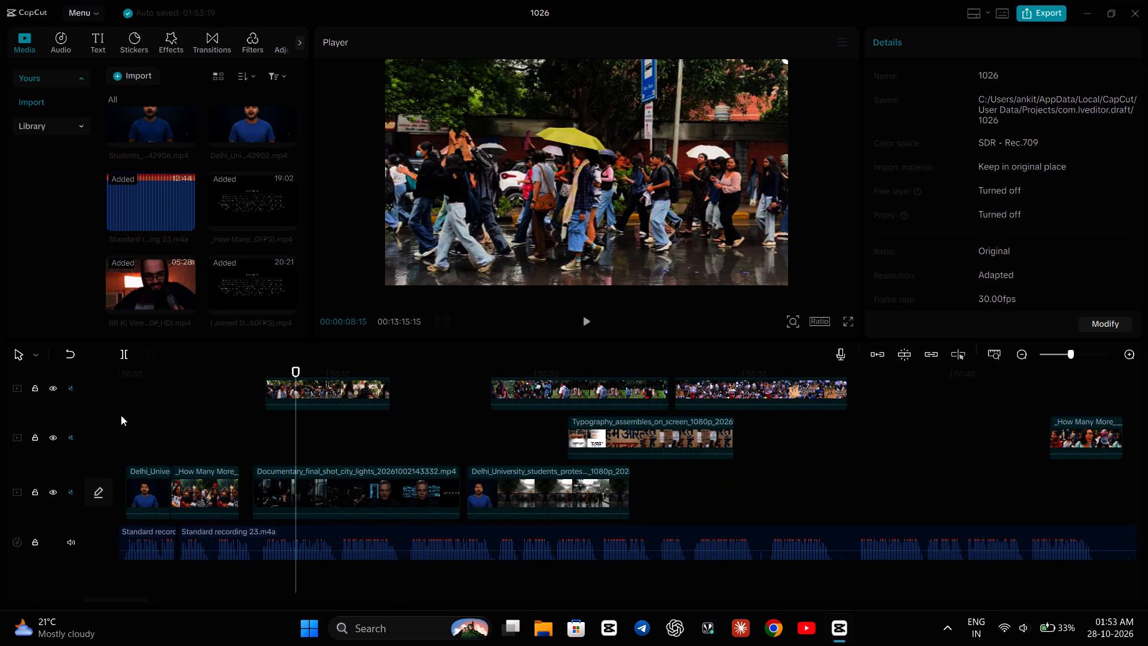
{"action": "key", "text": "space"}
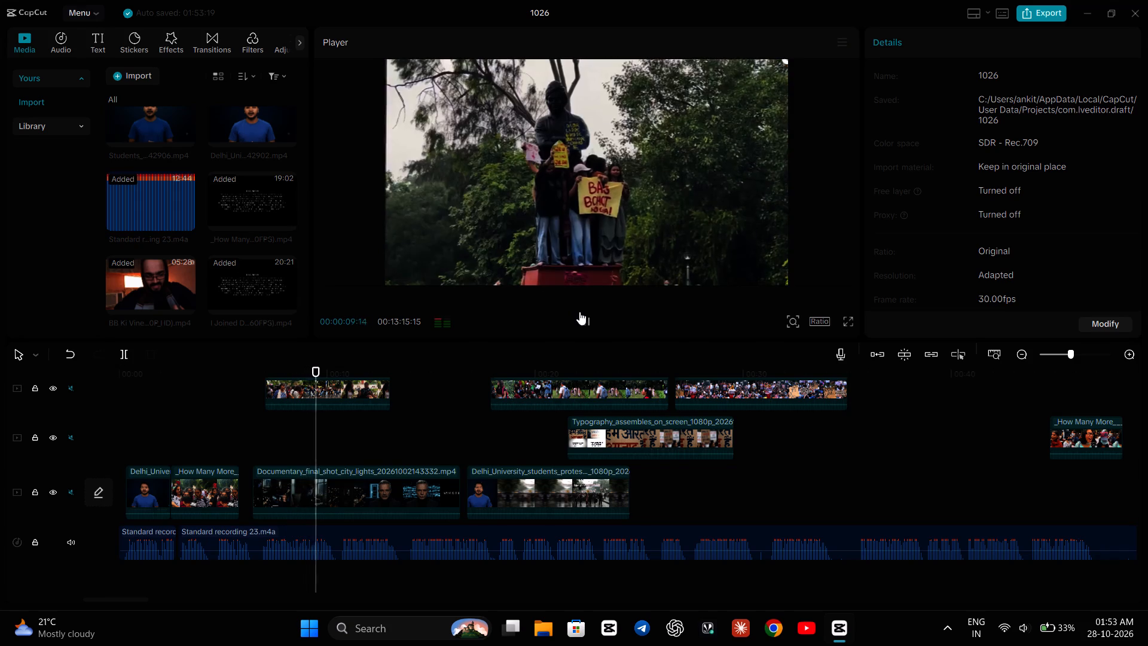
{"action": "left_click", "coordinate": [585, 316]}
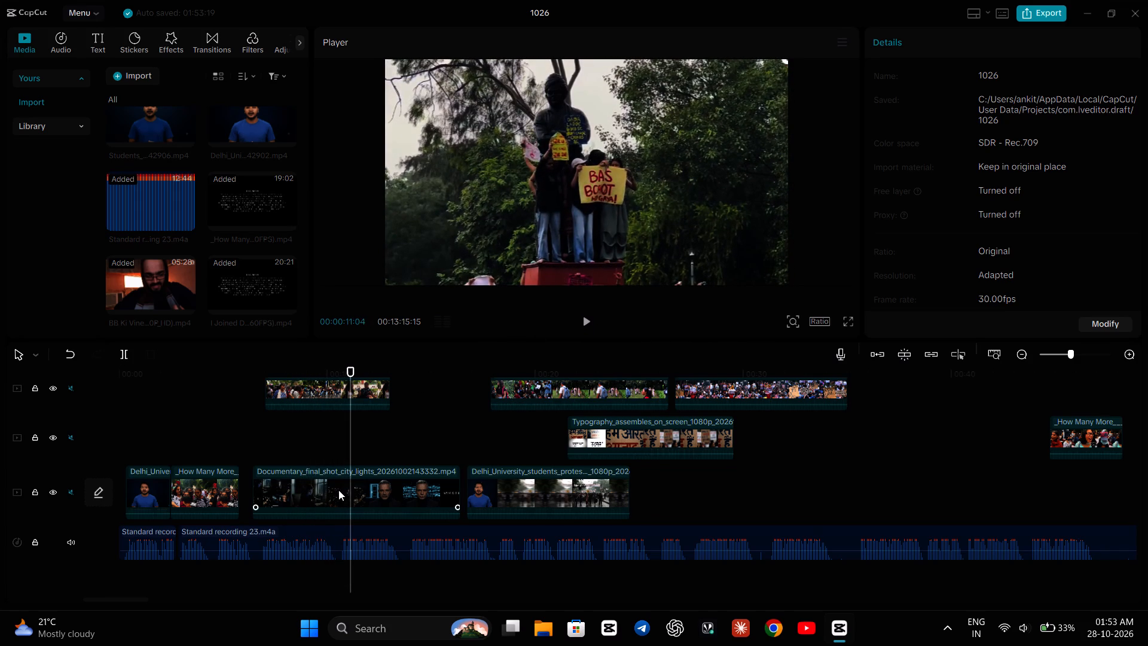
{"action": "left_click_drag", "start_coordinate": [338, 490], "coordinate": [325, 492]}
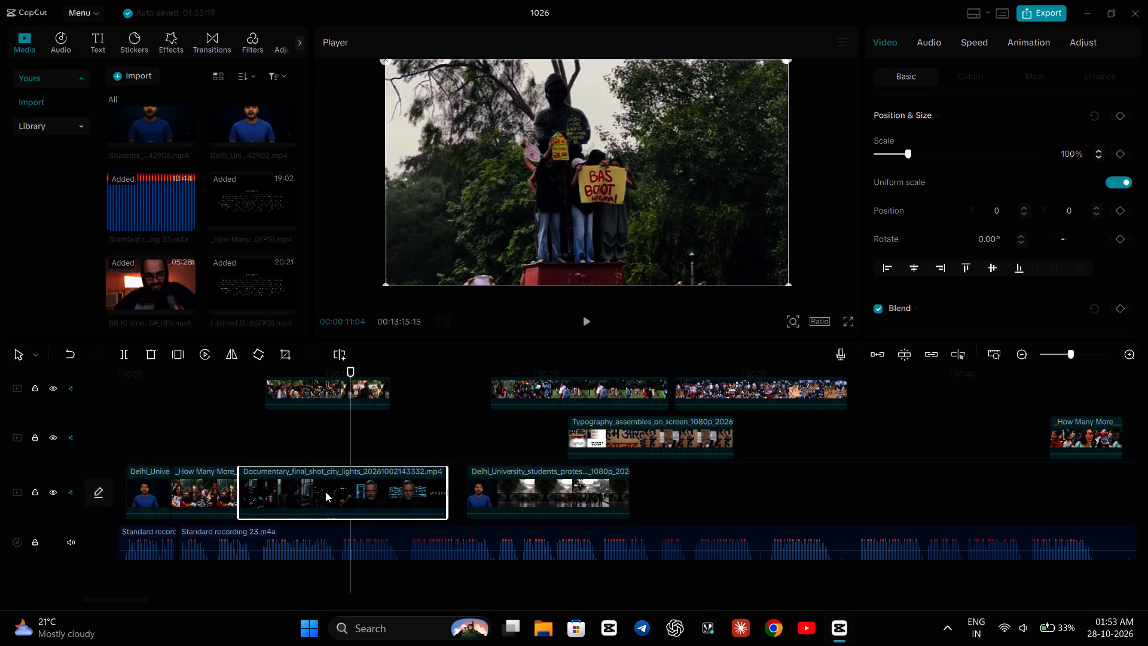
{"action": "left_click_drag", "start_coordinate": [325, 492], "coordinate": [326, 492]}
Replay the opening, trim a little off the Documentary city lights clip's start and move the clip back towards the crowd clip.
{"action": "left_click", "coordinate": [132, 420]}
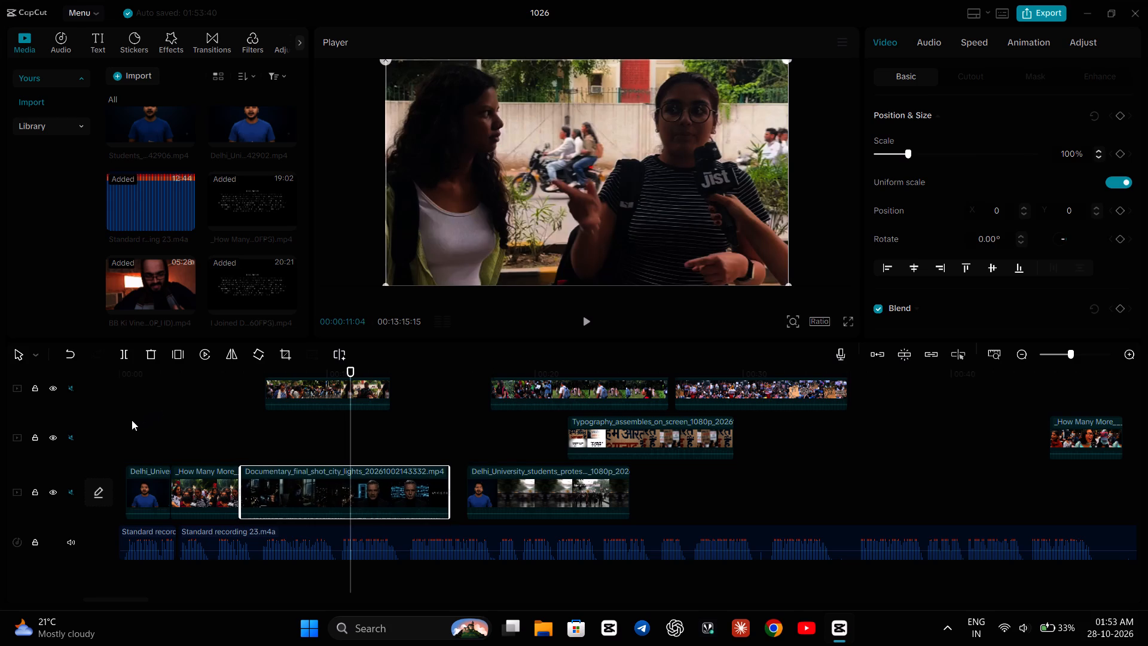
{"action": "key", "text": "space"}
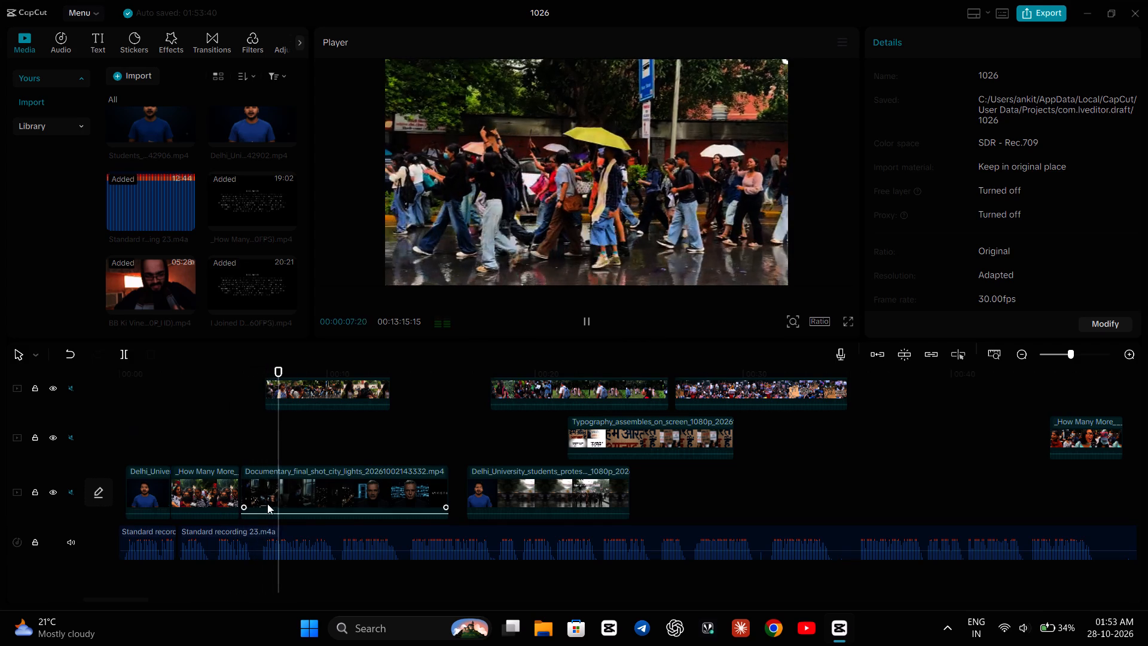
{"action": "left_click", "coordinate": [264, 489]}
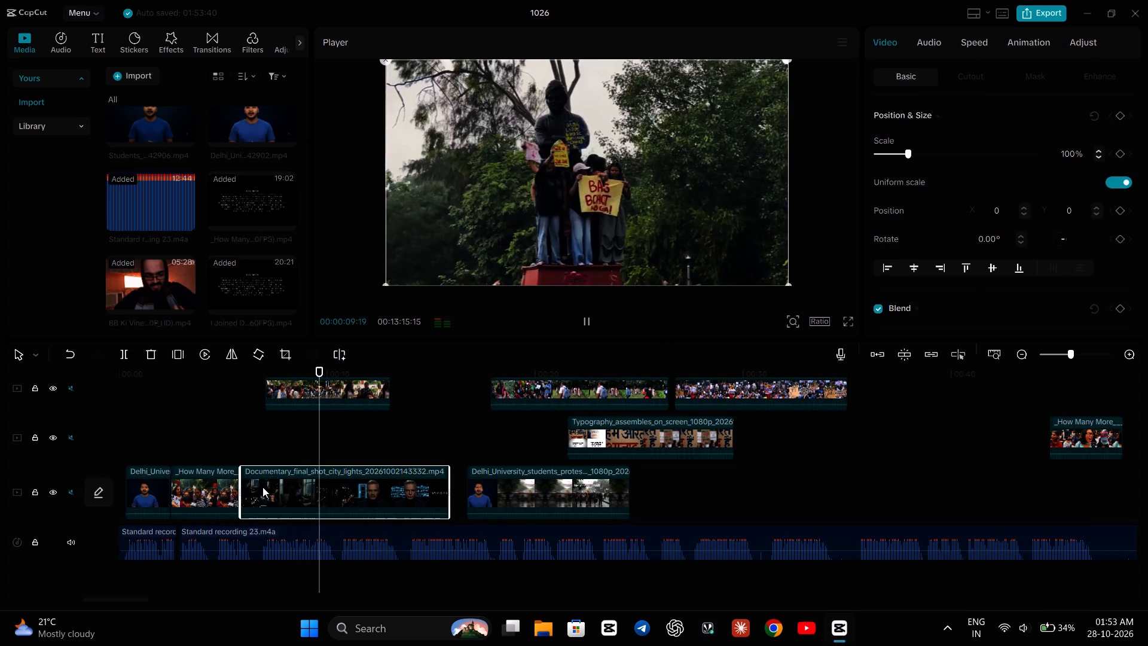
{"action": "key", "text": "space"}
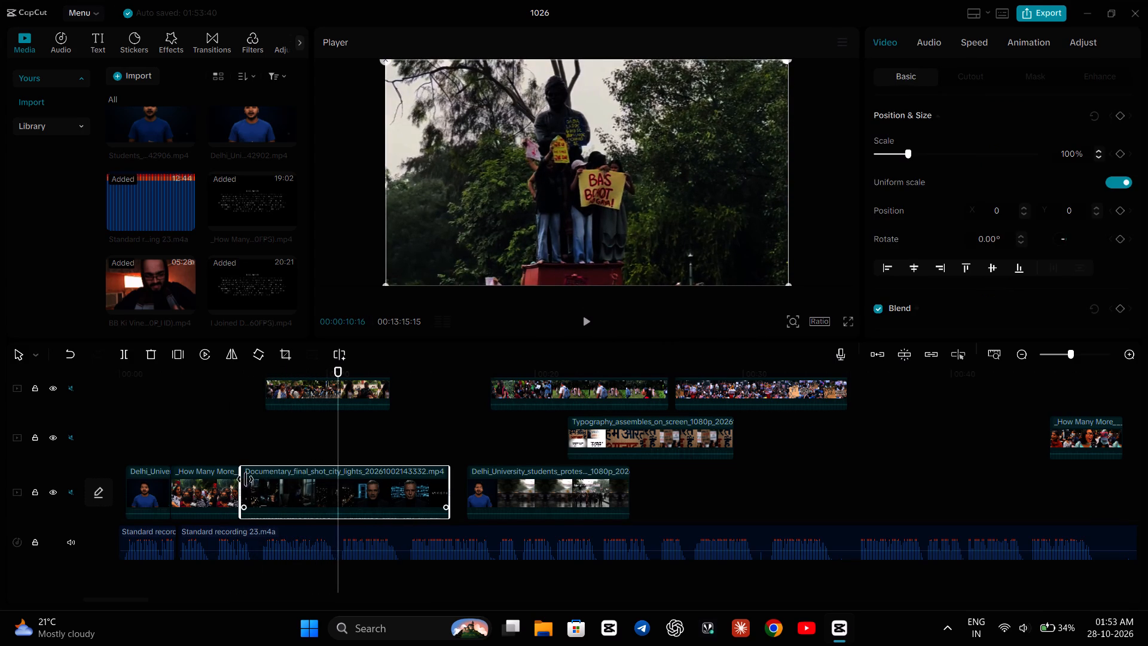
{"action": "left_click_drag", "start_coordinate": [244, 484], "coordinate": [257, 486]}
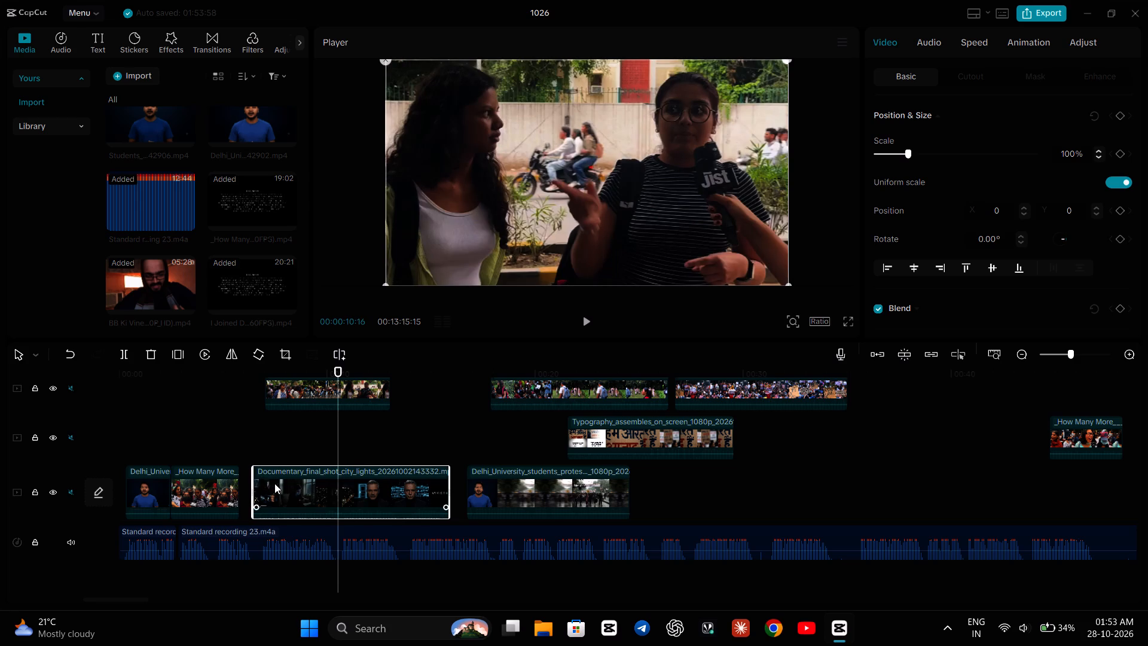
{"action": "left_click_drag", "start_coordinate": [274, 483], "coordinate": [264, 487]}
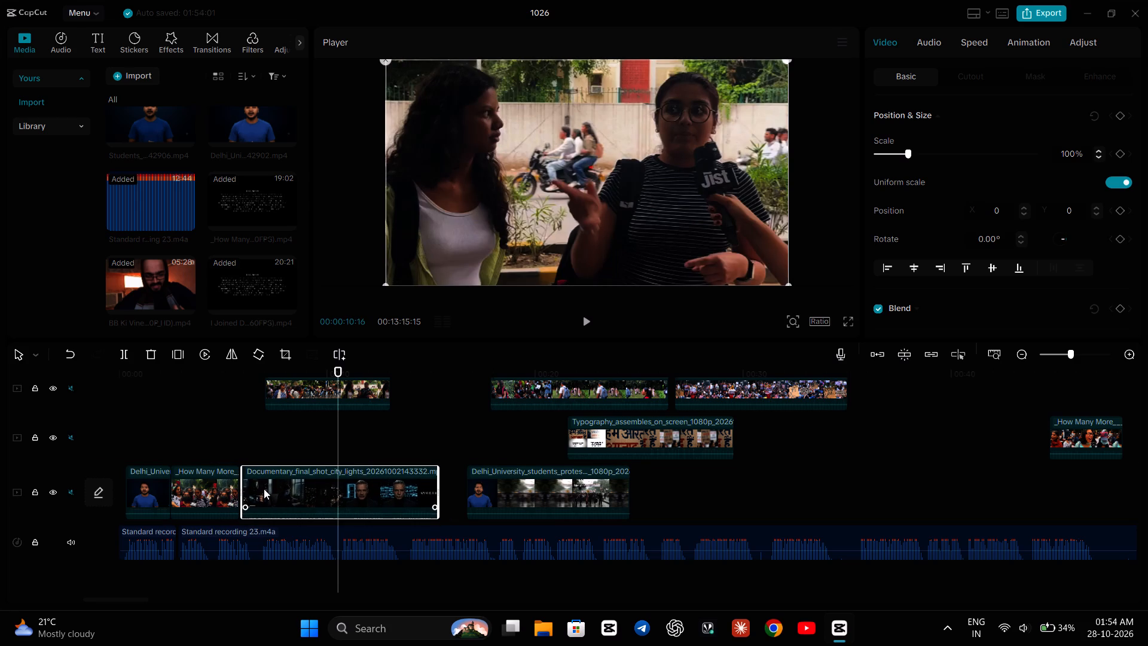
Play the opening again and place the trimmed Documentary clip flush against the short crowd clip on the main track.
{"action": "left_click", "coordinate": [176, 427]}
{"action": "key", "text": "space"}
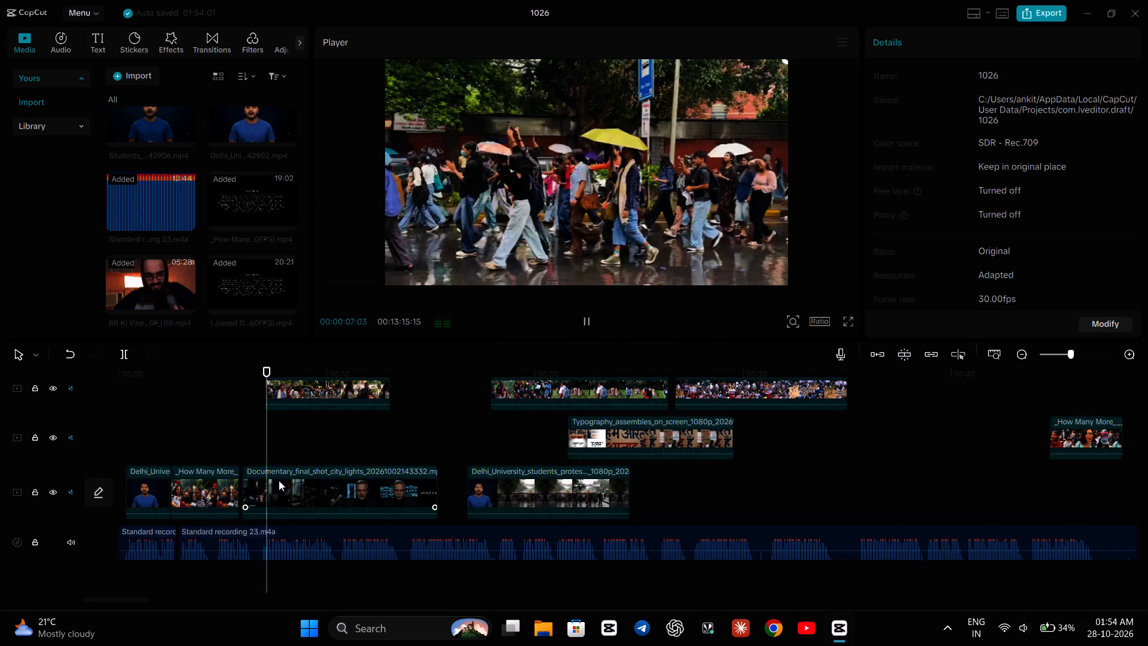
{"action": "left_click", "coordinate": [279, 480]}
{"action": "left_click_drag", "start_coordinate": [279, 480], "coordinate": [279, 480]}
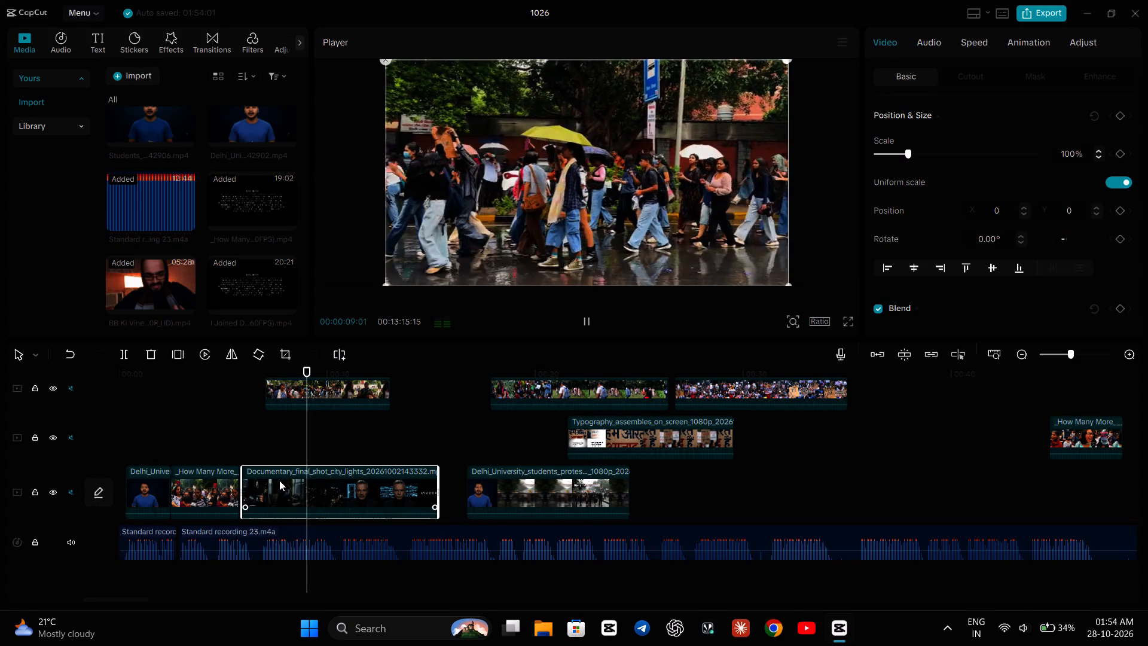
{"action": "left_click_drag", "start_coordinate": [279, 480], "coordinate": [270, 484]}
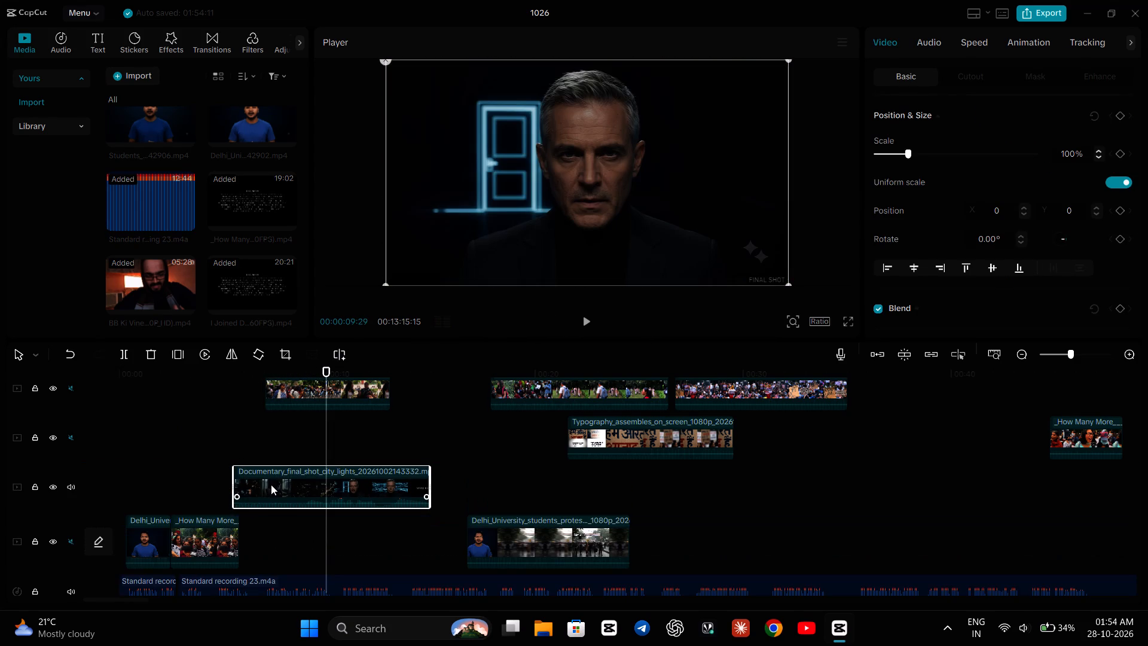
{"action": "left_click_drag", "start_coordinate": [271, 484], "coordinate": [277, 527]}
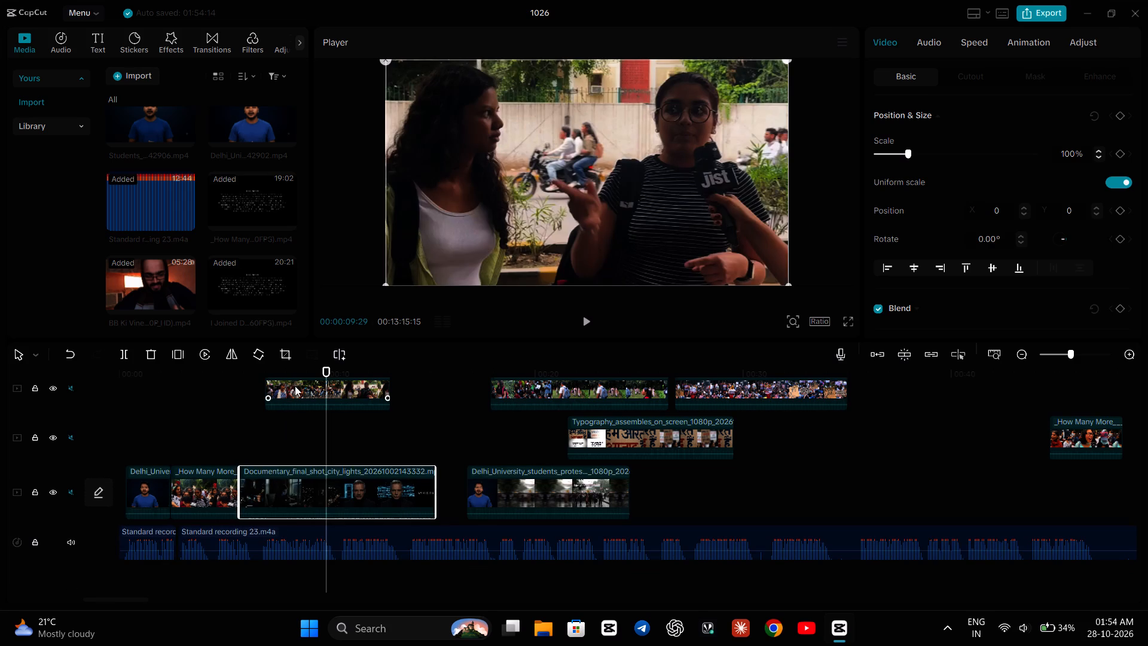
Move the longer How Many More Furious DU Girls clip from the top track to the main track, just after the Delhi University students protest clip.
{"action": "left_click_drag", "start_coordinate": [298, 393], "coordinate": [411, 419]}
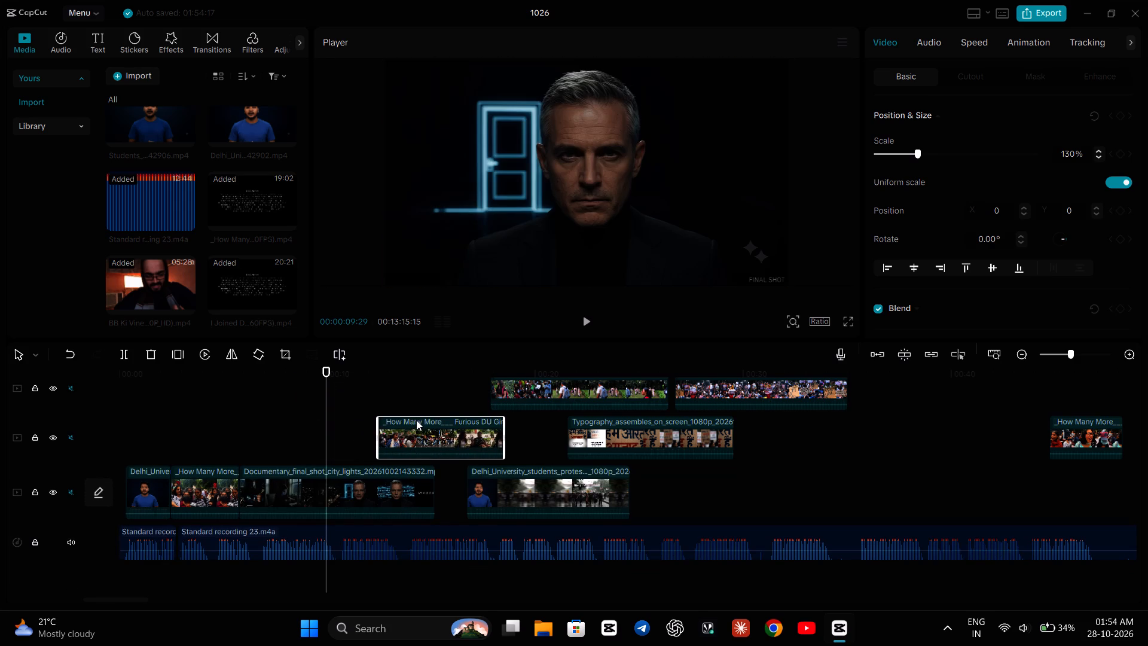
{"action": "left_click_drag", "start_coordinate": [442, 430], "coordinate": [597, 435]}
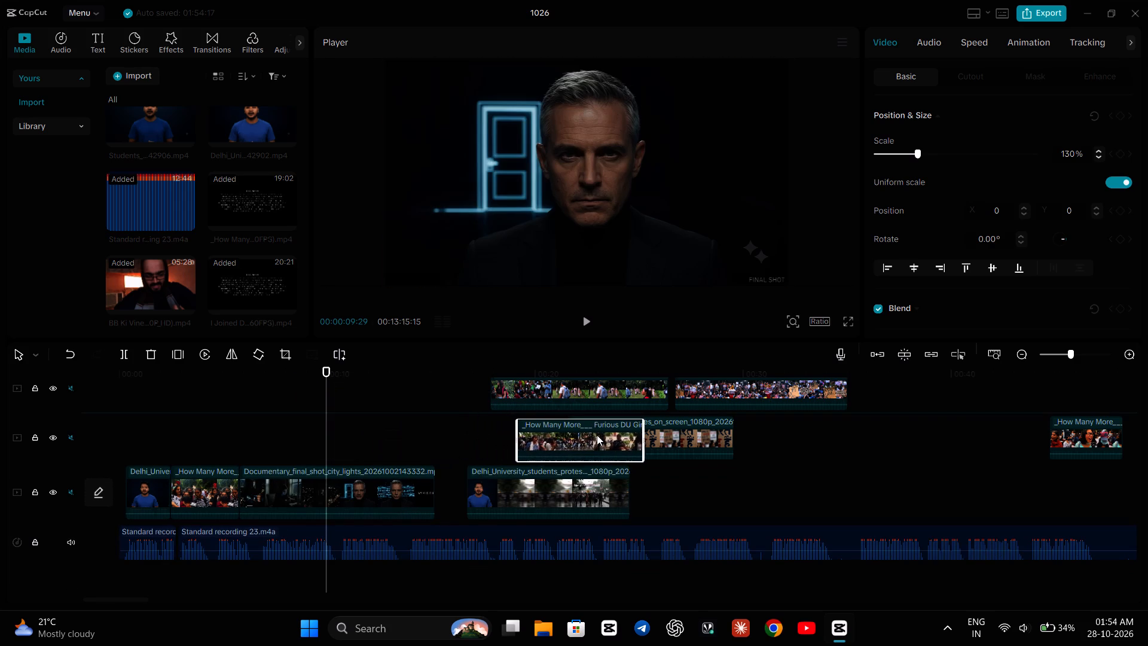
{"action": "left_click_drag", "start_coordinate": [597, 435], "coordinate": [706, 474]}
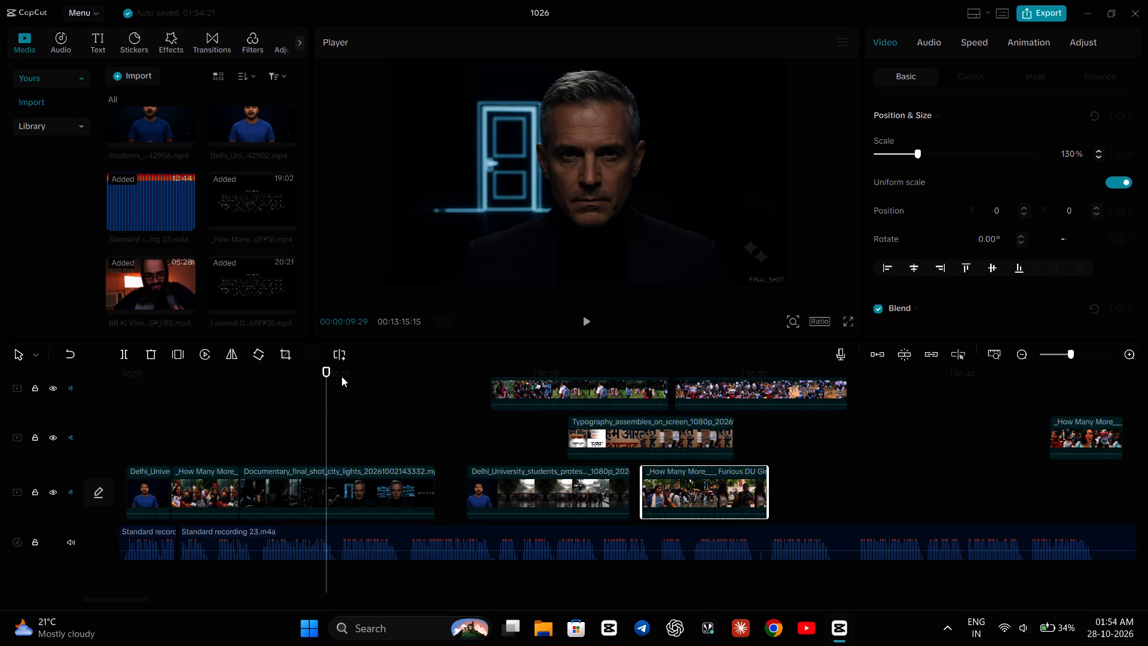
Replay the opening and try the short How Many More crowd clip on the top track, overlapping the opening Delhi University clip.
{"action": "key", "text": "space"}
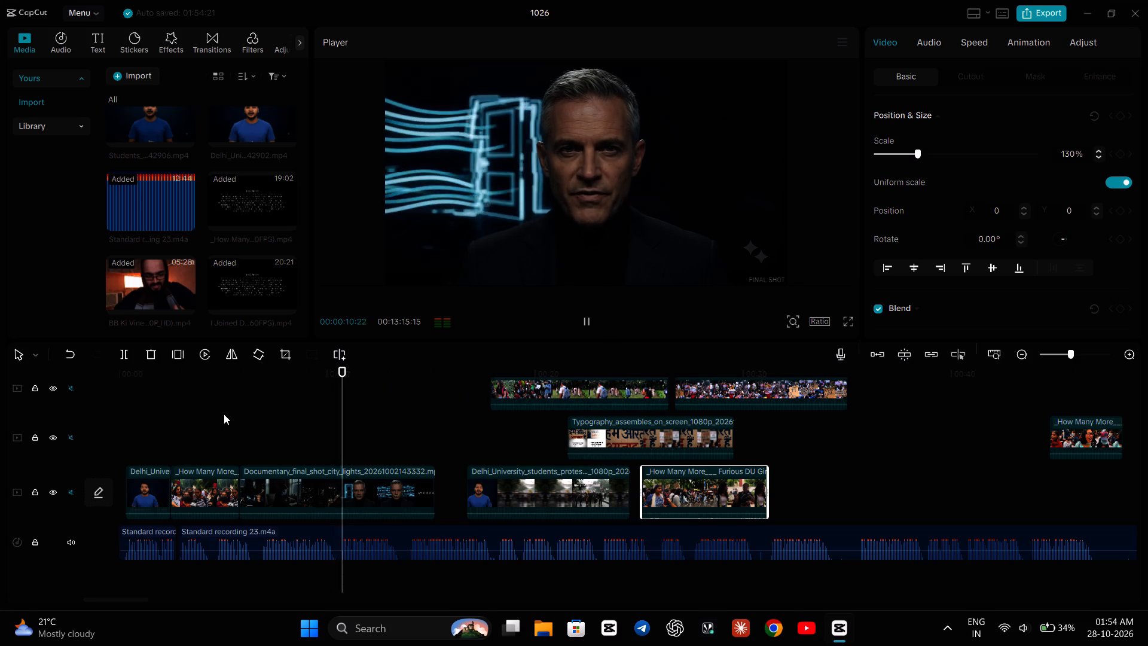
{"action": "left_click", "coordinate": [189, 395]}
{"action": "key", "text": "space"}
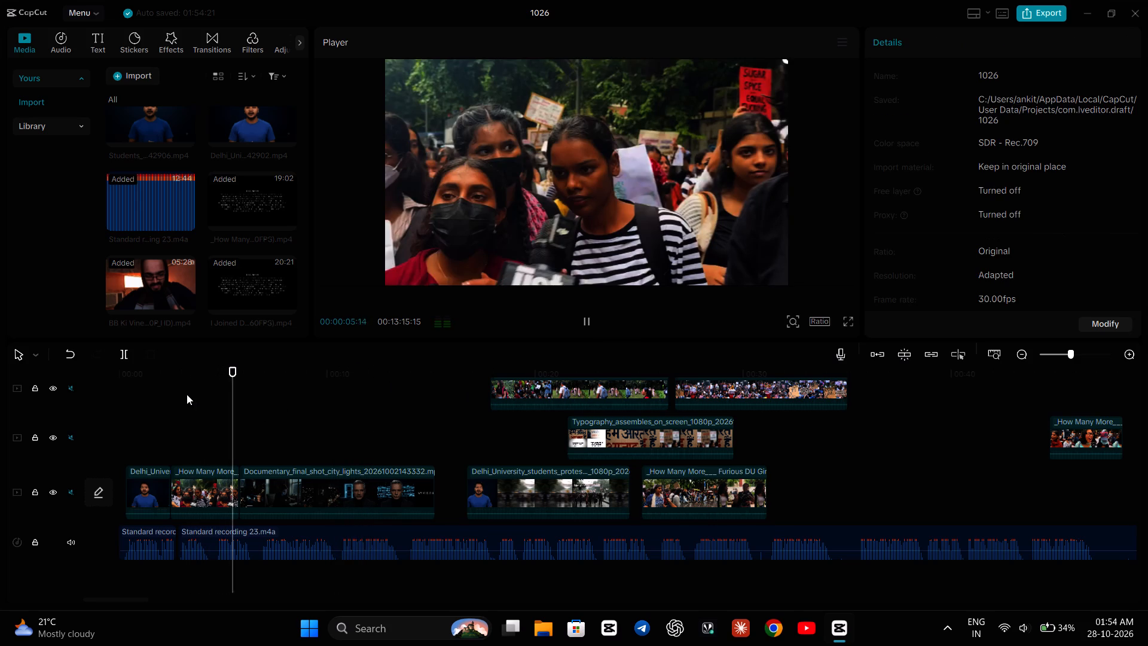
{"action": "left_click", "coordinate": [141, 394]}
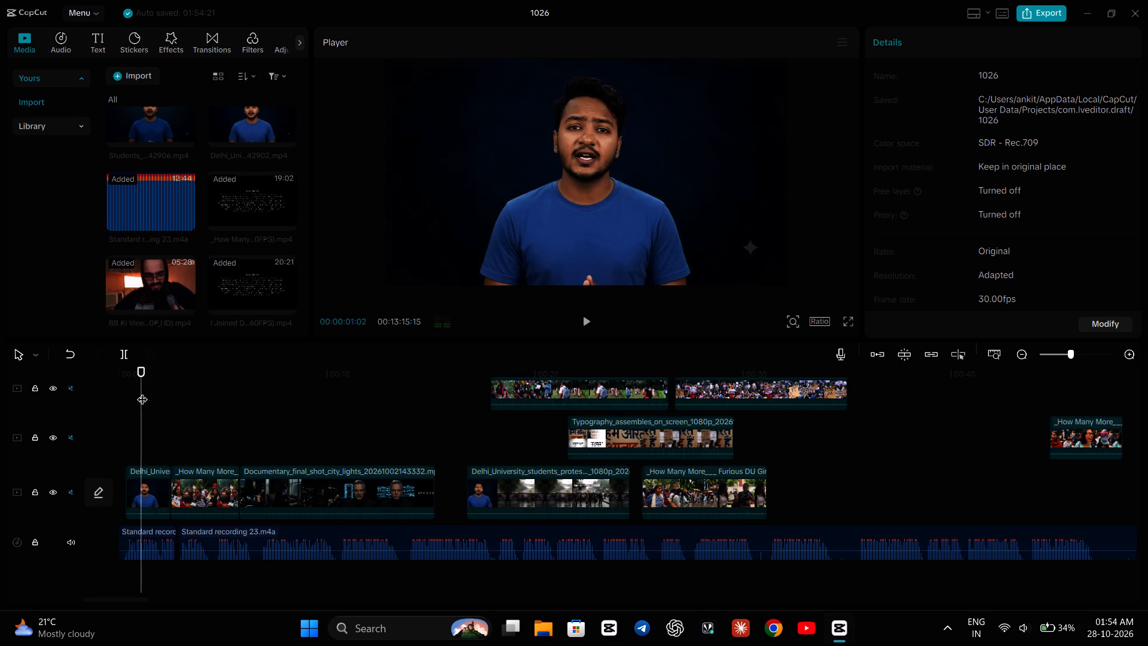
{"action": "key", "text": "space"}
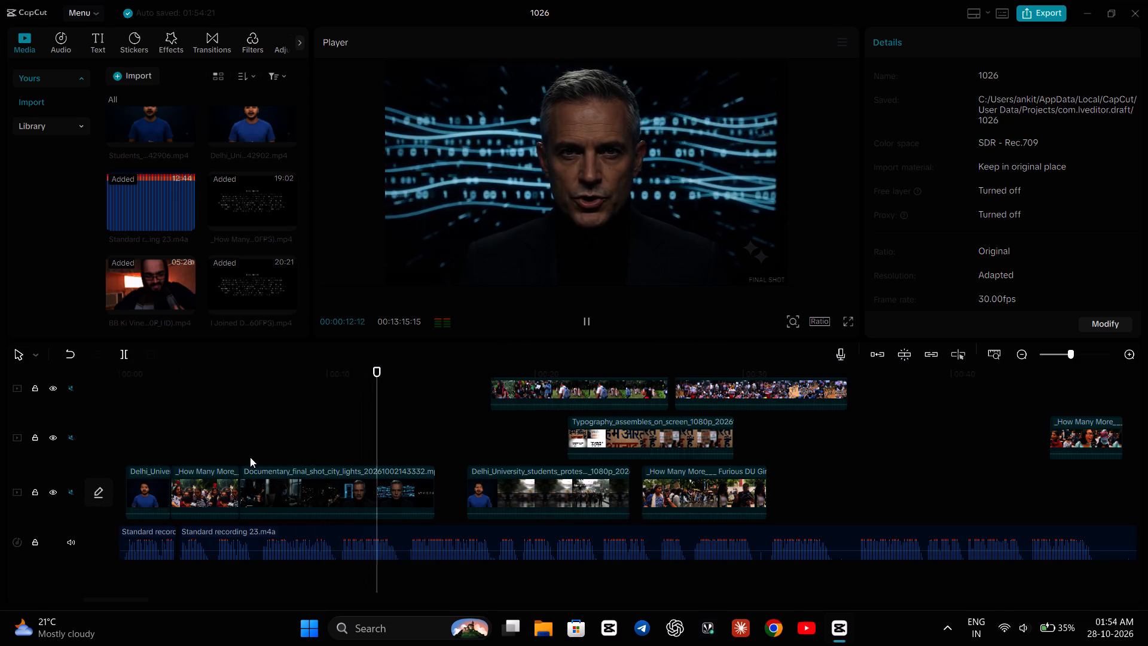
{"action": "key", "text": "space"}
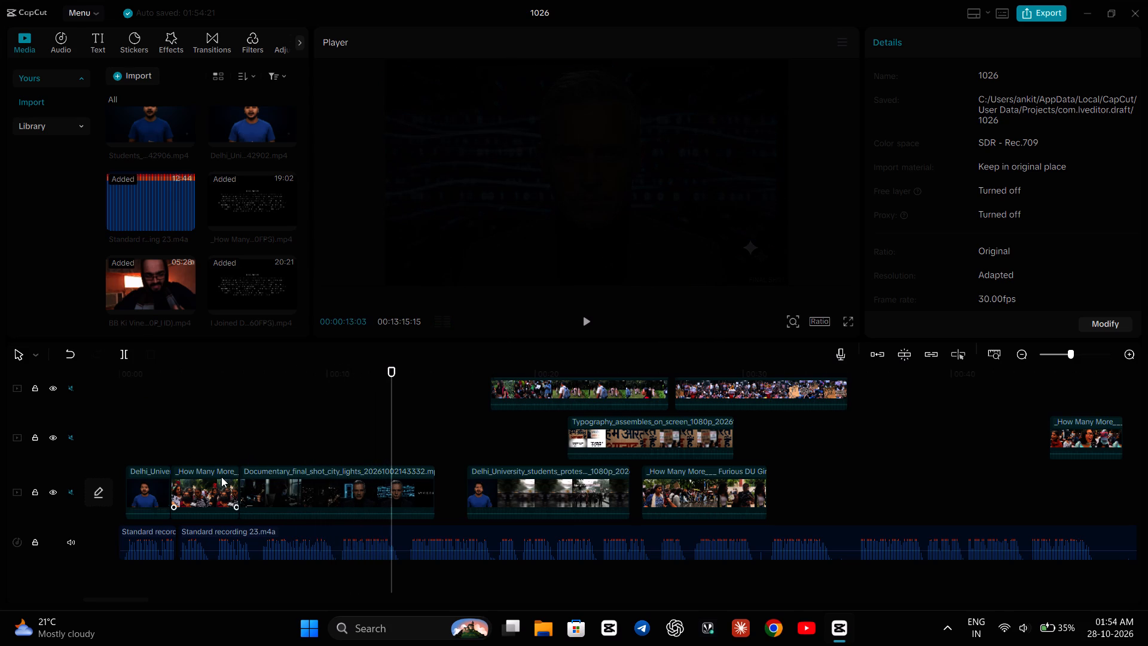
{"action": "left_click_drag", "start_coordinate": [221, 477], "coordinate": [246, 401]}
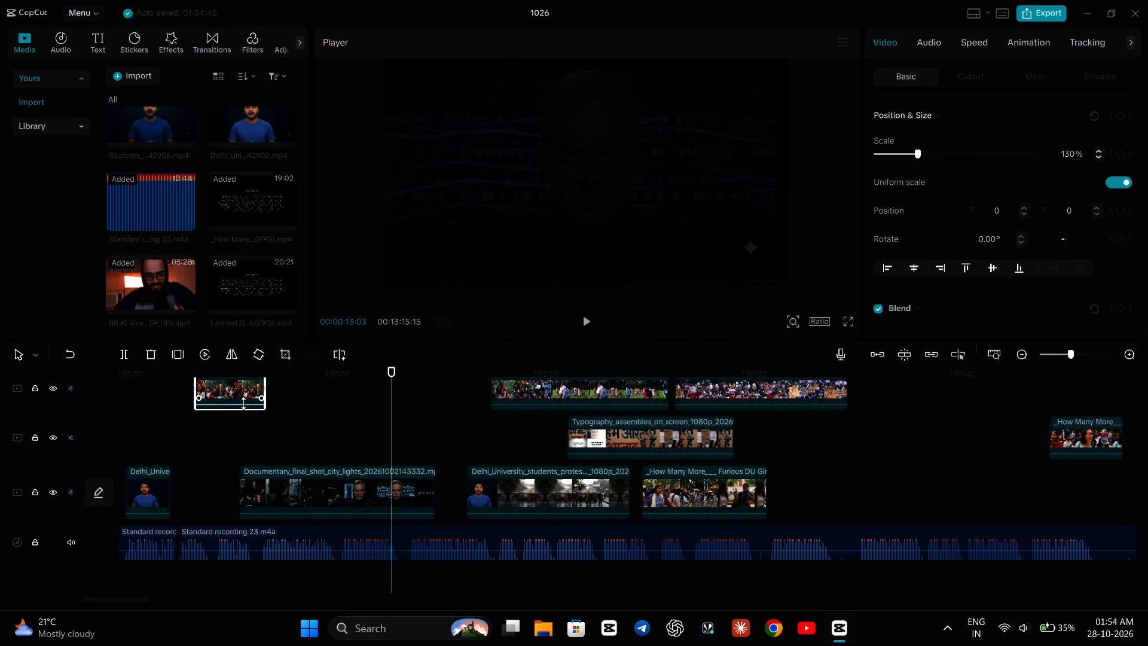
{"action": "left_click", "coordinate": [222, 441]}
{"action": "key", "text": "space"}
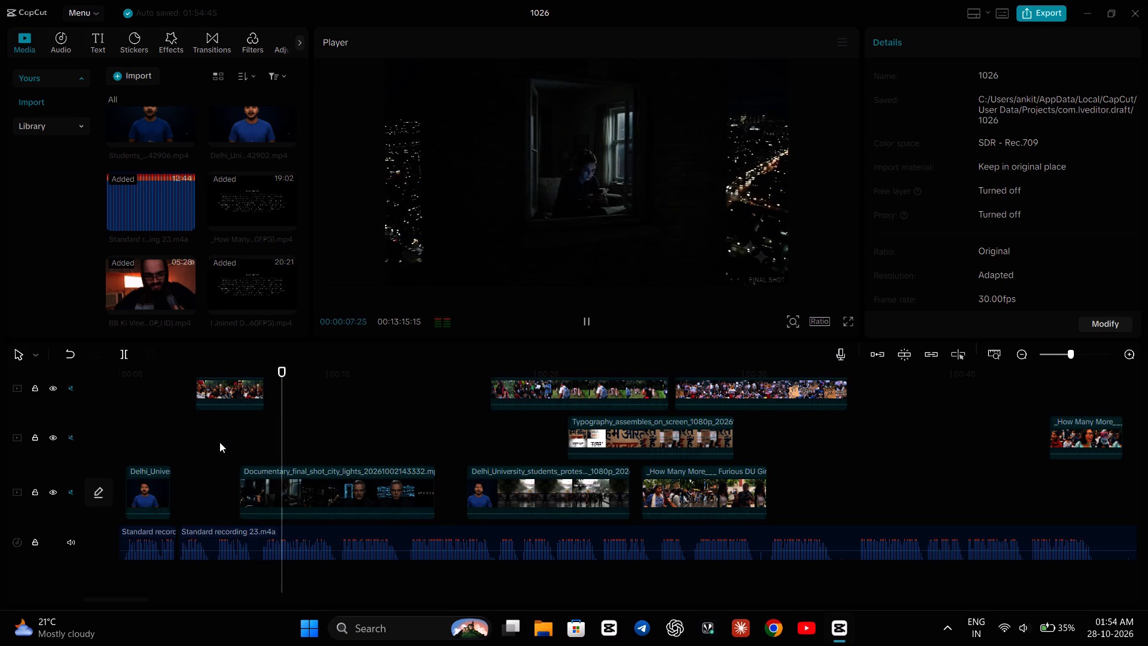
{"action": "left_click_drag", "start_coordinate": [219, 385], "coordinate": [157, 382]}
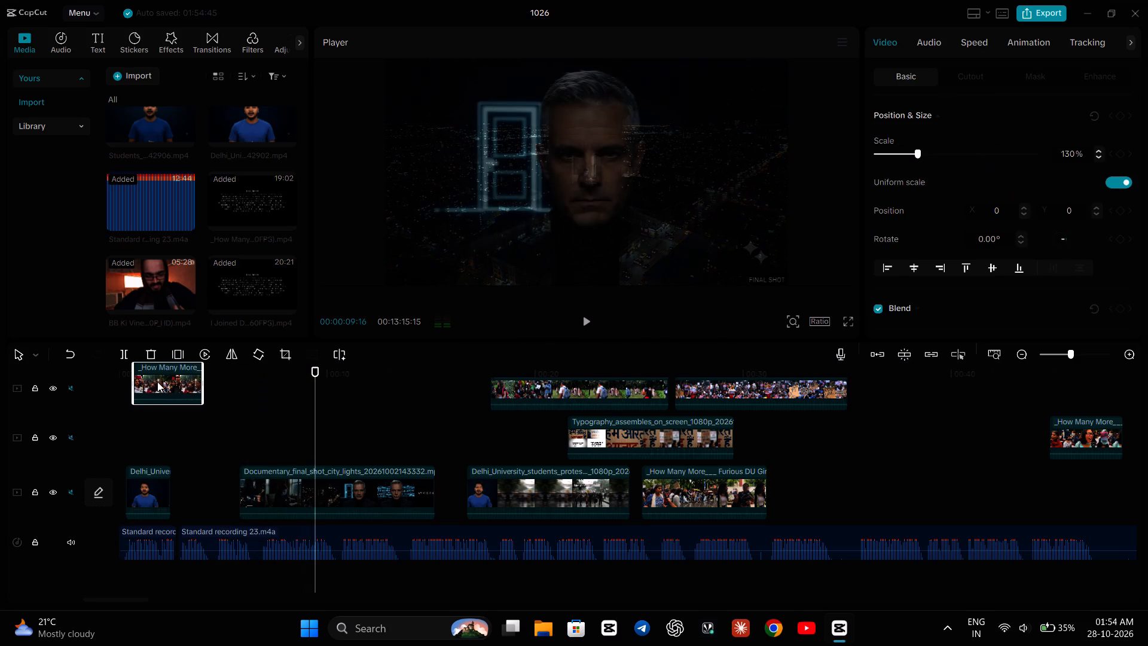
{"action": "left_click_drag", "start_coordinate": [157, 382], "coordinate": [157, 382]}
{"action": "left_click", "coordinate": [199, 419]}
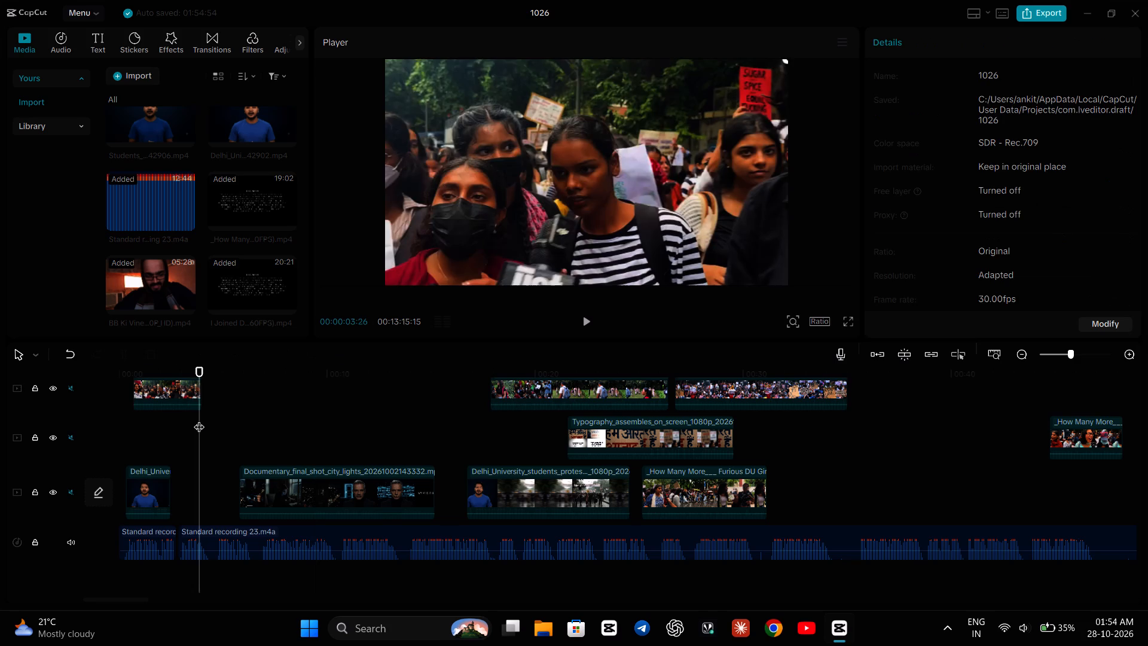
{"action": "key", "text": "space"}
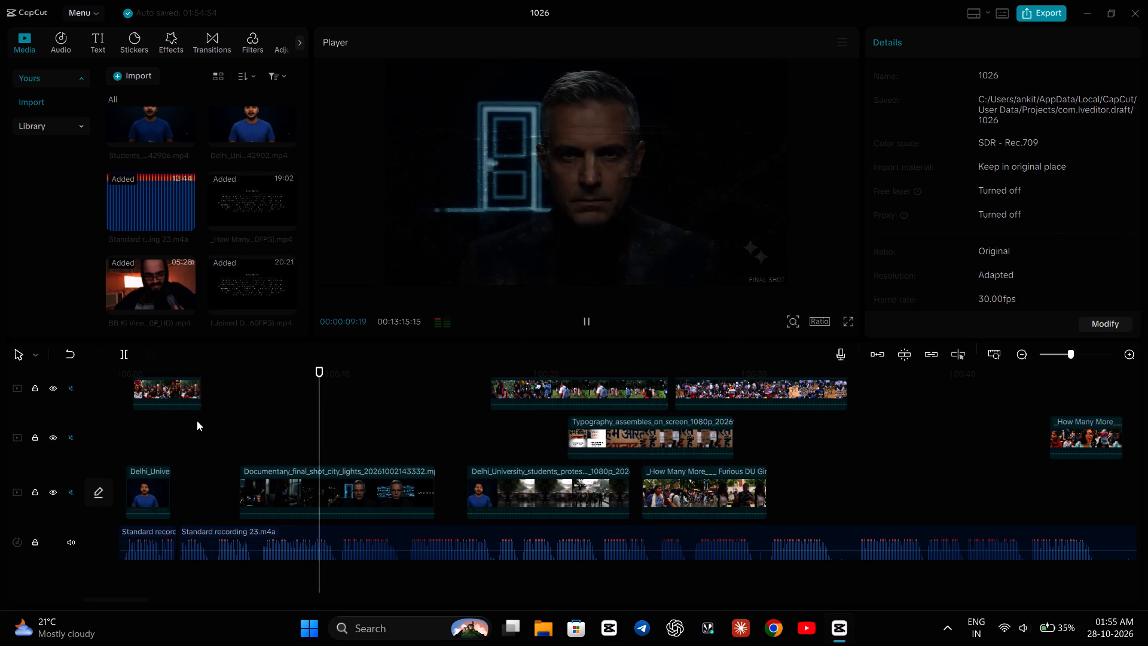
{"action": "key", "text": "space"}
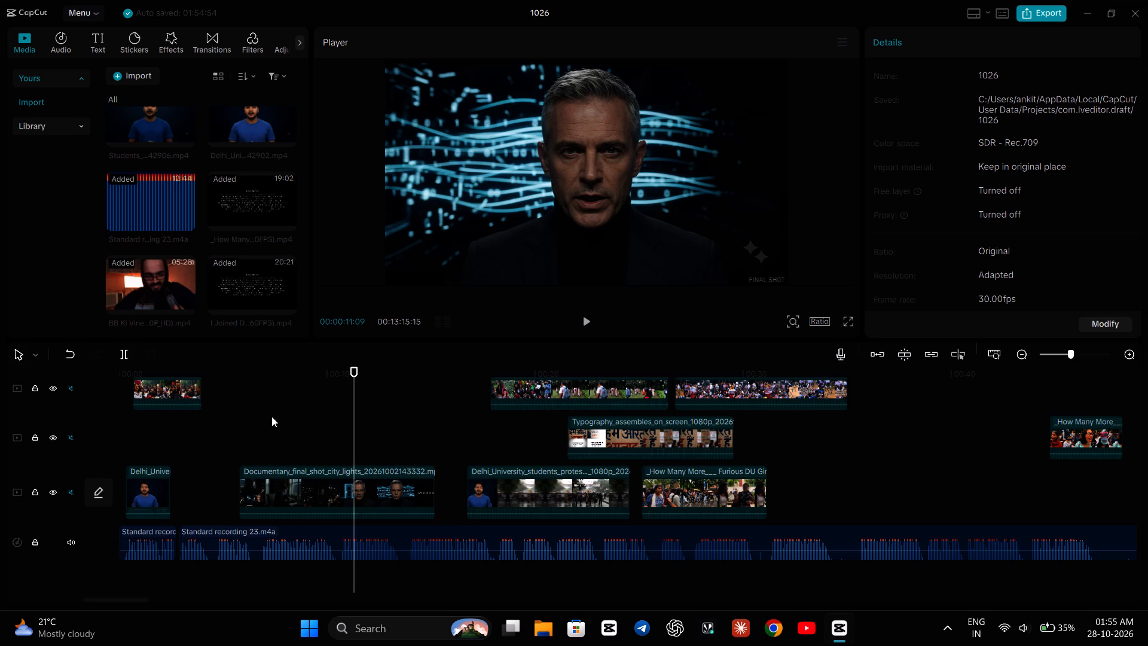
Return the short crowd clip to the main track after the opening Delhi University clip and set the Documentary city lights clip flush behind it.
{"action": "left_click_drag", "start_coordinate": [173, 387], "coordinate": [218, 458]}
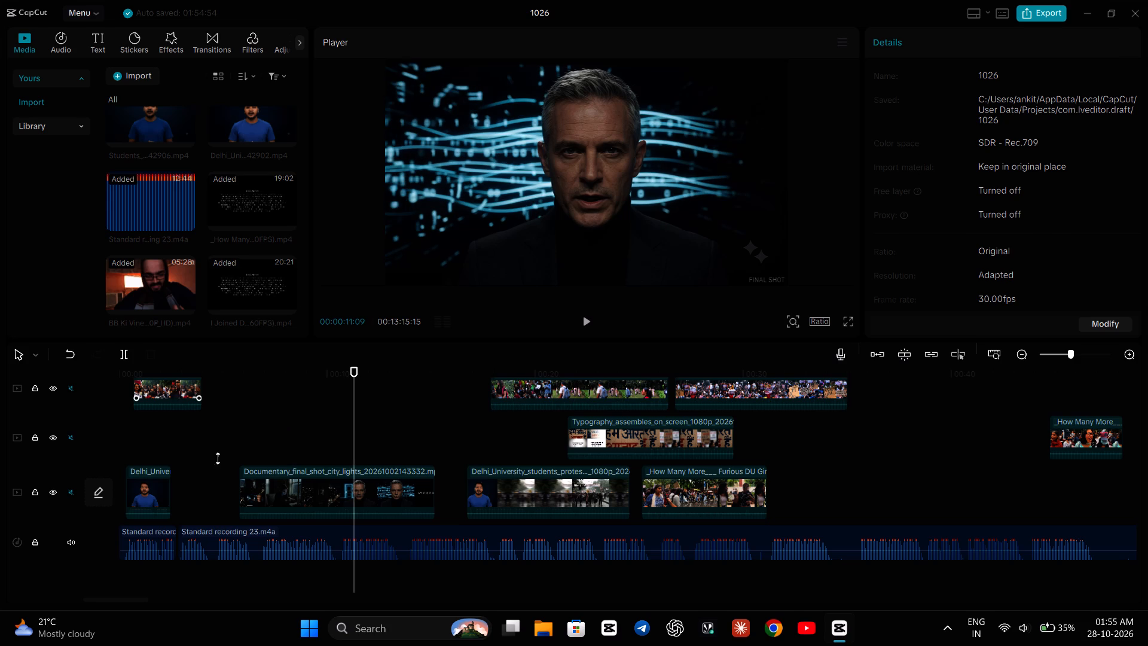
{"action": "left_click_drag", "start_coordinate": [218, 458], "coordinate": [215, 483]}
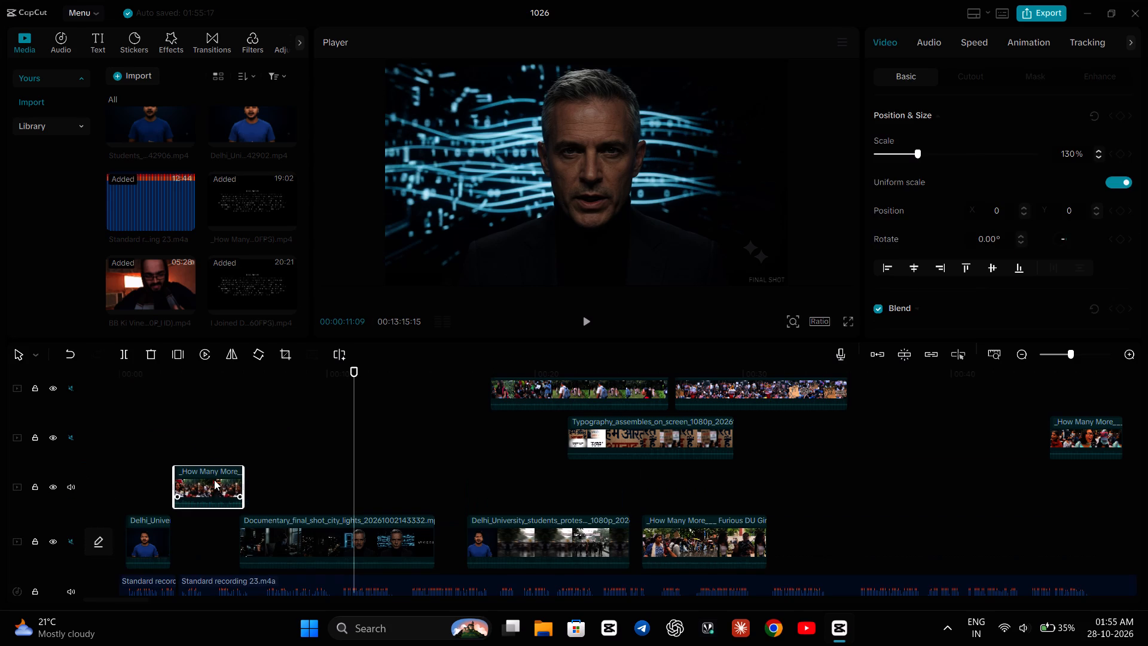
{"action": "left_click_drag", "start_coordinate": [212, 480], "coordinate": [215, 535]}
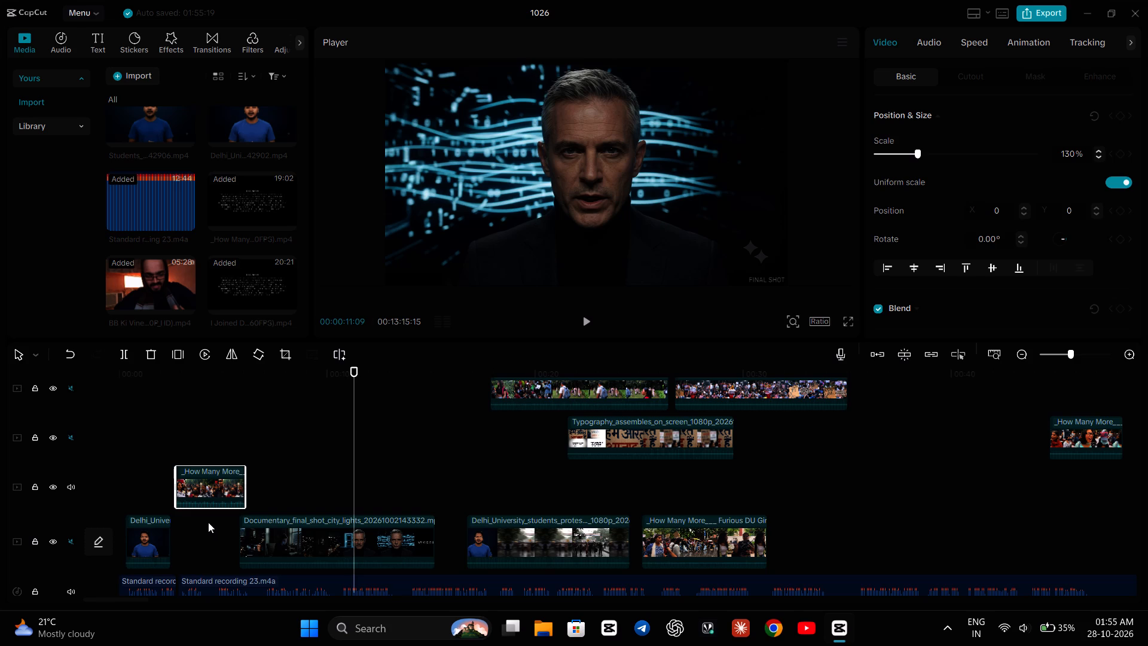
{"action": "left_click_drag", "start_coordinate": [203, 498], "coordinate": [195, 538]}
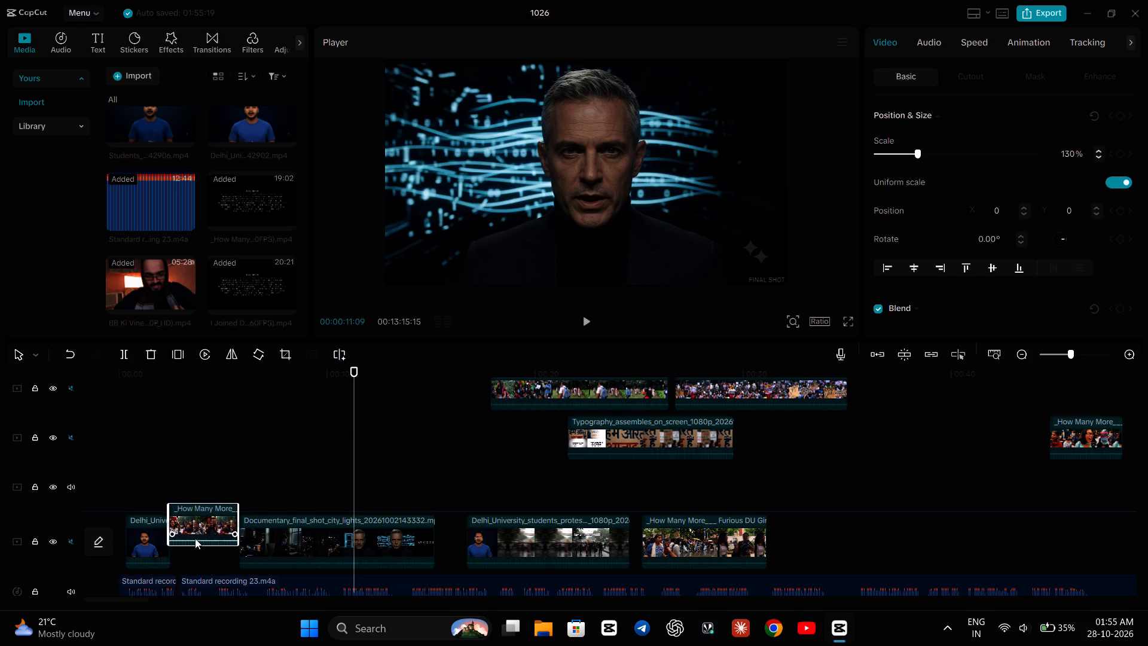
{"action": "left_click_drag", "start_coordinate": [195, 538], "coordinate": [195, 539]}
{"action": "left_click_drag", "start_coordinate": [256, 534], "coordinate": [264, 534]}
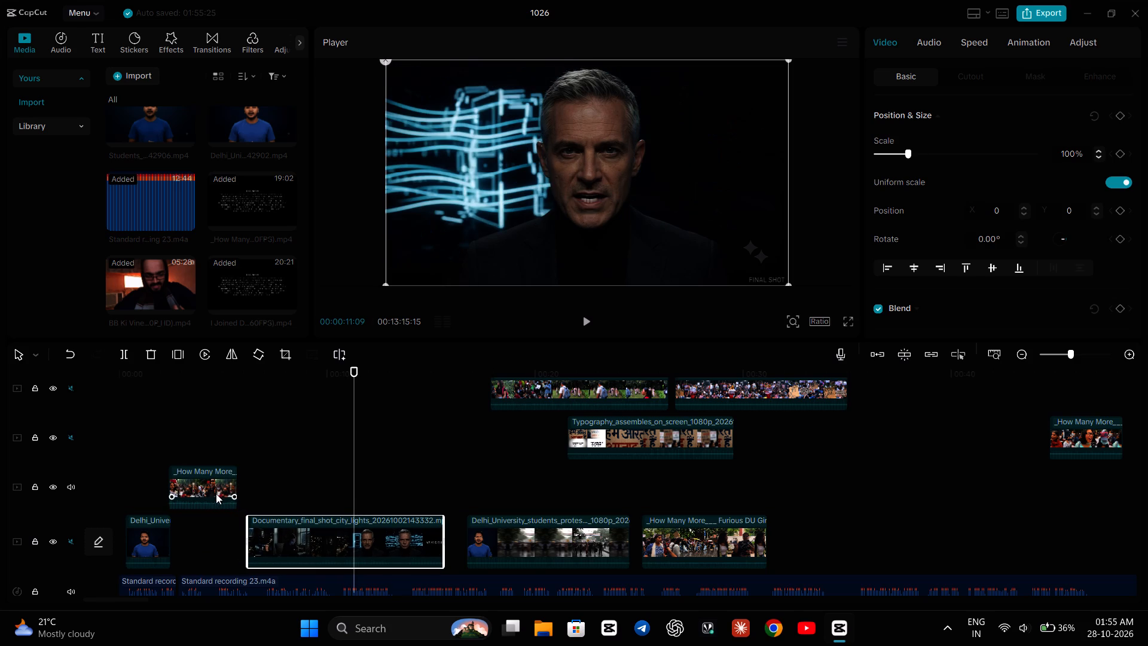
{"action": "left_click_drag", "start_coordinate": [212, 495], "coordinate": [216, 529]}
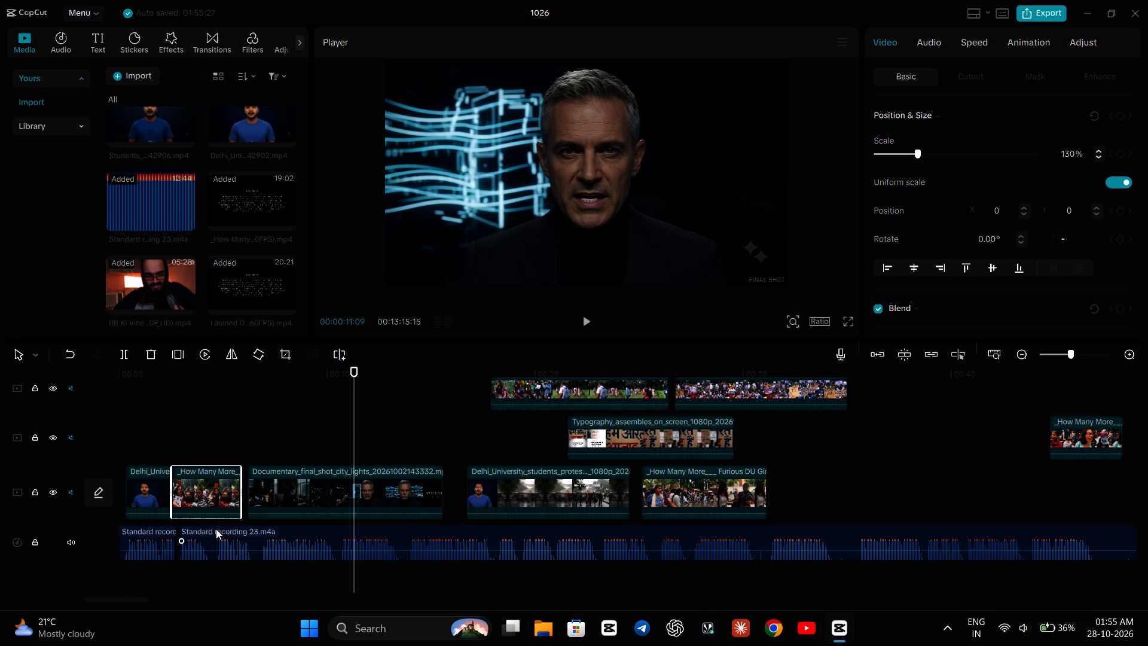
{"action": "left_click_drag", "start_coordinate": [283, 478], "coordinate": [277, 477]}
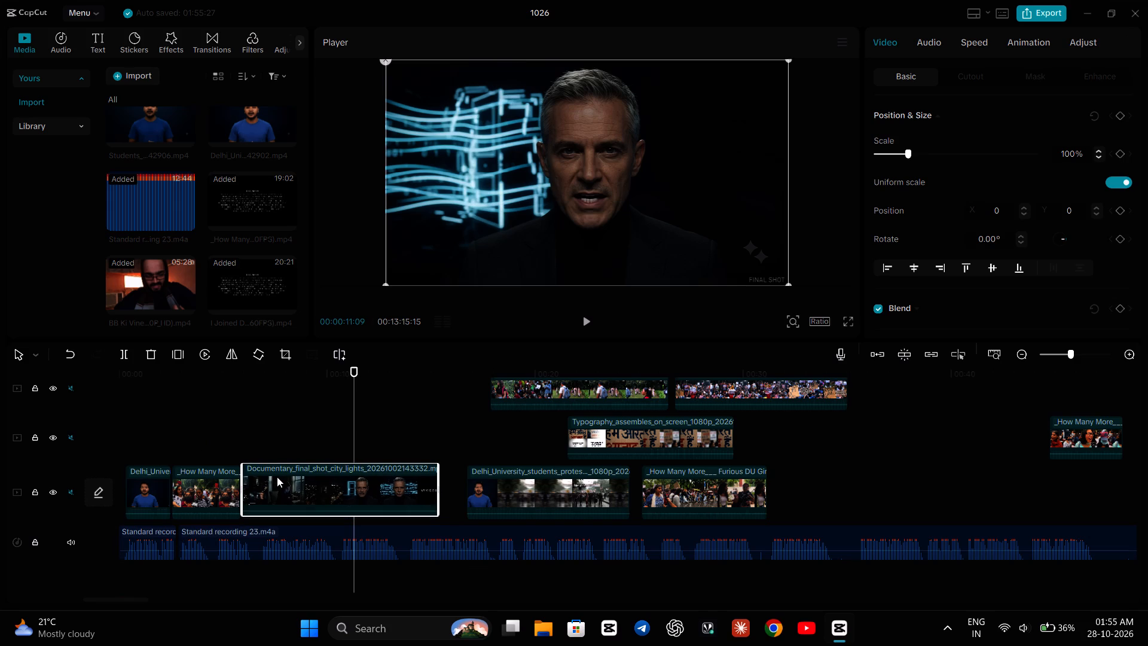
{"action": "left_click_drag", "start_coordinate": [277, 477], "coordinate": [277, 477]}
Replay the opening, split the Documentary city lights clip at 00:00:09:13 and delete the part after the cut.
{"action": "left_click", "coordinate": [112, 426]}
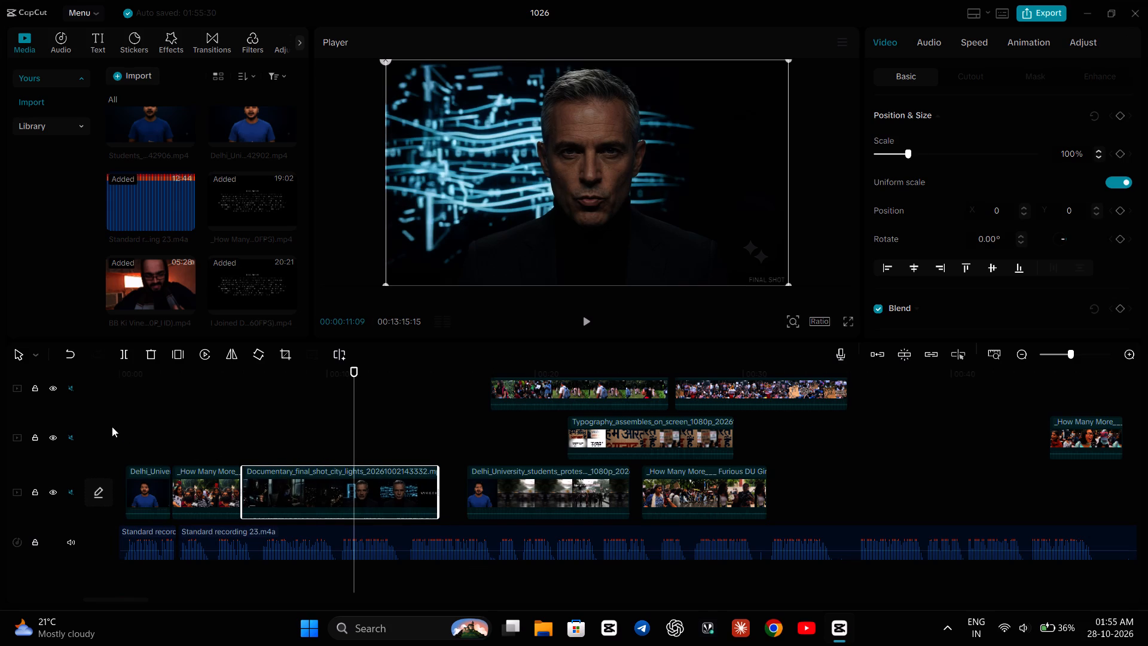
{"action": "left_click", "coordinate": [118, 426]}
{"action": "left_click", "coordinate": [141, 410]}
{"action": "key", "text": "space"}
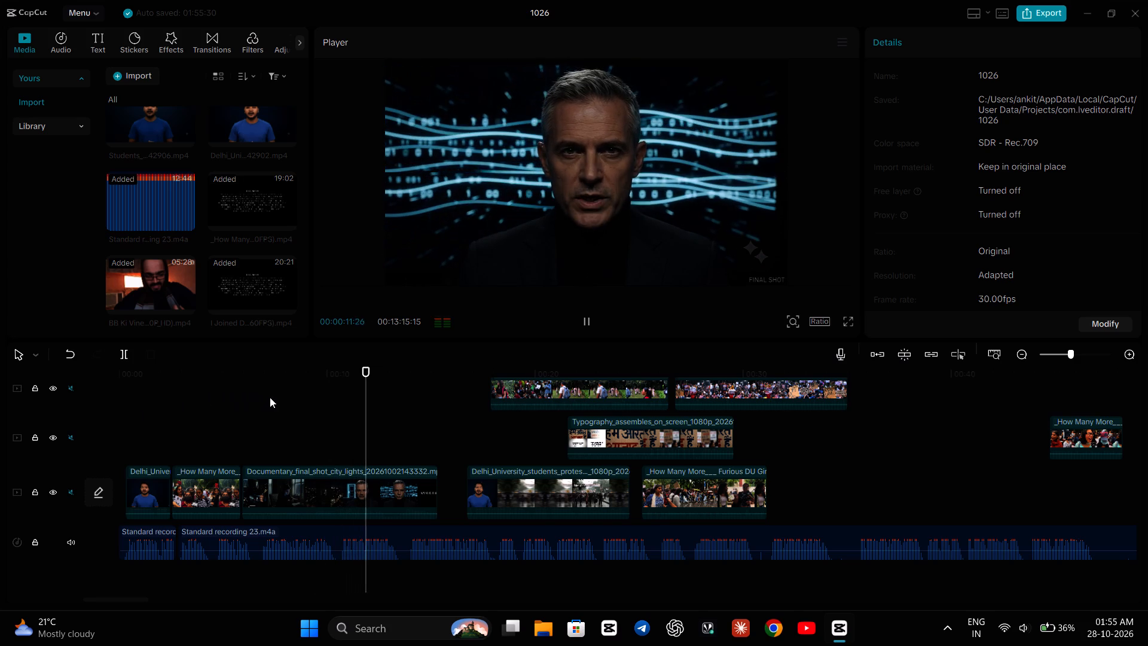
{"action": "left_click", "coordinate": [307, 435]}
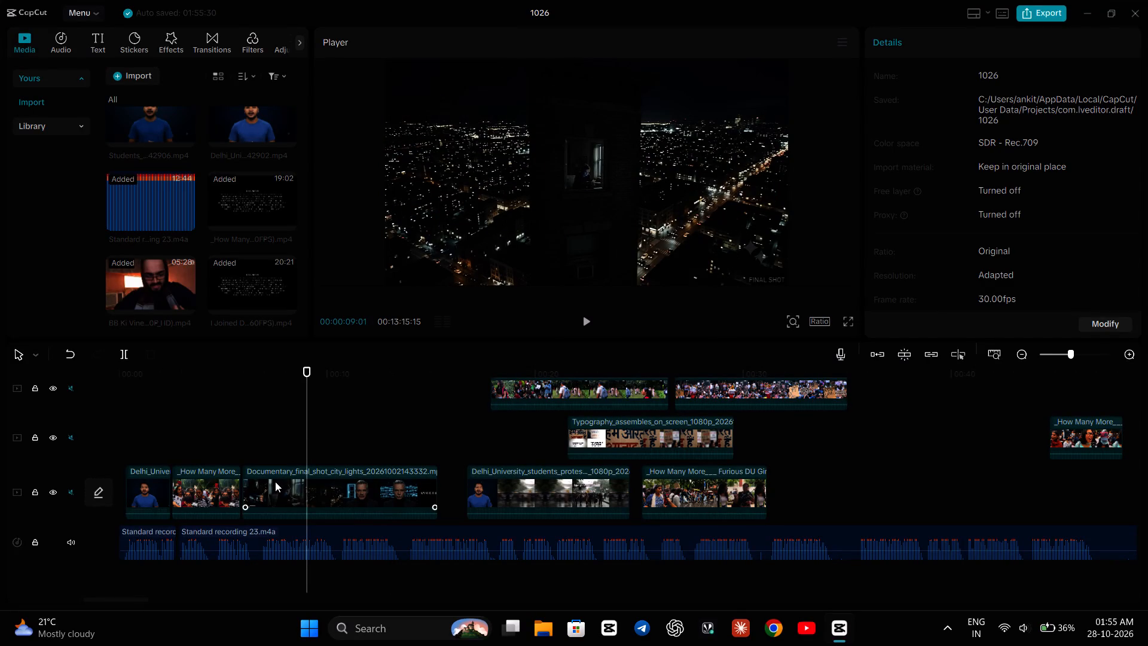
{"action": "key", "text": "space"}
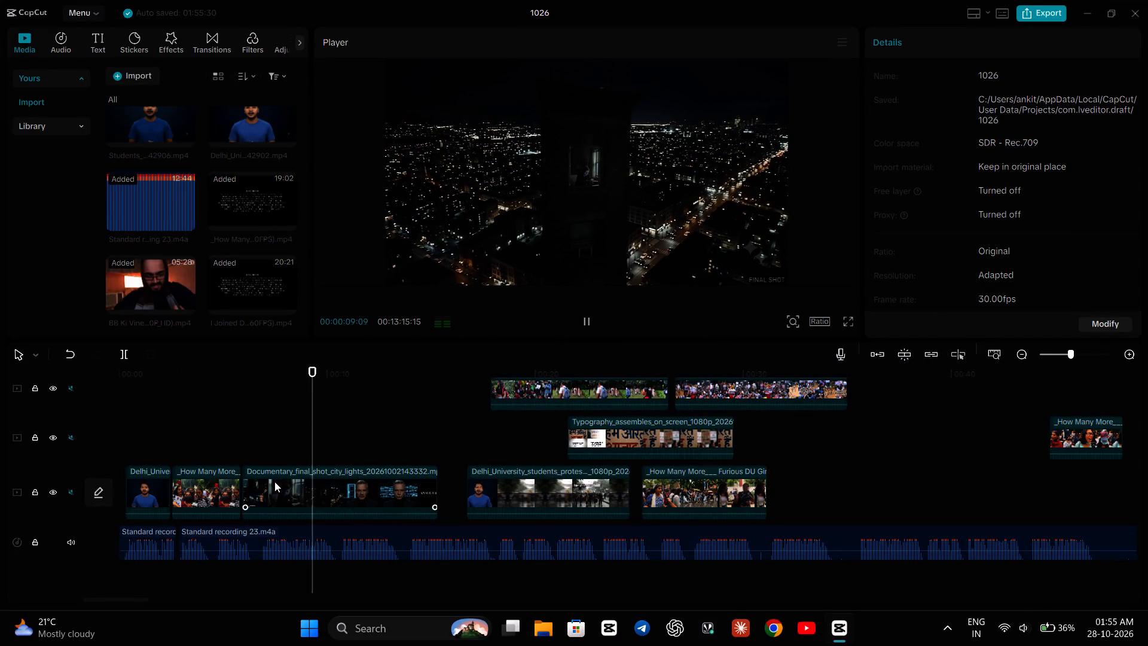
{"action": "key", "text": "space"}
{"action": "left_click", "coordinate": [296, 490]}
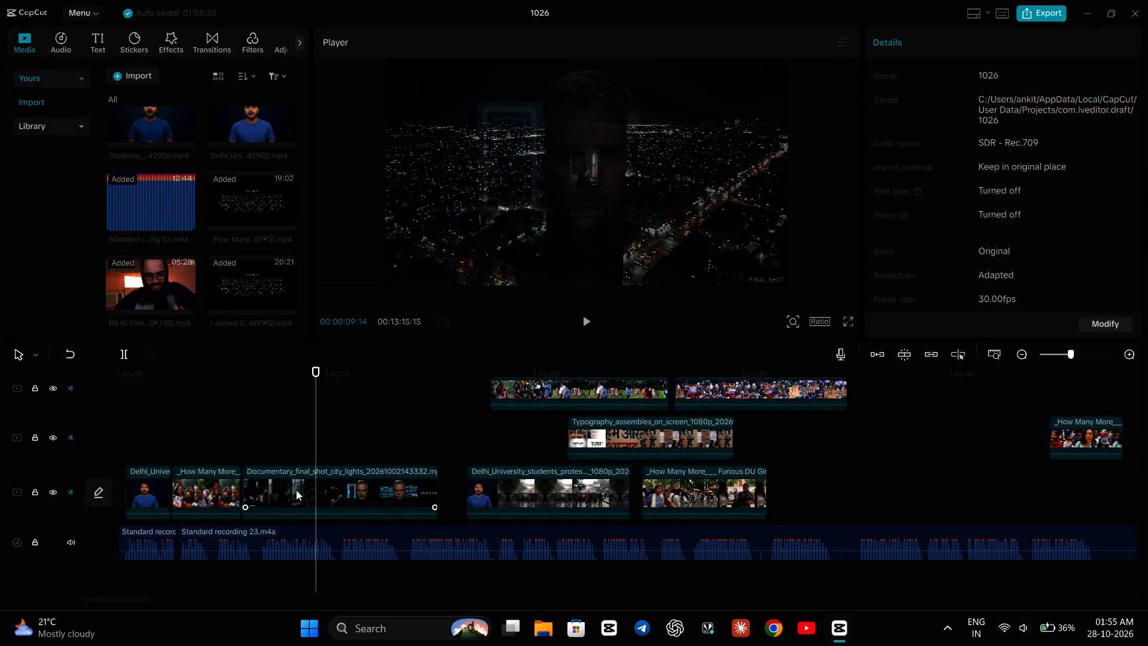
{"action": "key", "text": "Left"}
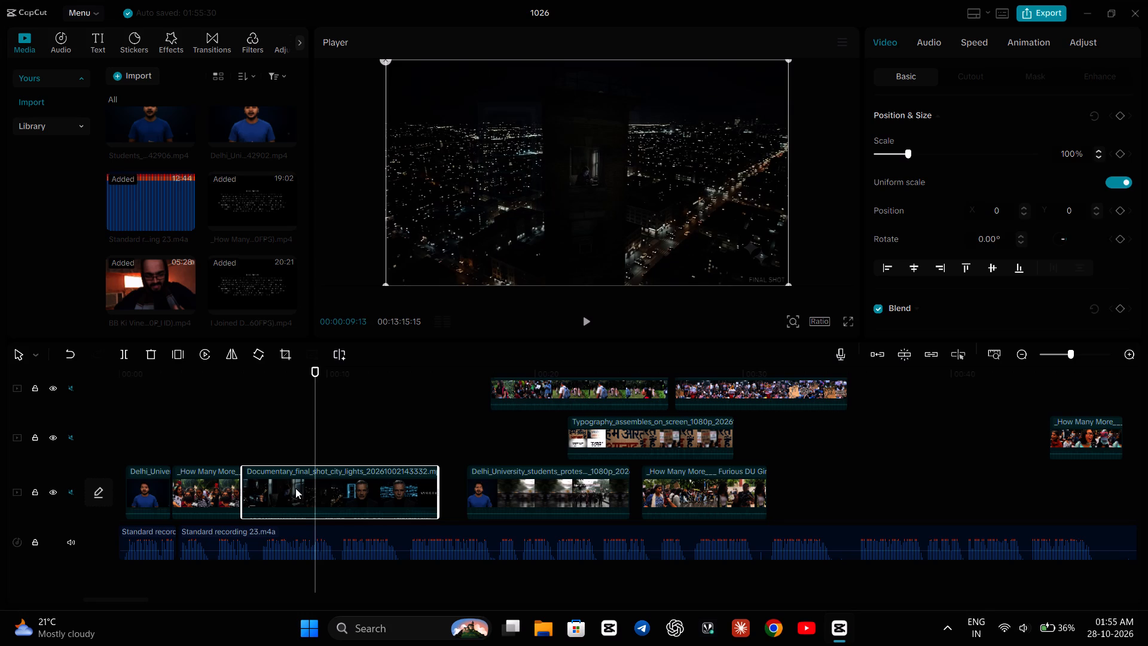
{"action": "key", "text": "Left"}
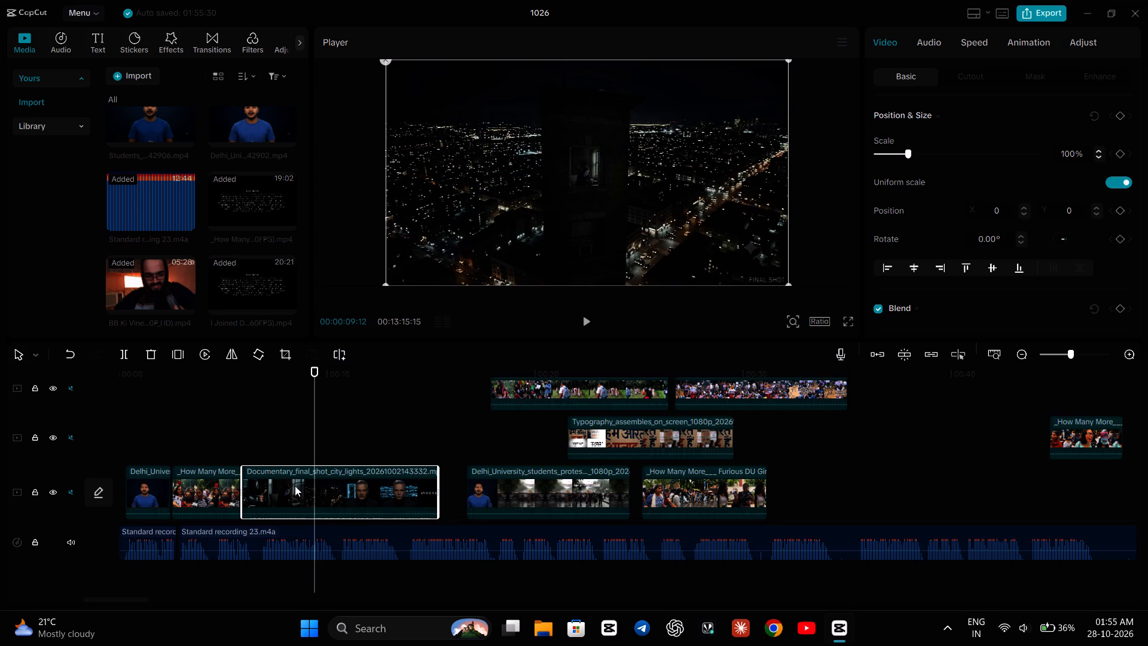
{"action": "key", "text": "Right"}
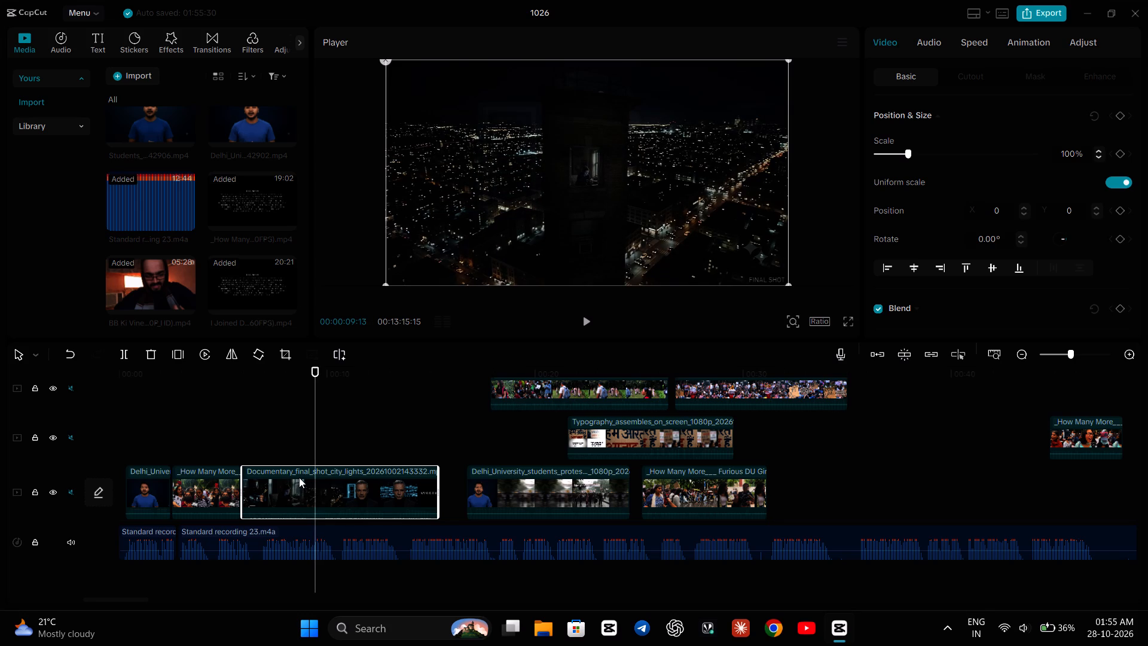
{"action": "left_click", "coordinate": [123, 355]}
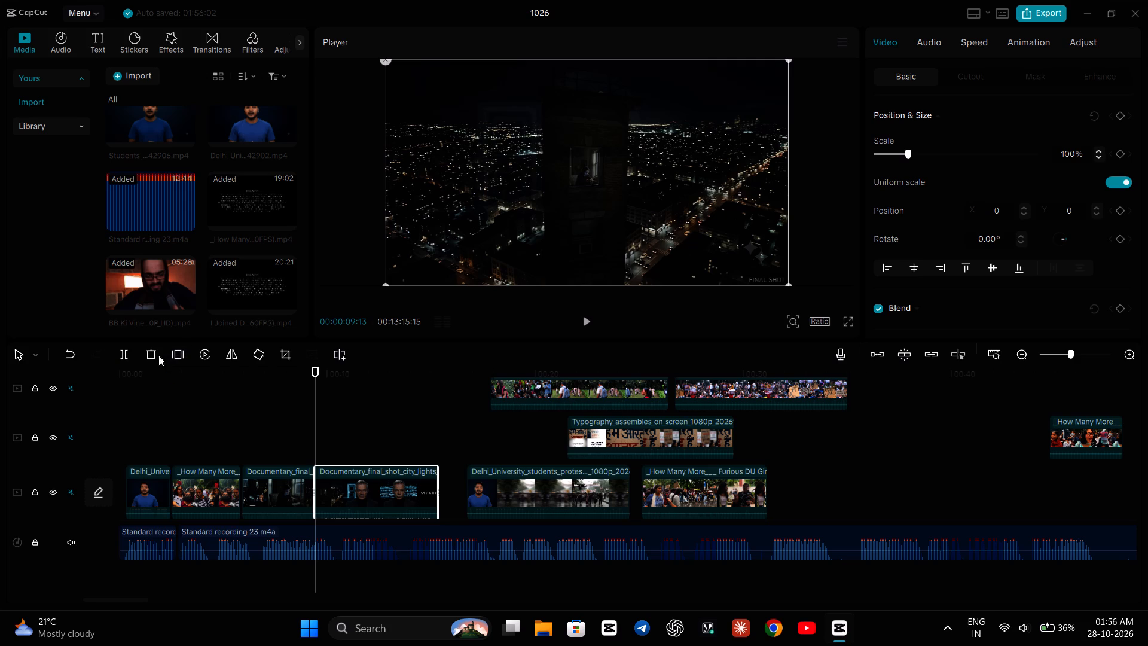
{"action": "left_click", "coordinate": [148, 355]}
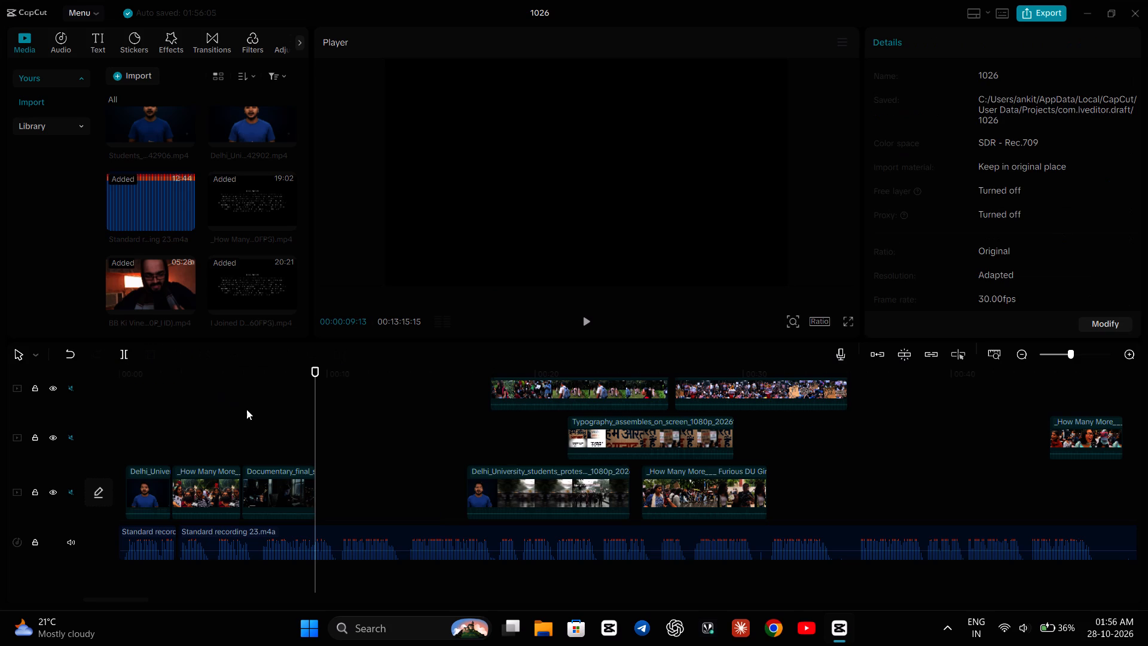
Slow the remaining Documentary city lights clip to 0.90x speed and play the opening through to the next Delhi University clip.
{"action": "left_click", "coordinate": [268, 498]}
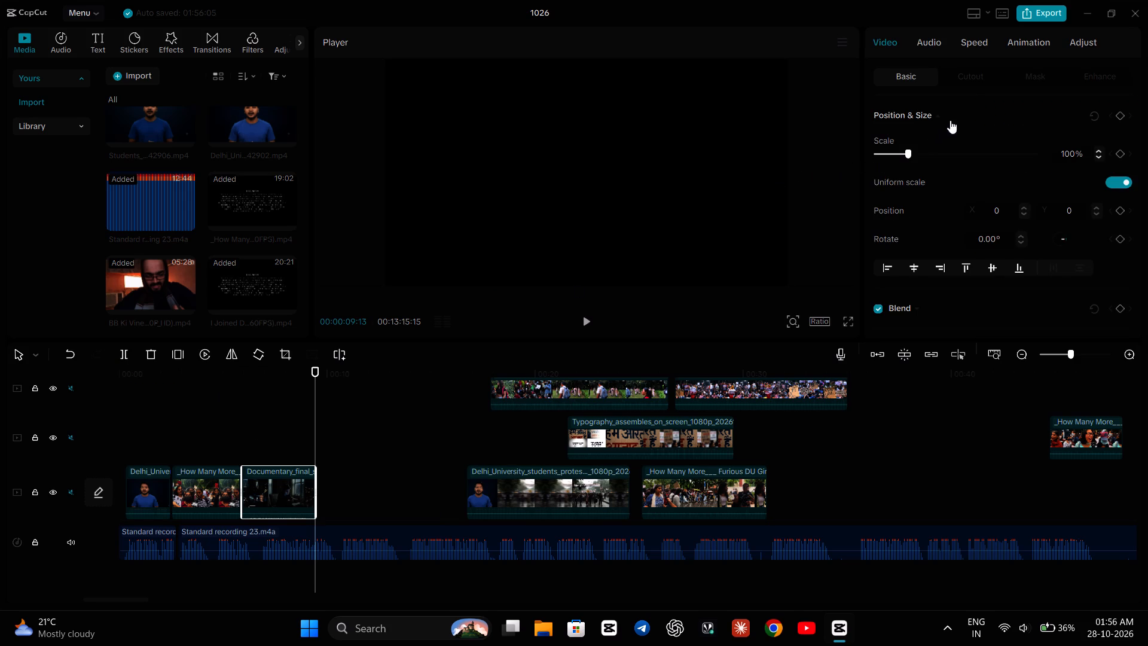
{"action": "left_click", "coordinate": [969, 44]}
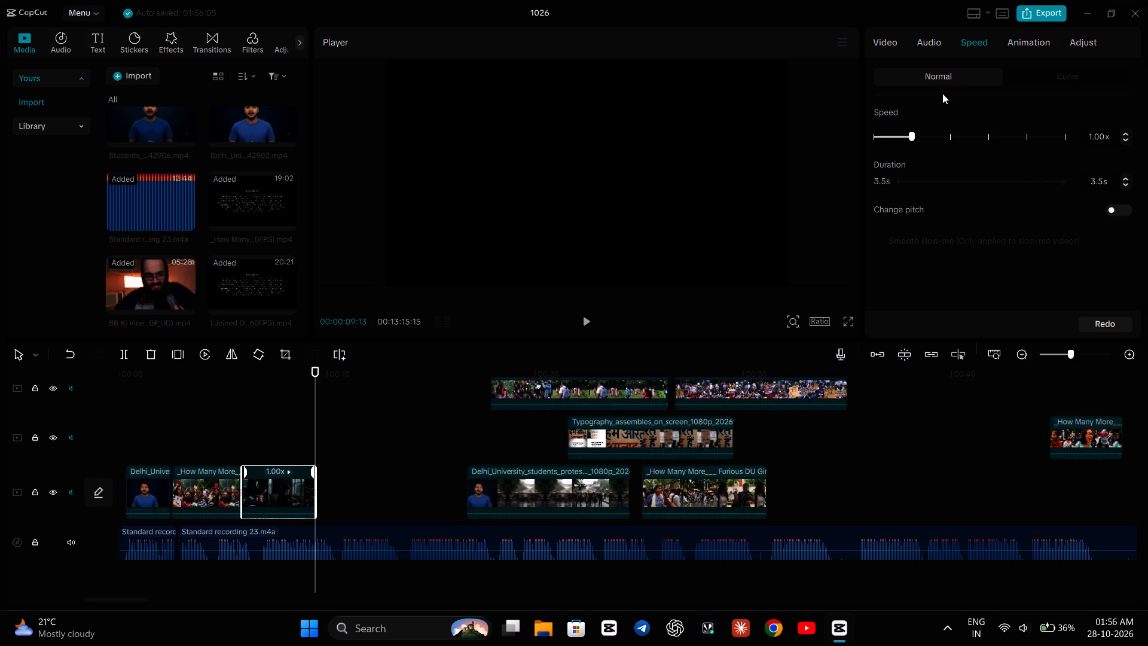
{"action": "left_click", "coordinate": [1124, 141]}
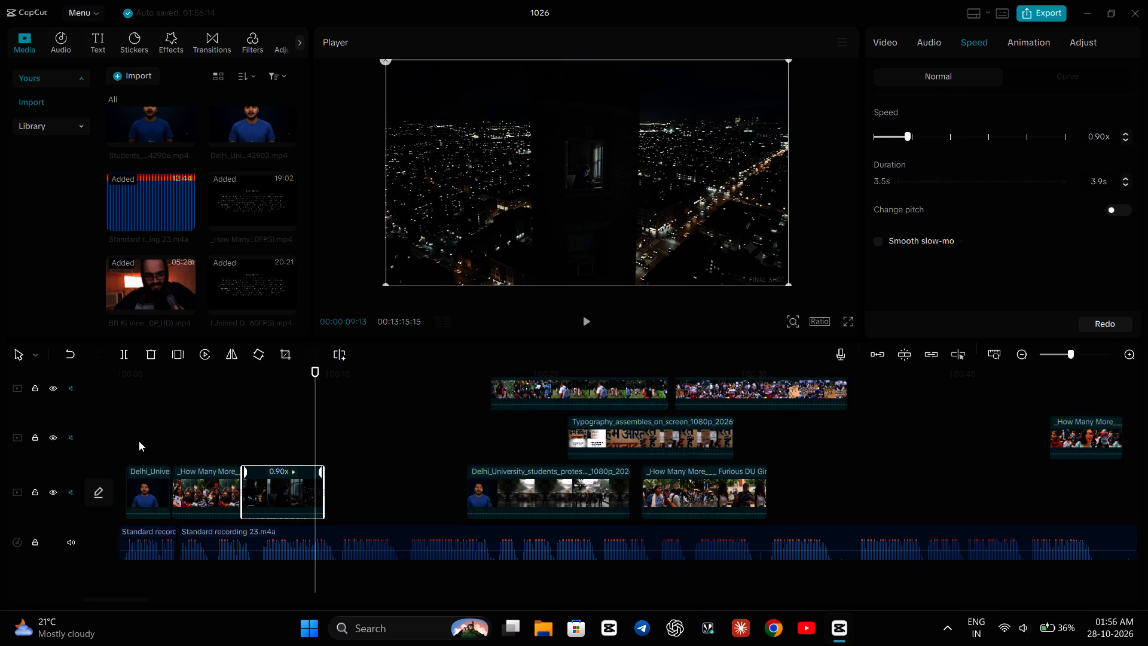
{"action": "left_click", "coordinate": [122, 444]}
{"action": "key", "text": "space"}
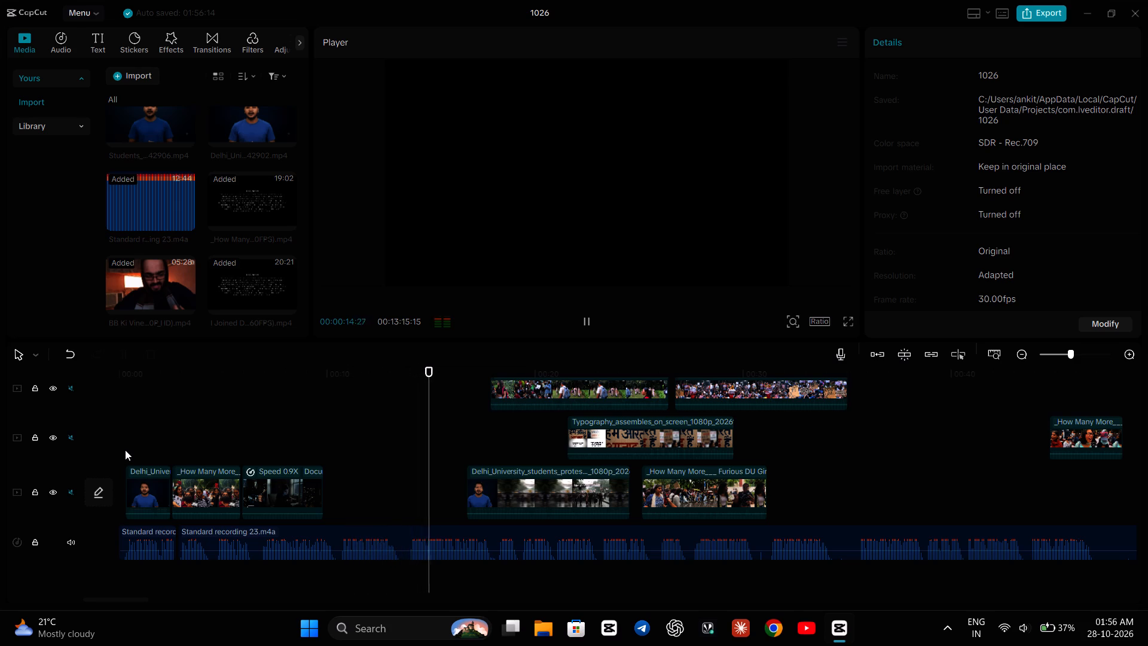
{"action": "key", "text": "space"}
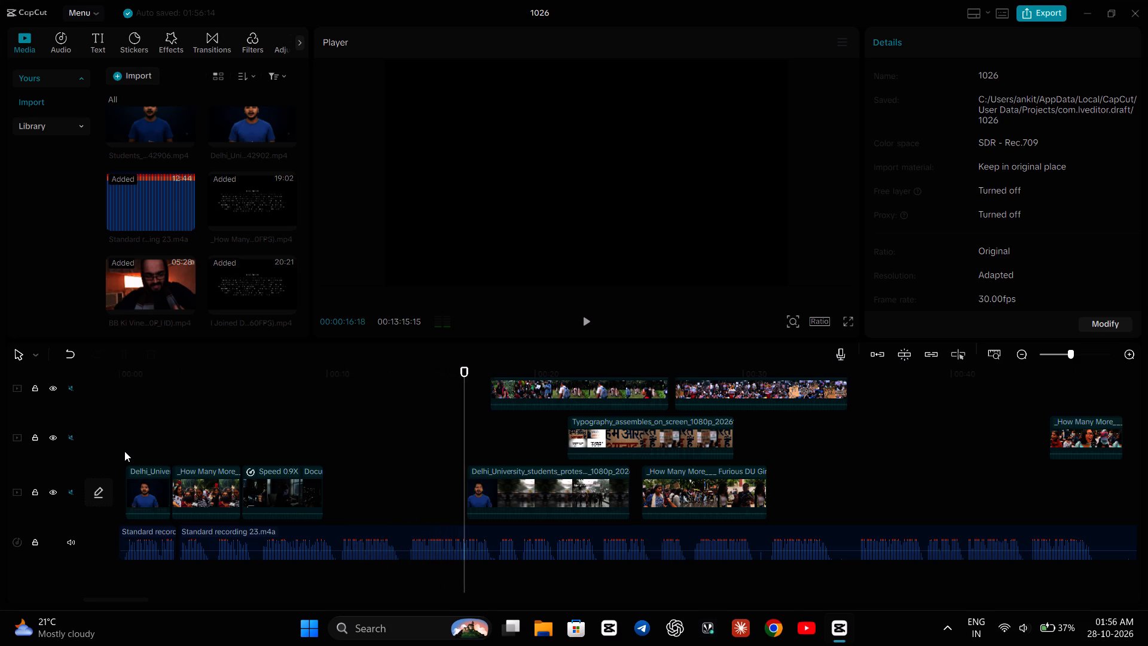
Look through the imported media and preview the eight-second 'Safe From vs. Safe To' clip.
{"action": "scroll", "coordinate": [152, 228], "scroll_direction": "up", "scroll_amount": 3}
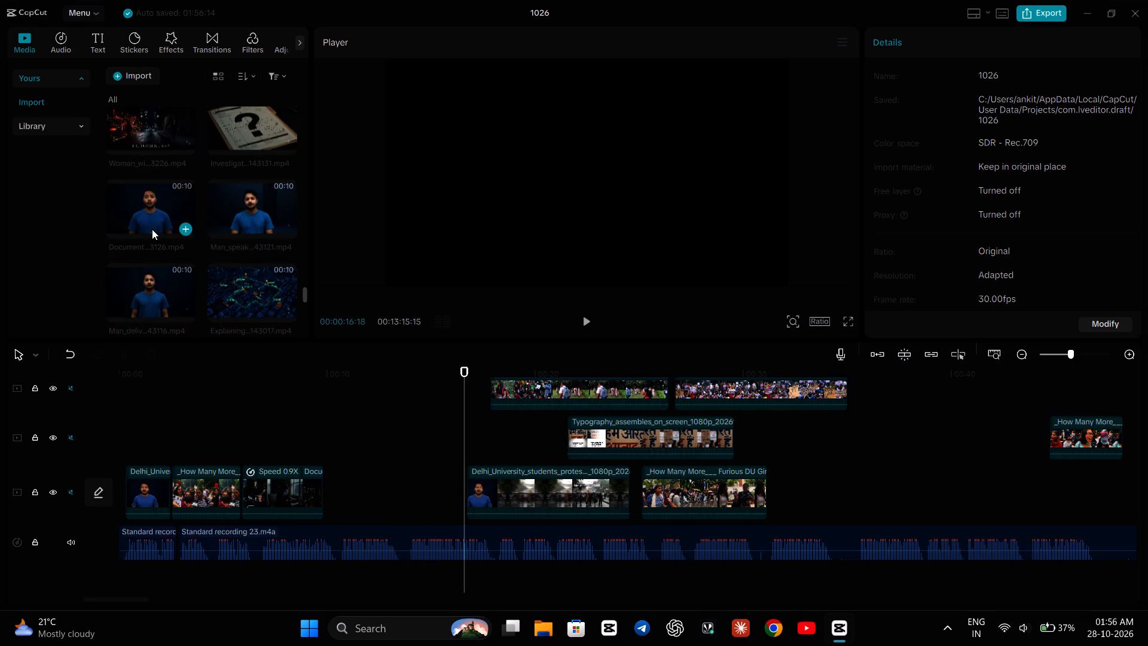
{"action": "scroll", "coordinate": [152, 229], "scroll_direction": "up", "scroll_amount": 1}
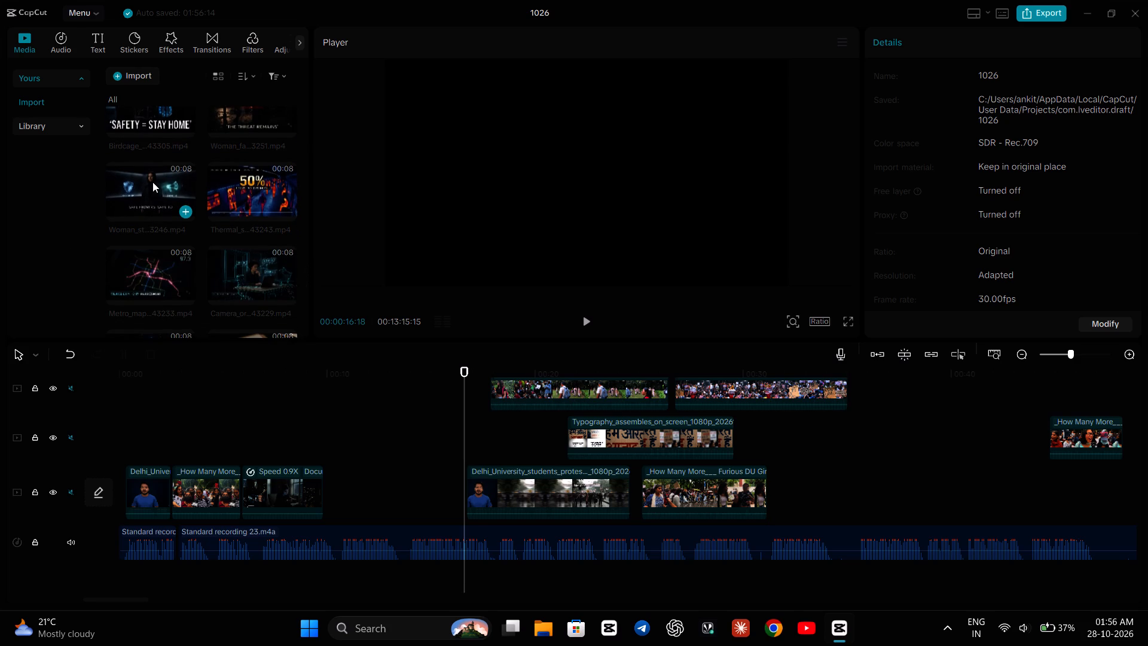
{"action": "left_click", "coordinate": [152, 182]}
{"action": "double_click", "coordinate": [152, 182]}
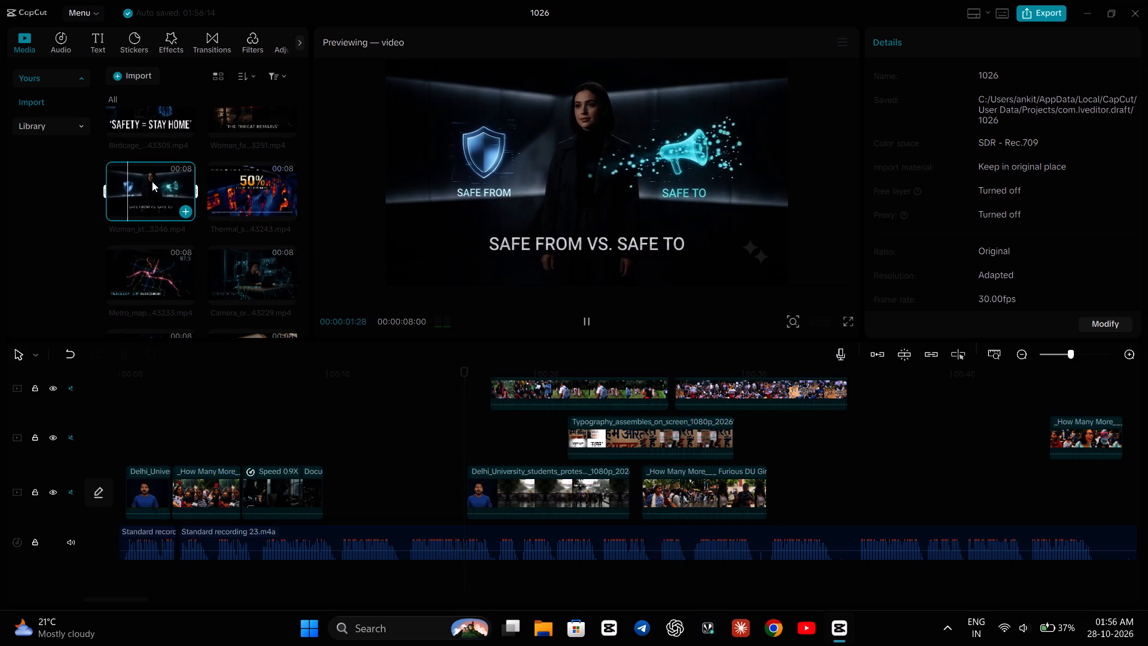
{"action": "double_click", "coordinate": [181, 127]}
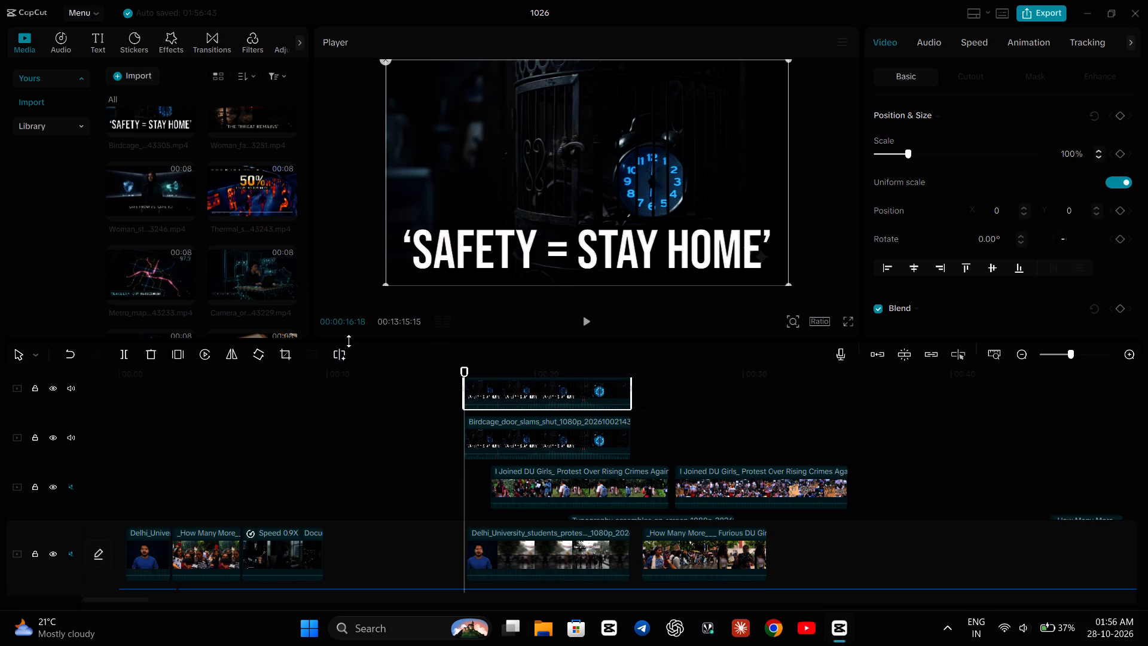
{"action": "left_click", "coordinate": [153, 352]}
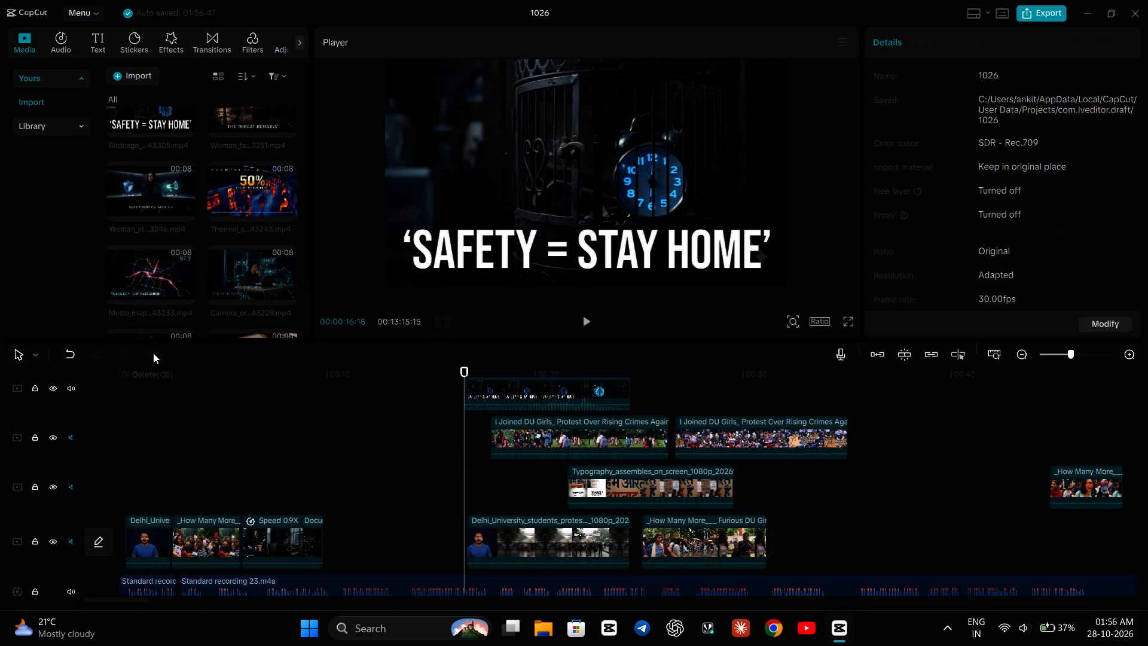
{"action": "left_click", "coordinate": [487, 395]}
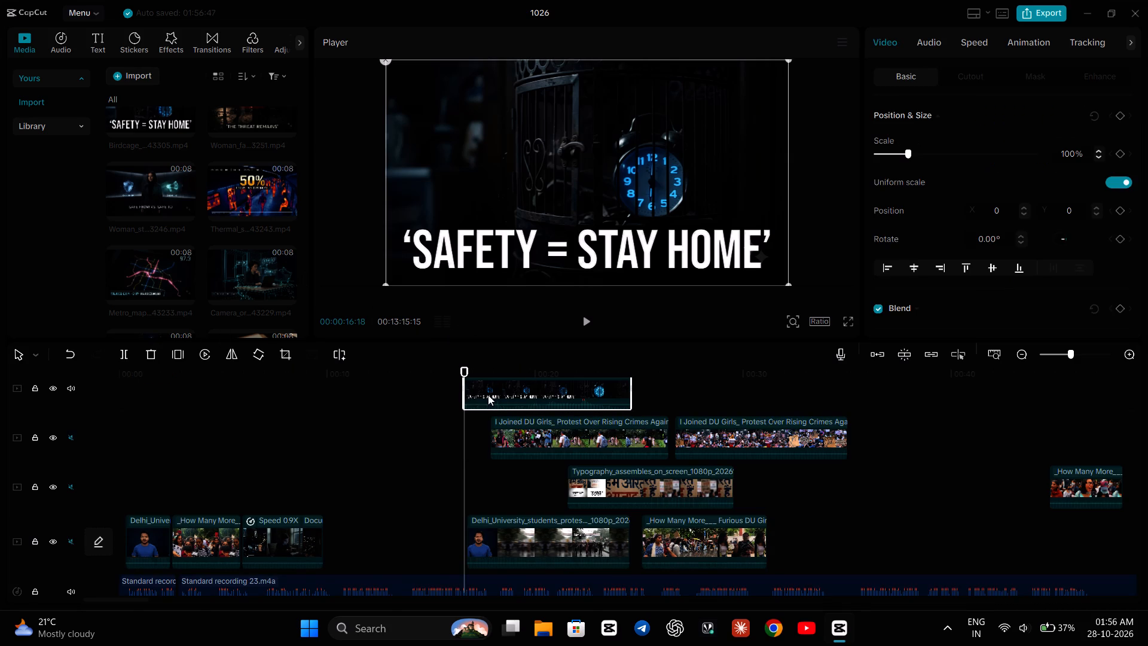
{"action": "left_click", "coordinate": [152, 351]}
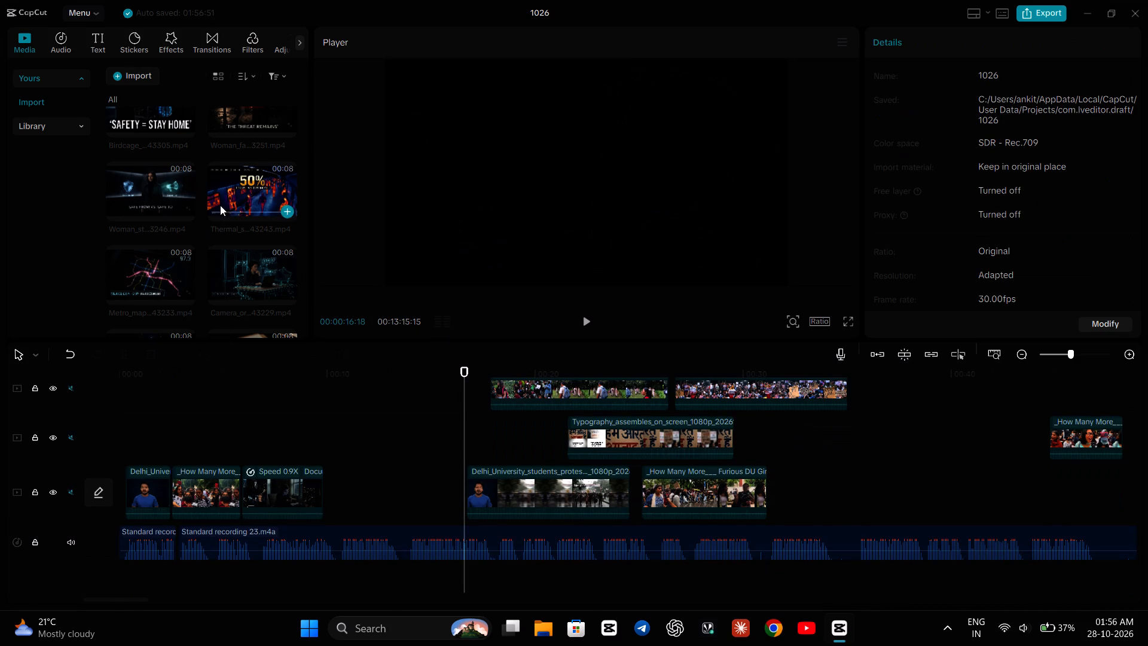
Preview the Explainer street-map clip and the Investigation police badge clip in the imported media as candidates for the gap.
{"action": "scroll", "coordinate": [220, 205], "scroll_direction": "down", "scroll_amount": 3}
{"action": "left_click", "coordinate": [246, 204]}
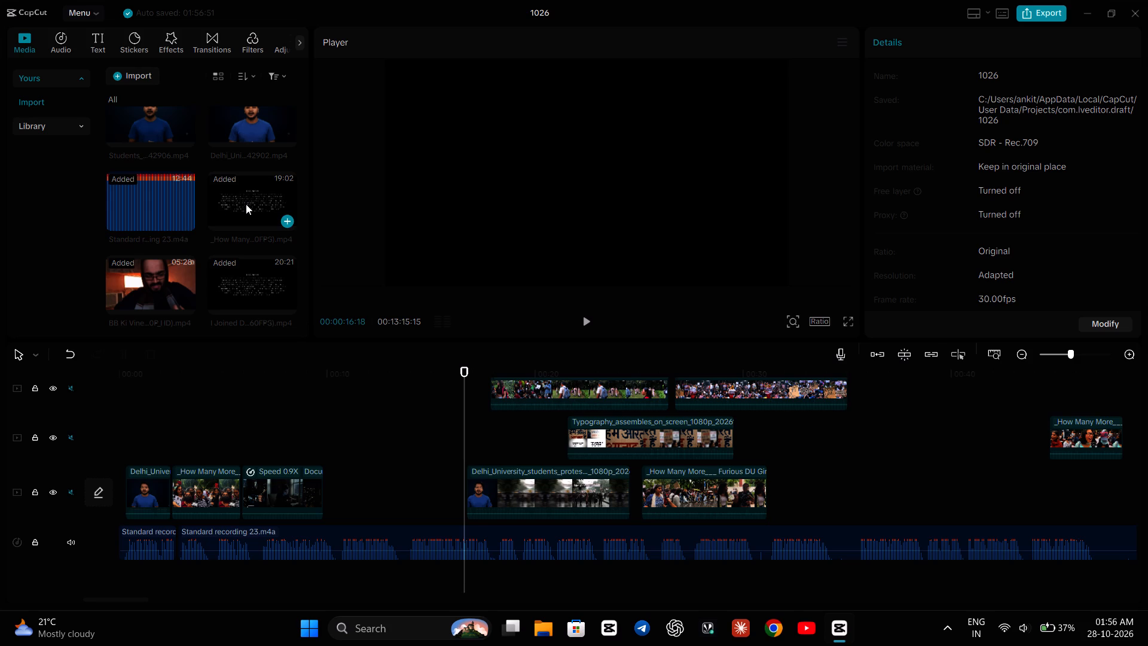
{"action": "scroll", "coordinate": [249, 190], "scroll_direction": "up", "scroll_amount": 1}
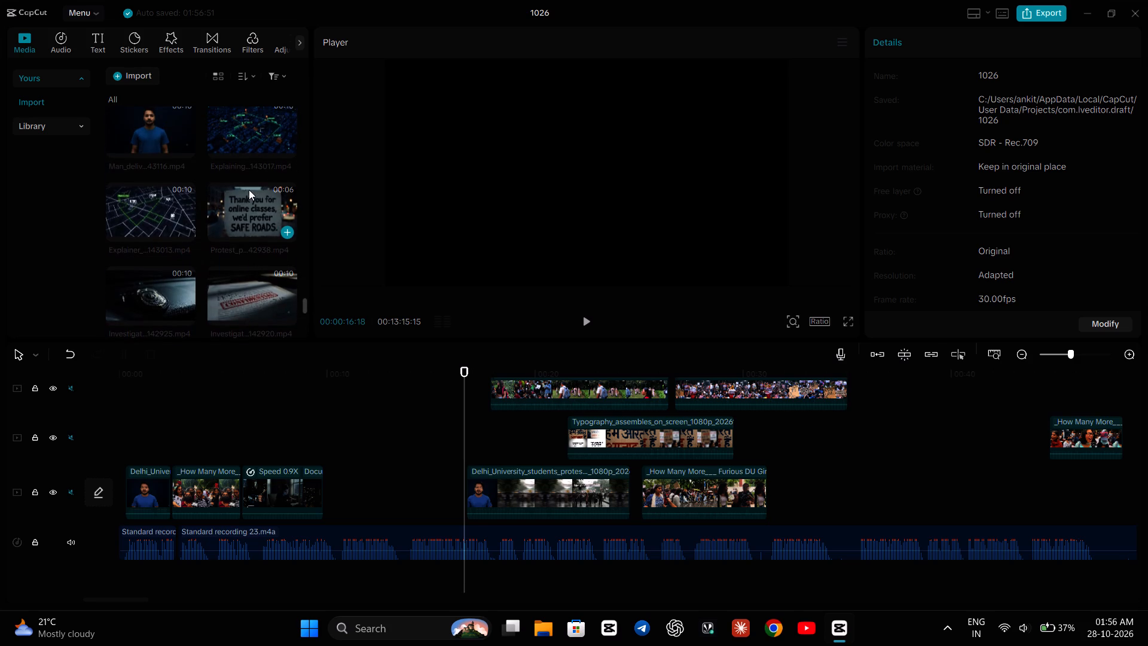
{"action": "left_click", "coordinate": [149, 226]}
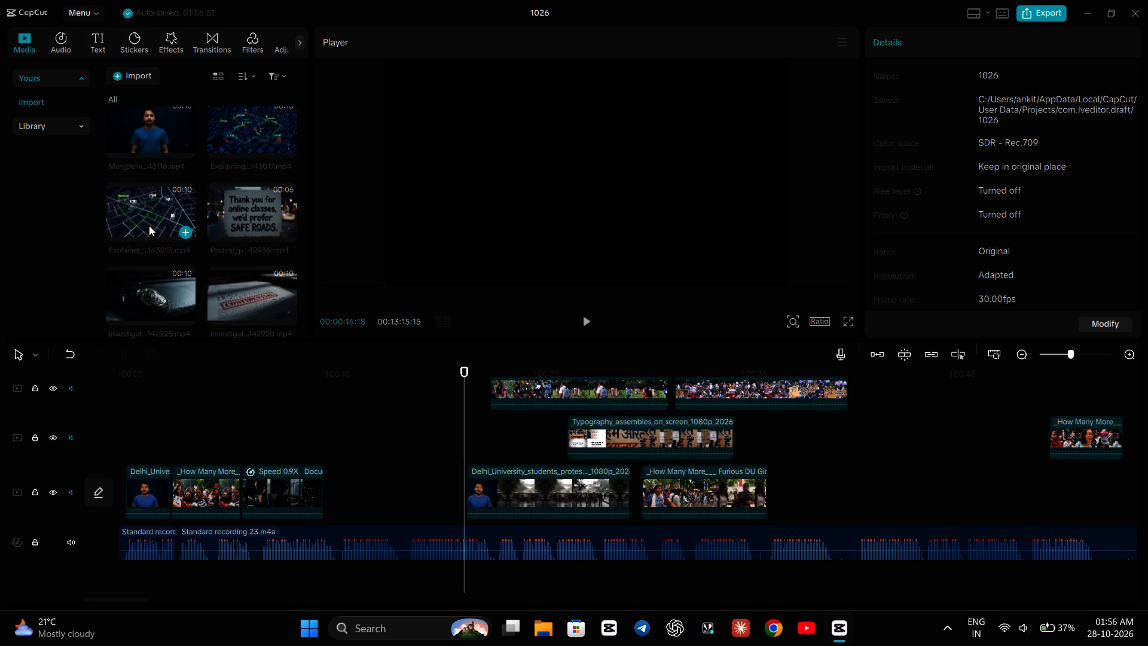
{"action": "double_click", "coordinate": [149, 224]}
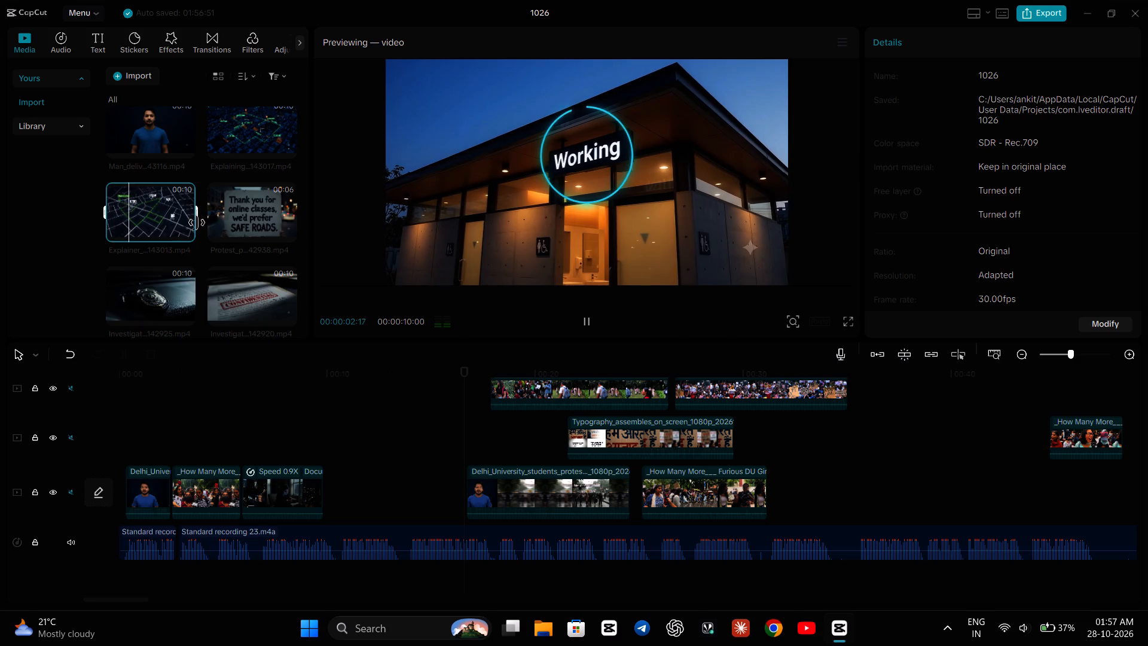
{"action": "scroll", "coordinate": [197, 223], "scroll_direction": "down", "scroll_amount": 1}
{"action": "double_click", "coordinate": [150, 179]}
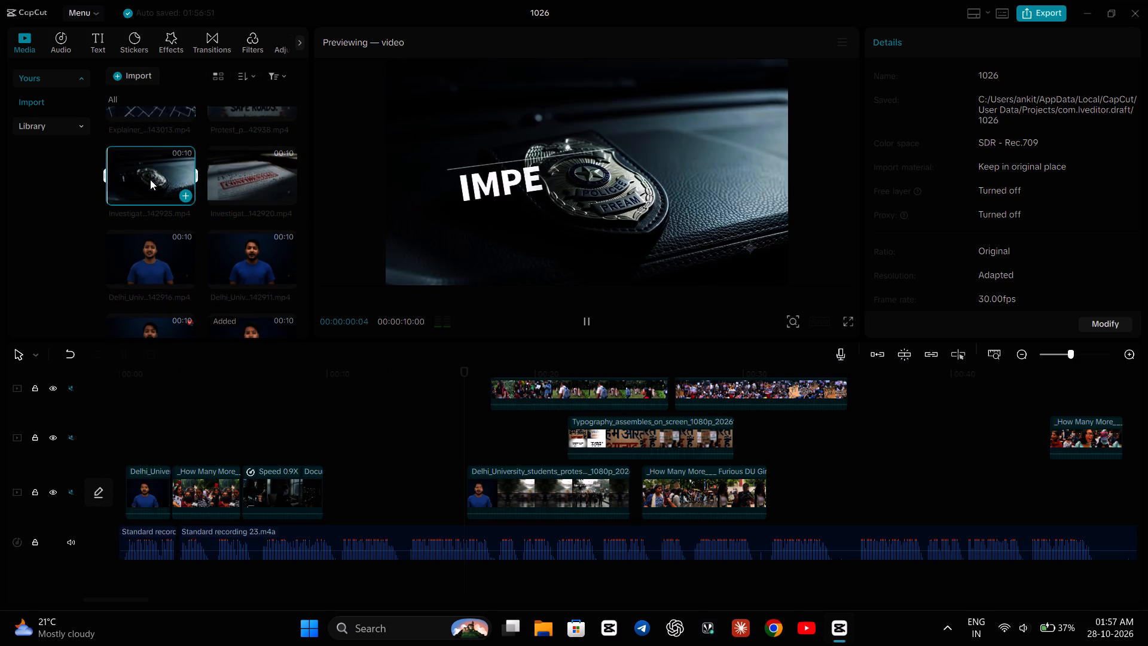
Preview the 'The Threat Remains', 'Cost of Freedom' and neon-ringed heart clips in the imported media.
{"action": "scroll", "coordinate": [149, 180], "scroll_direction": "up", "scroll_amount": 1}
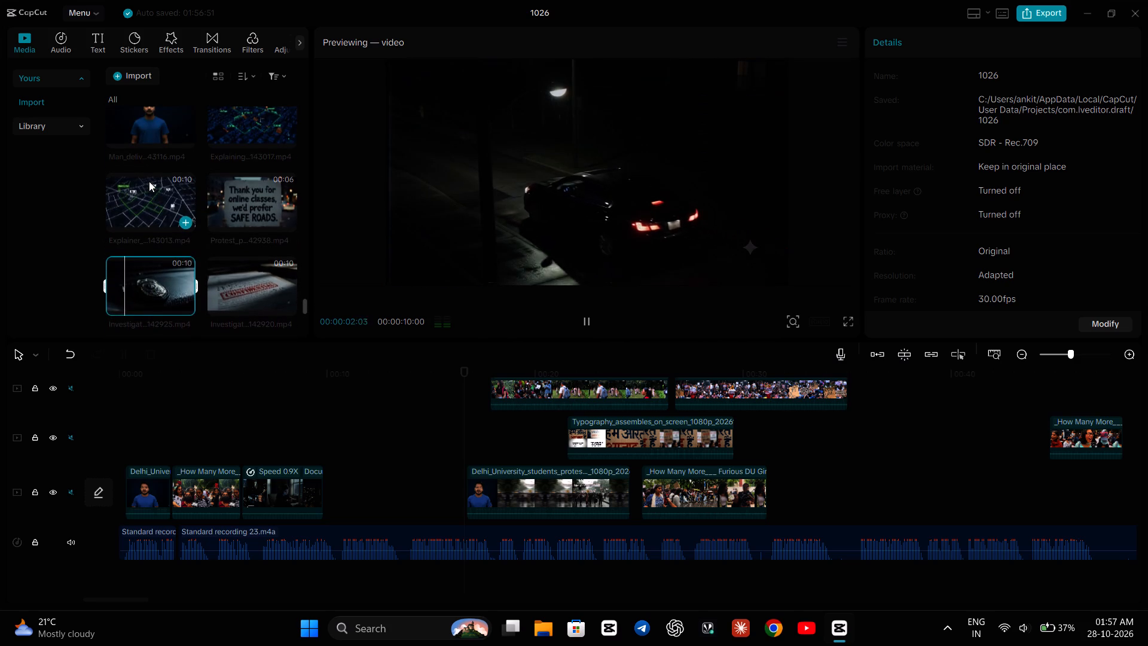
{"action": "scroll", "coordinate": [149, 181], "scroll_direction": "up", "scroll_amount": 3}
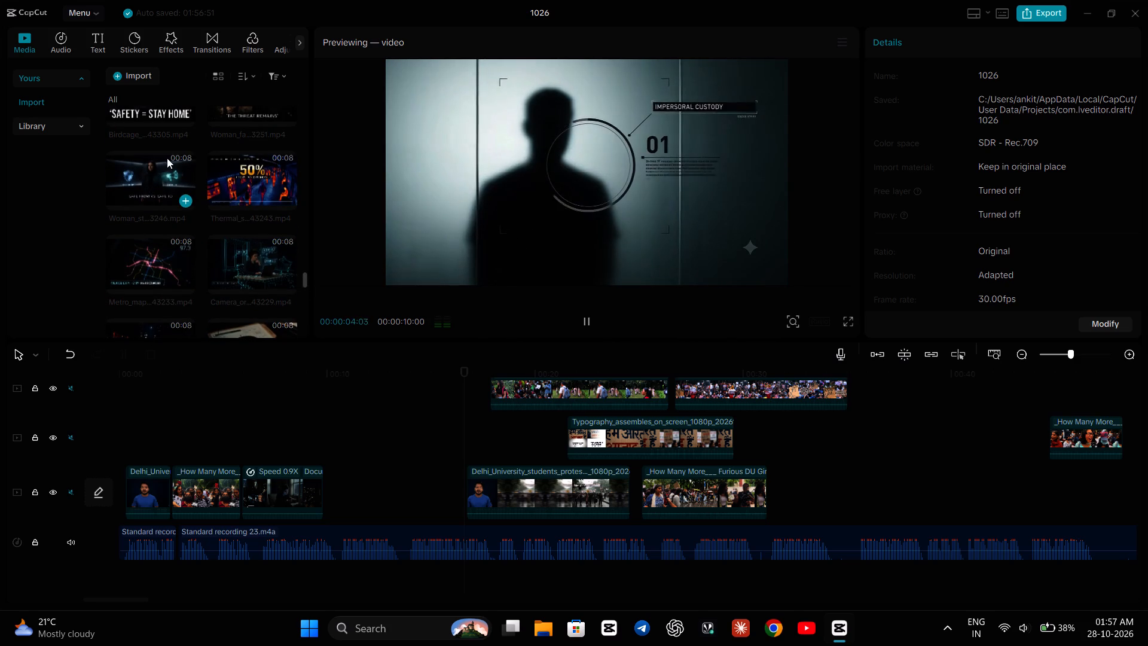
{"action": "double_click", "coordinate": [237, 116]}
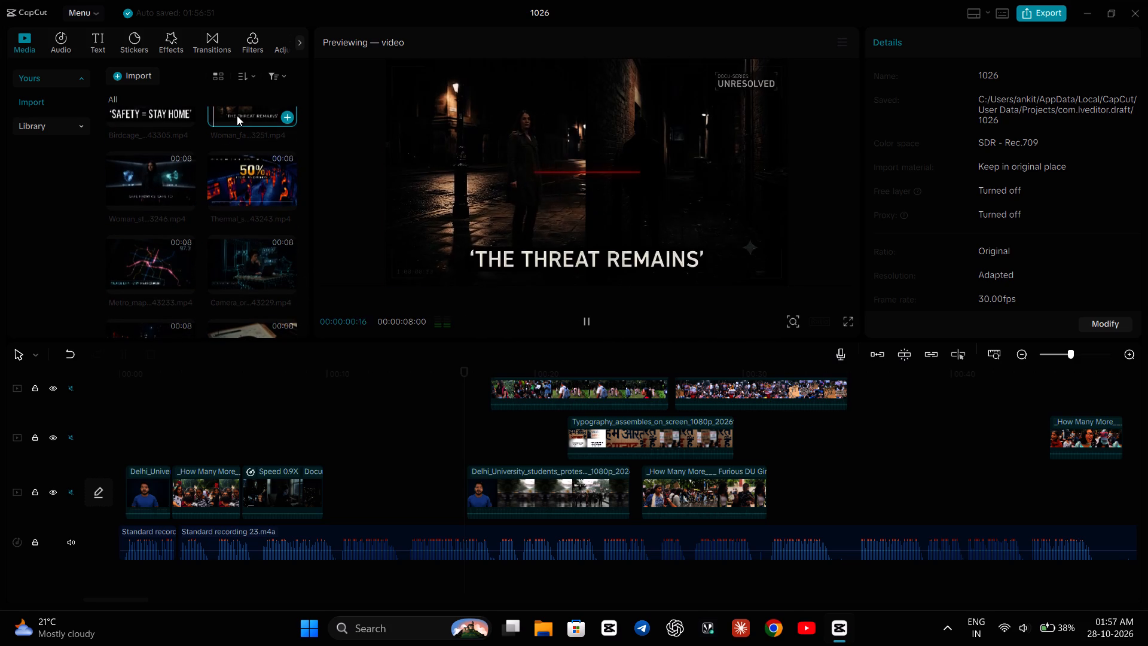
{"action": "scroll", "coordinate": [237, 115], "scroll_direction": "up", "scroll_amount": 1}
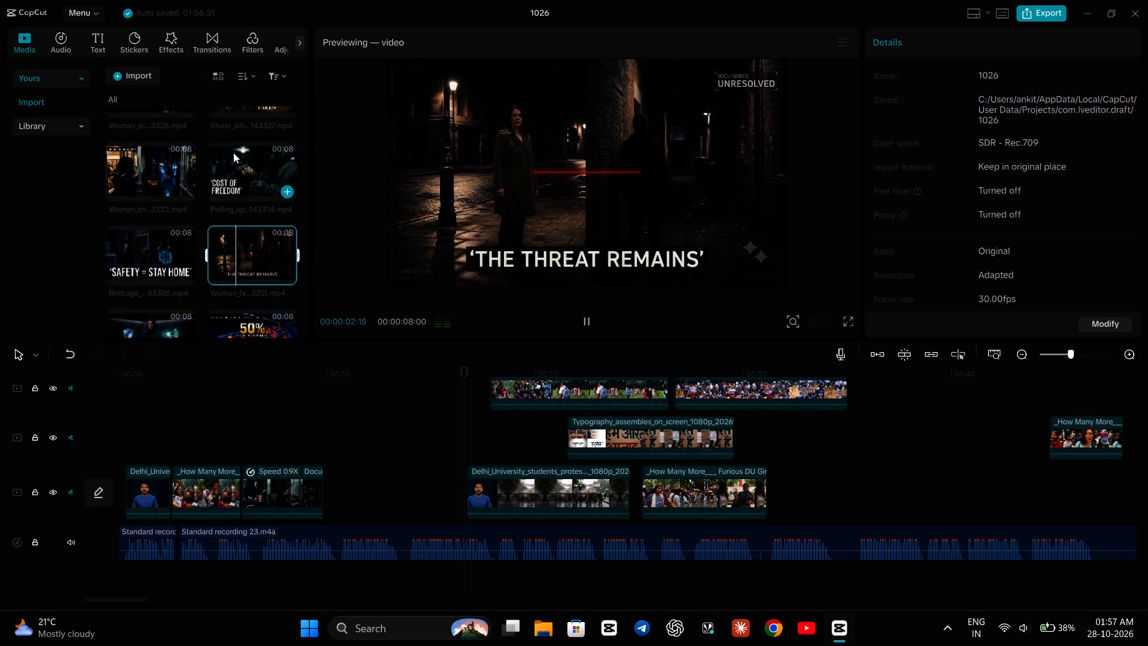
{"action": "double_click", "coordinate": [233, 153]}
{"action": "scroll", "coordinate": [251, 128], "scroll_direction": "up", "scroll_amount": 1}
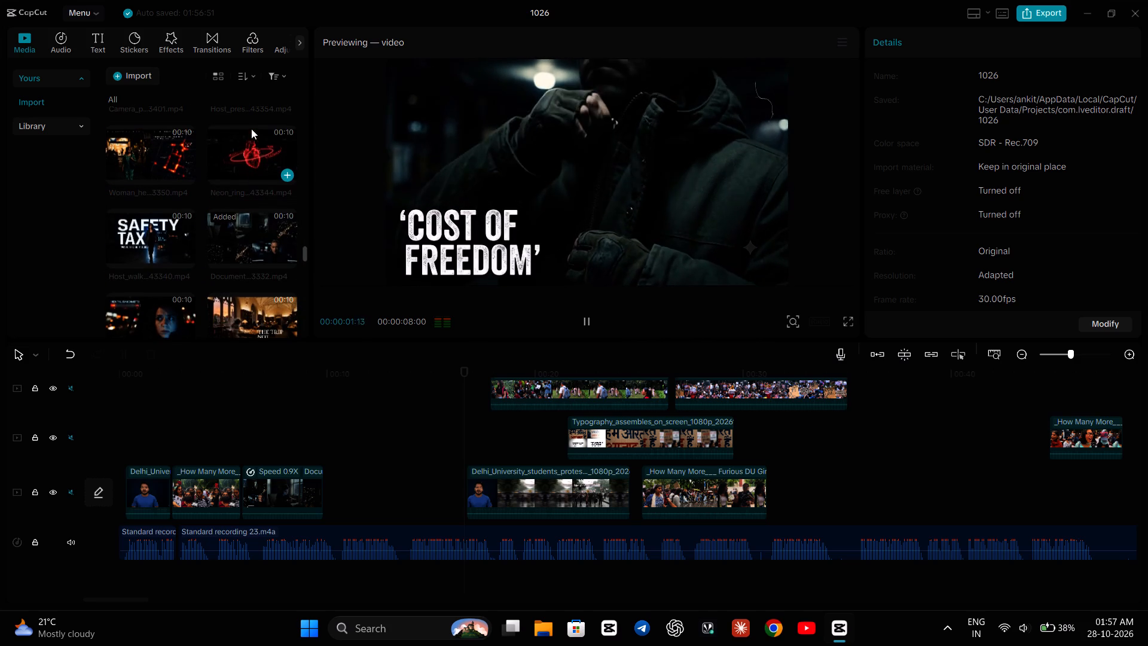
{"action": "double_click", "coordinate": [243, 155]}
Preview the ten-second host clip with the accountability title and delete it from the imported media.
{"action": "scroll", "coordinate": [225, 178], "scroll_direction": "up", "scroll_amount": 1}
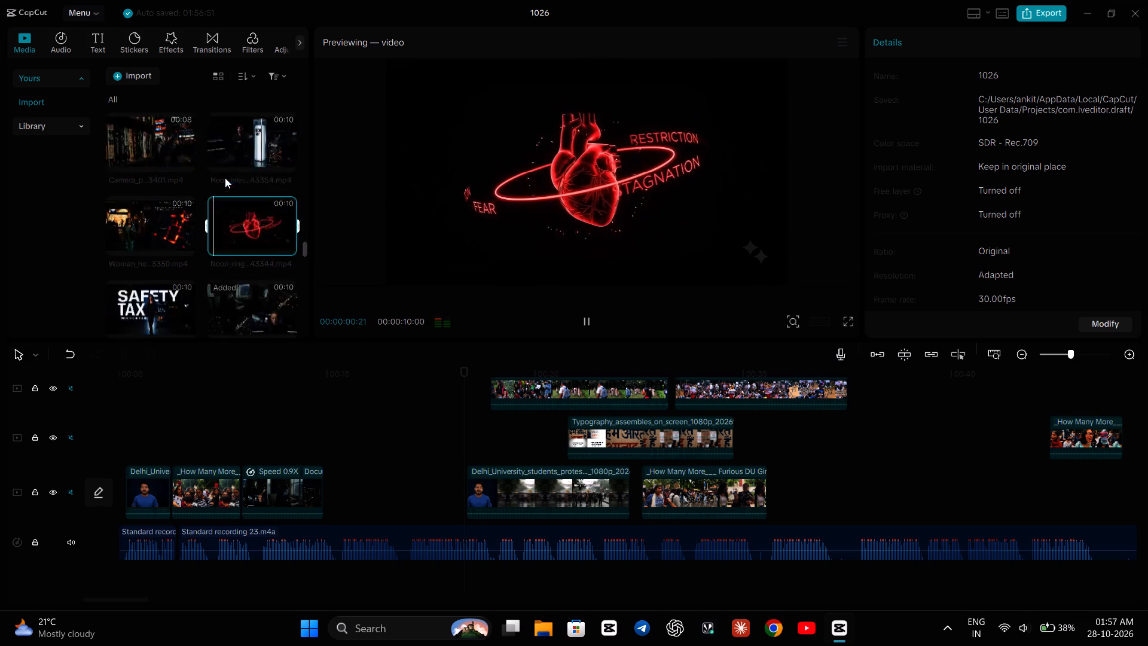
{"action": "scroll", "coordinate": [225, 178], "scroll_direction": "up", "scroll_amount": 2}
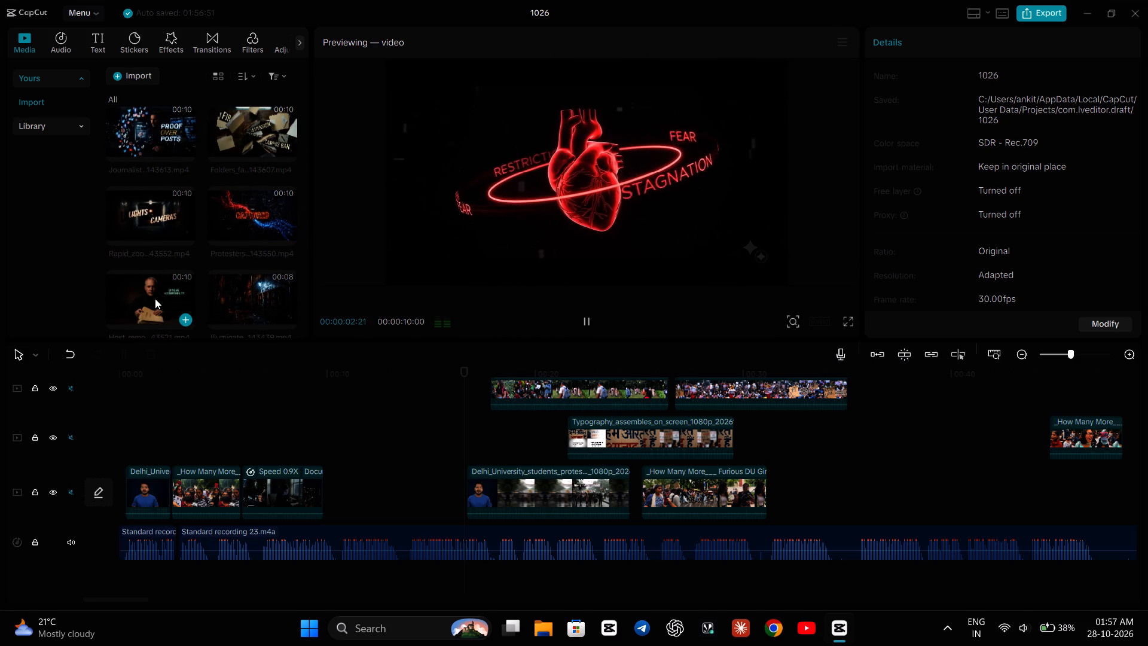
{"action": "double_click", "coordinate": [155, 298]}
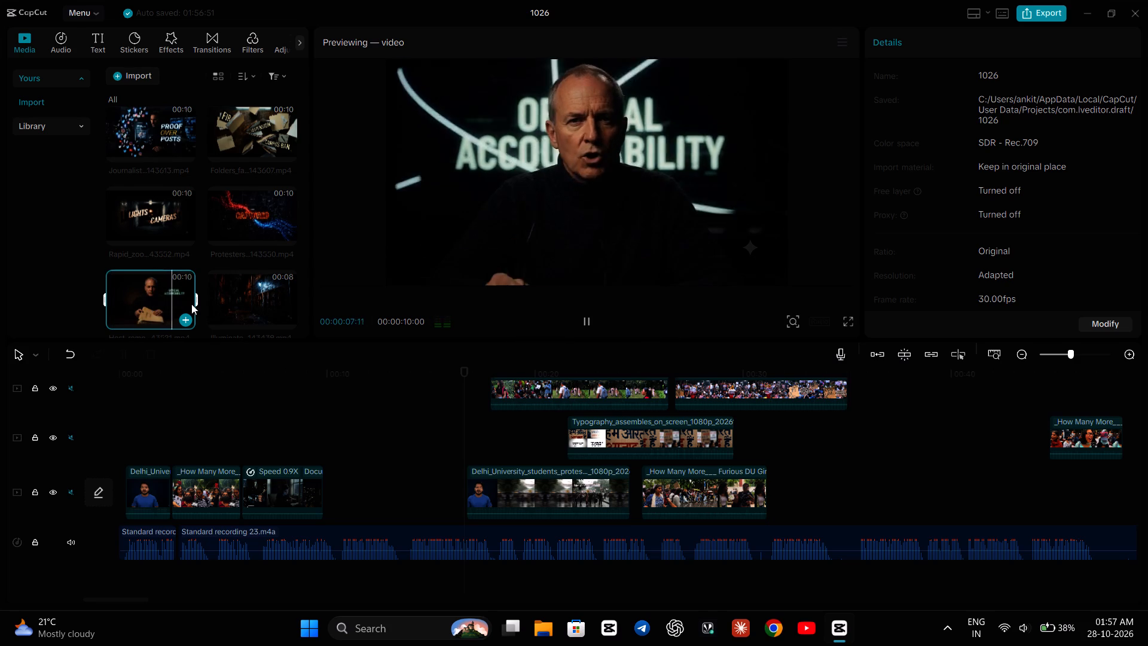
{"action": "right_click", "coordinate": [170, 298]}
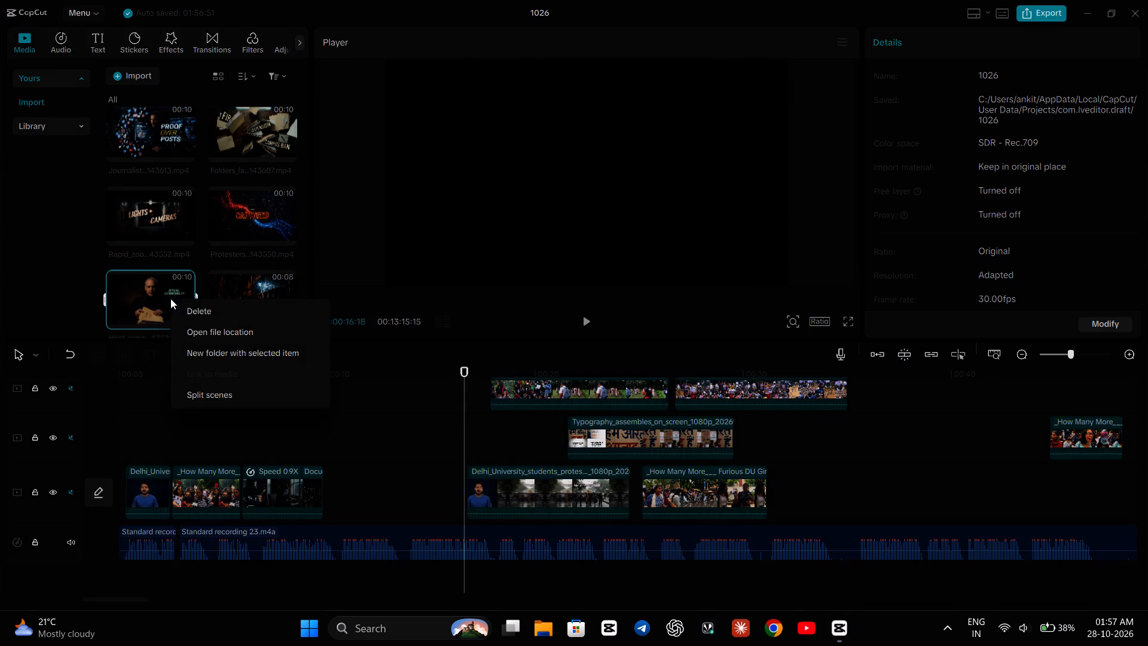
{"action": "left_click", "coordinate": [218, 317]}
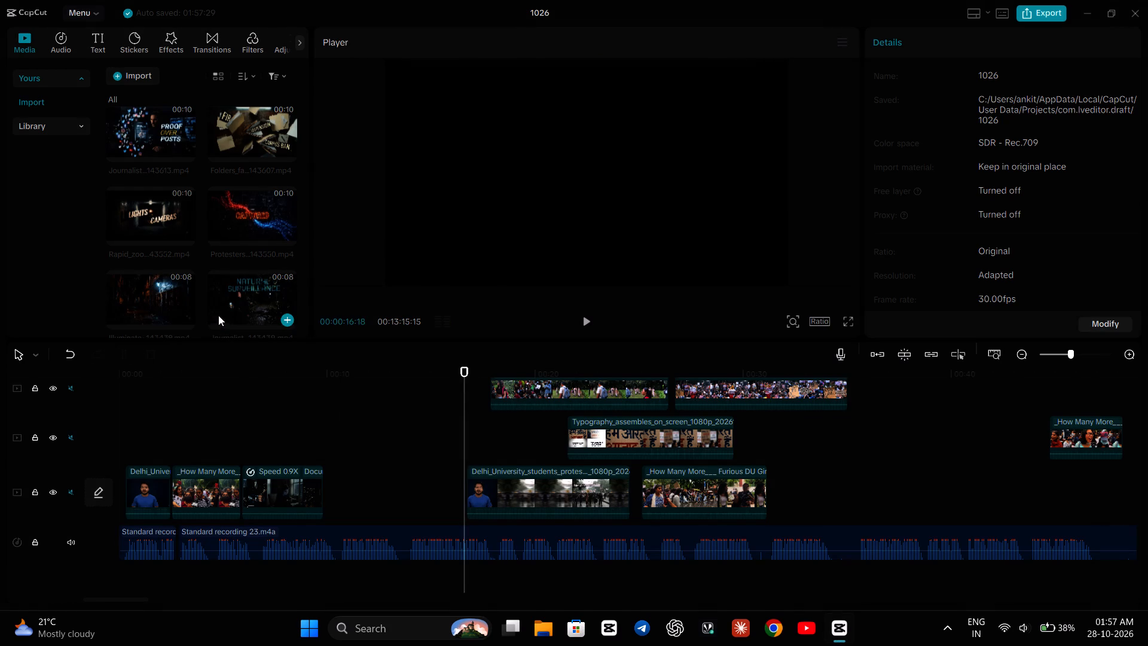
Preview the Proof Over Posts, Truth Lies in the Friction, Segregation, Miranda House protest, crowd count and Typography clips for gap footage.
{"action": "left_click", "coordinate": [151, 205]}
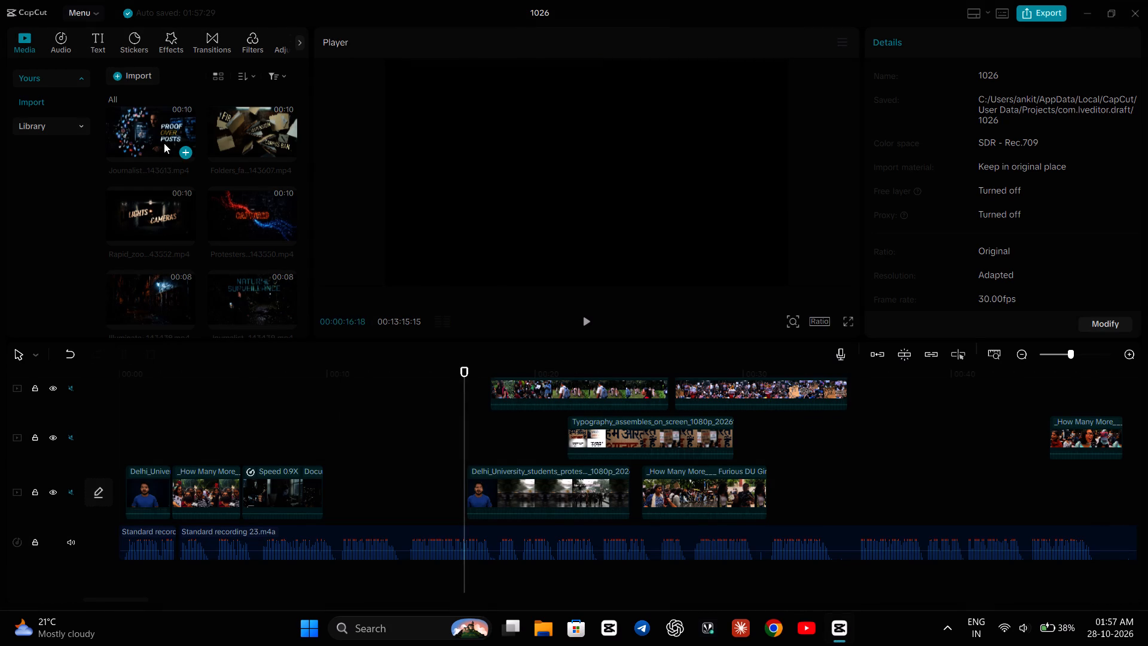
{"action": "double_click", "coordinate": [163, 144]}
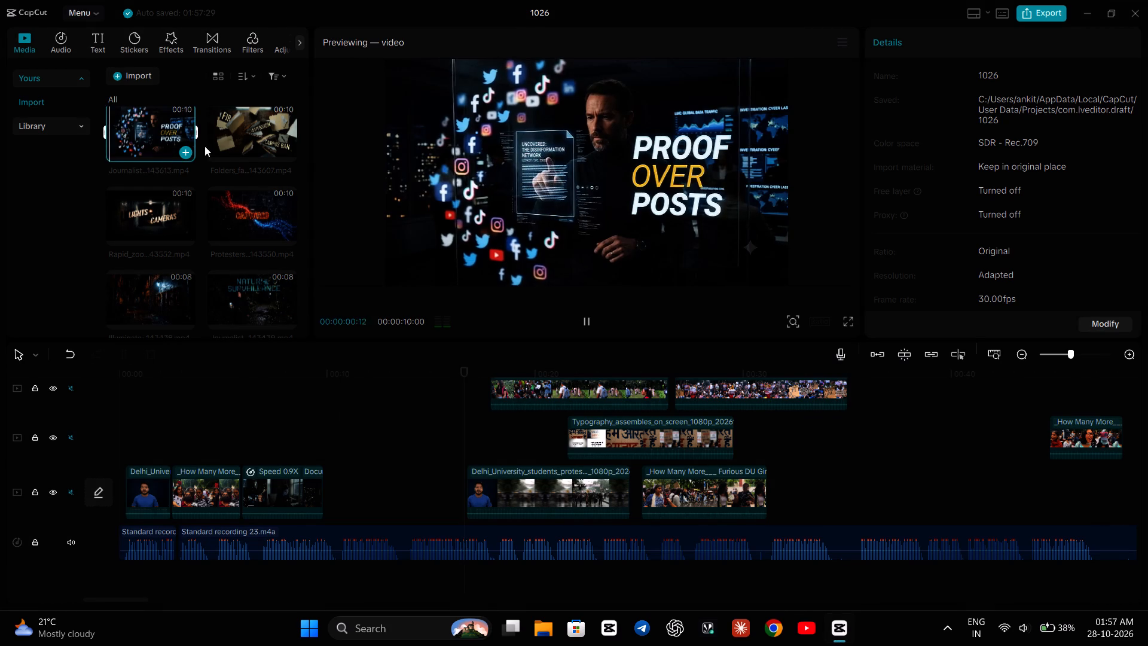
{"action": "scroll", "coordinate": [240, 154], "scroll_direction": "up", "scroll_amount": 1}
{"action": "double_click", "coordinate": [164, 186]}
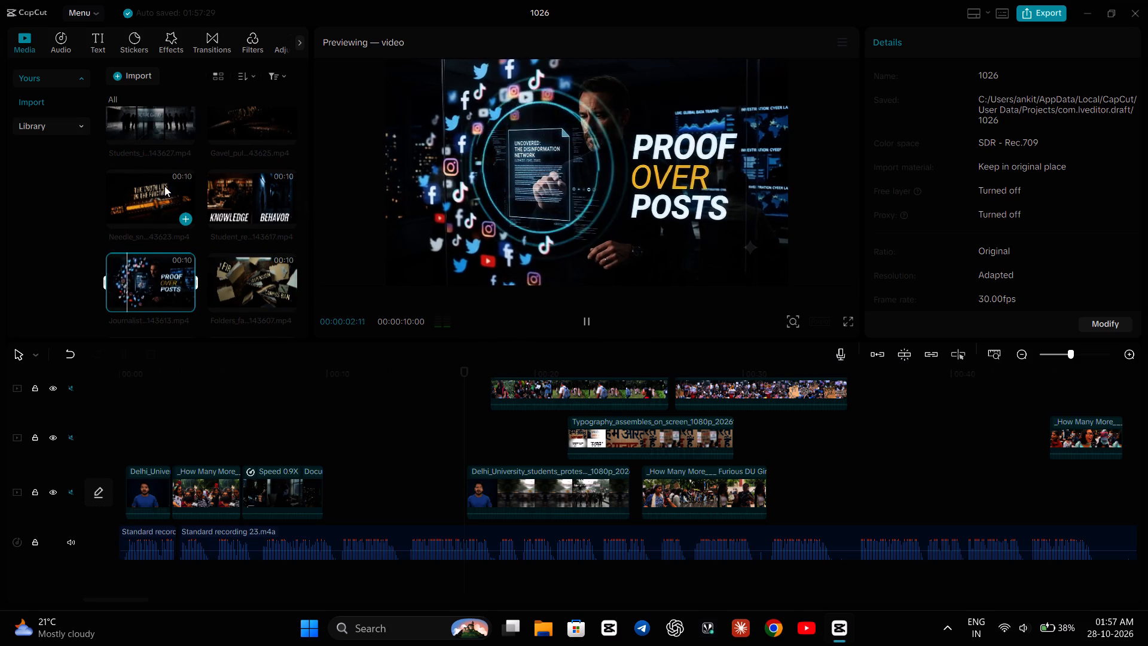
{"action": "scroll", "coordinate": [189, 169], "scroll_direction": "up", "scroll_amount": 1}
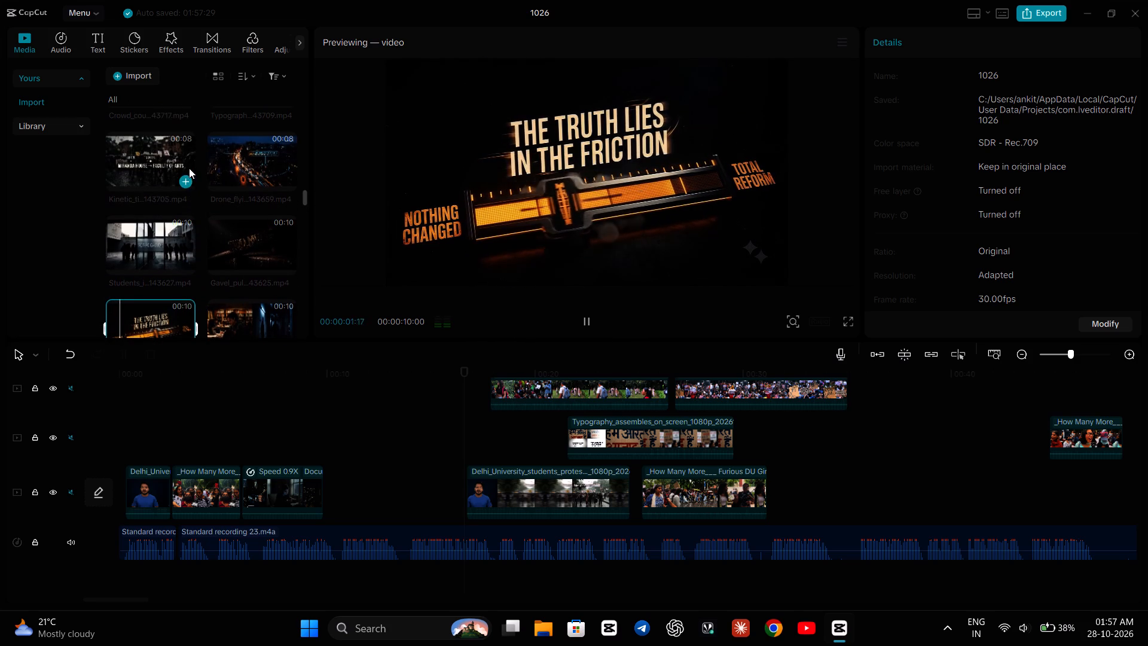
{"action": "double_click", "coordinate": [160, 234]}
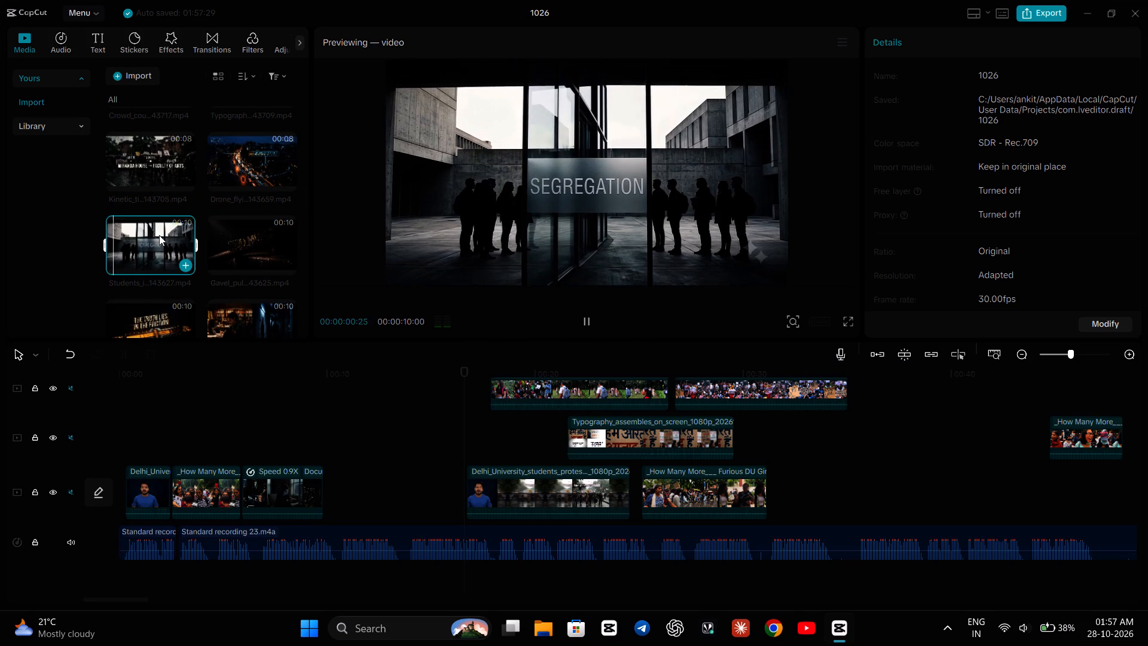
{"action": "double_click", "coordinate": [162, 171]}
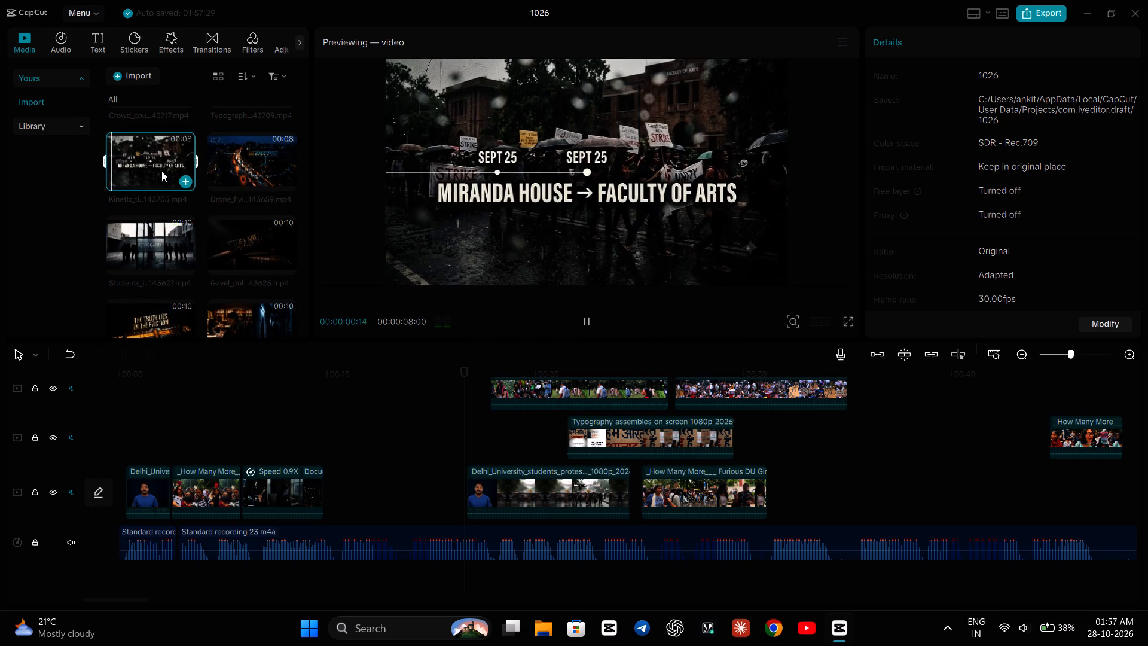
{"action": "scroll", "coordinate": [190, 179], "scroll_direction": "up", "scroll_amount": 1}
{"action": "double_click", "coordinate": [160, 234]}
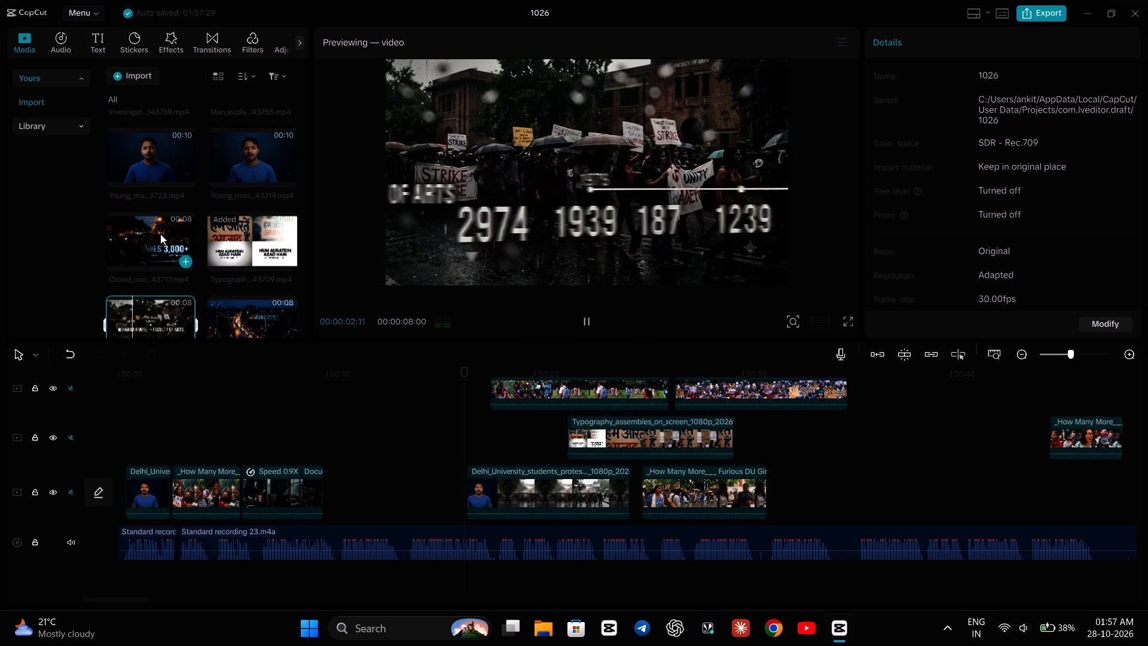
{"action": "double_click", "coordinate": [223, 234]}
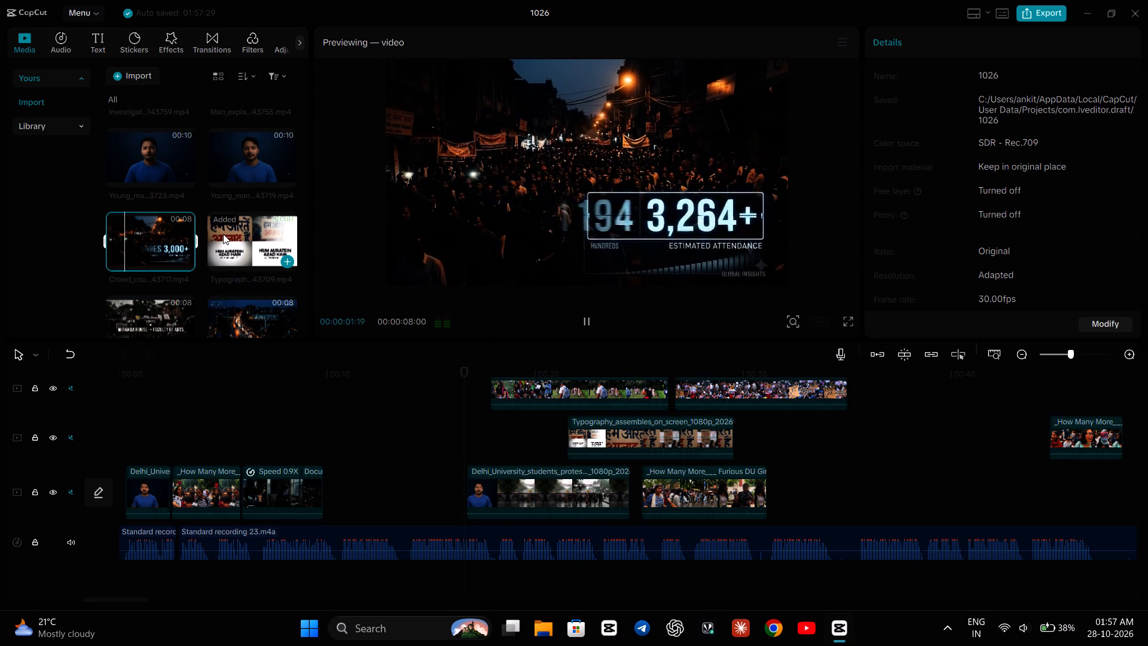
Preview the first six ten-second blue-shirt host clips in the imported media, from Man_speak…44119 through Man_deliv…44022.
{"action": "scroll", "coordinate": [234, 205], "scroll_direction": "up", "scroll_amount": 7}
{"action": "double_click", "coordinate": [135, 136]}
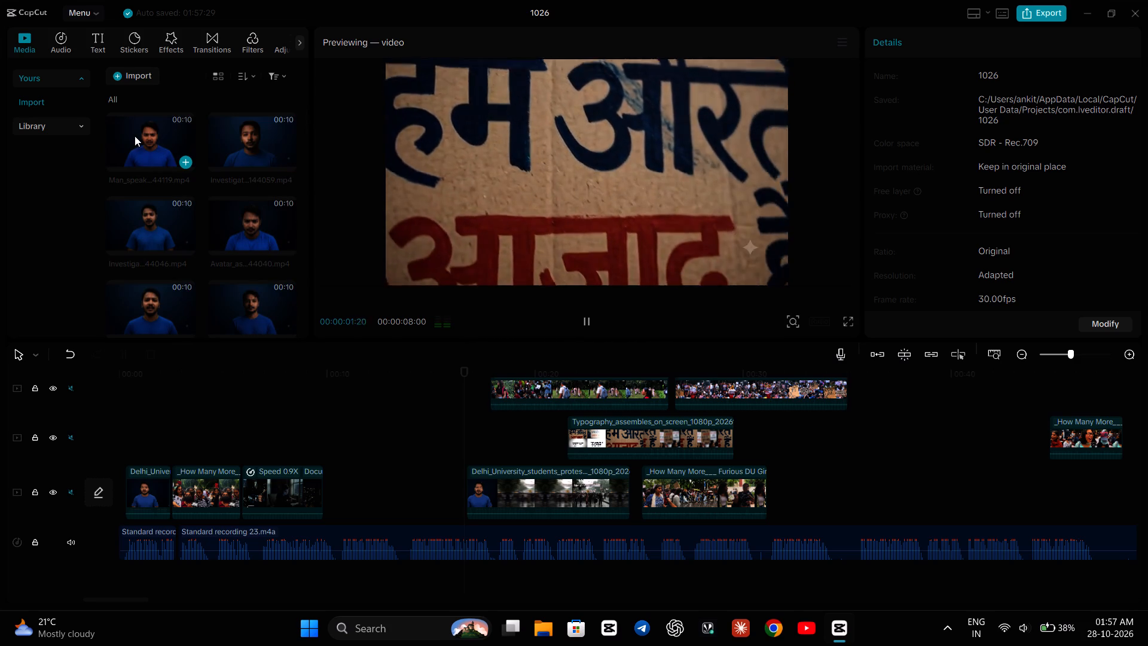
{"action": "scroll", "coordinate": [227, 138], "scroll_direction": "up", "scroll_amount": 1}
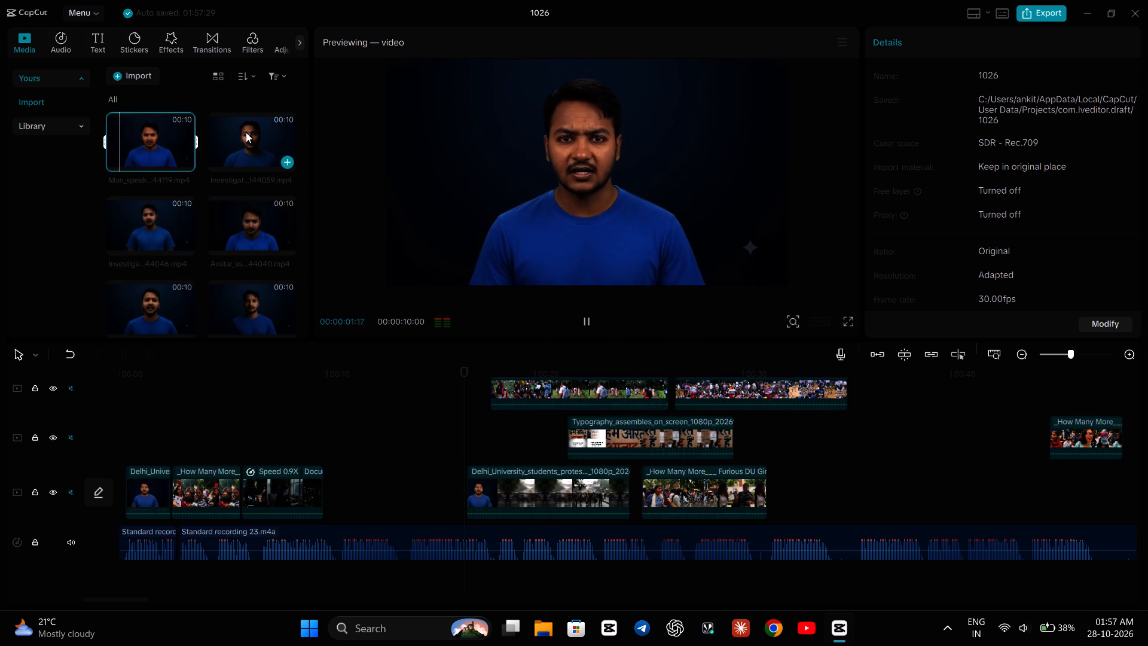
{"action": "double_click", "coordinate": [246, 132]}
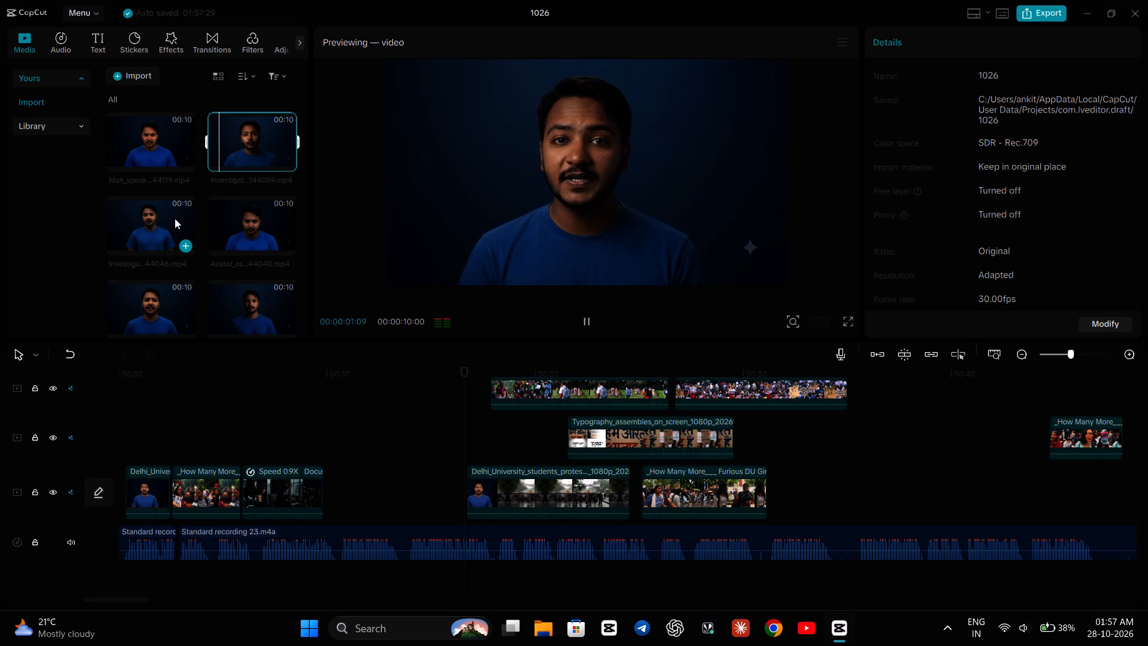
{"action": "double_click", "coordinate": [175, 218]}
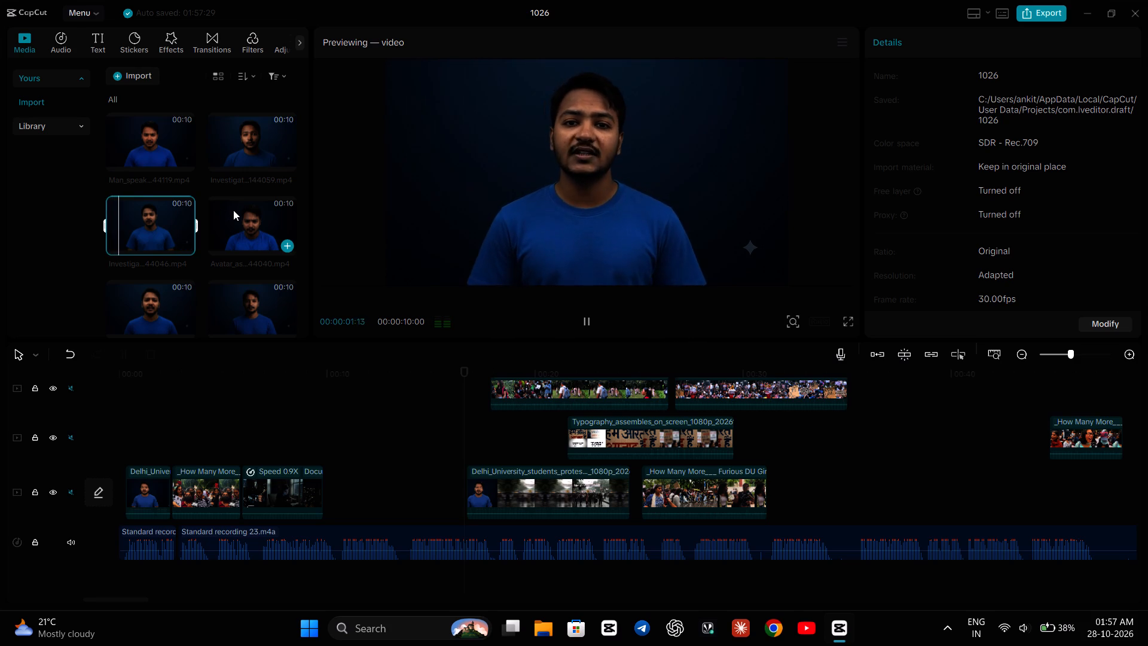
{"action": "double_click", "coordinate": [233, 211]}
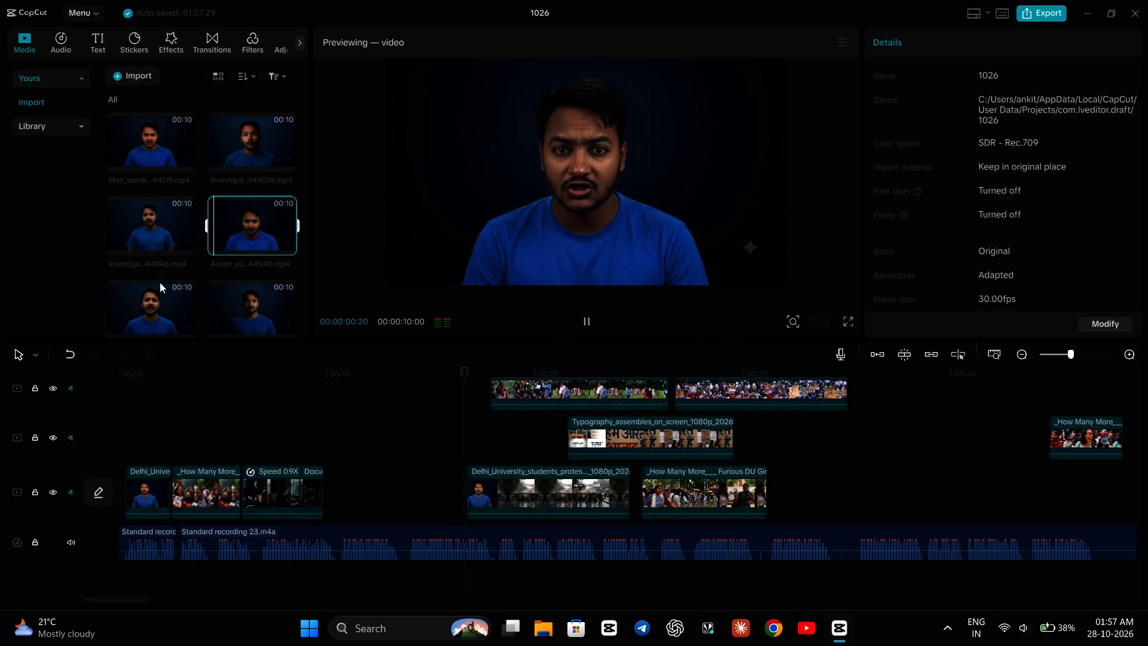
{"action": "left_click", "coordinate": [148, 301]}
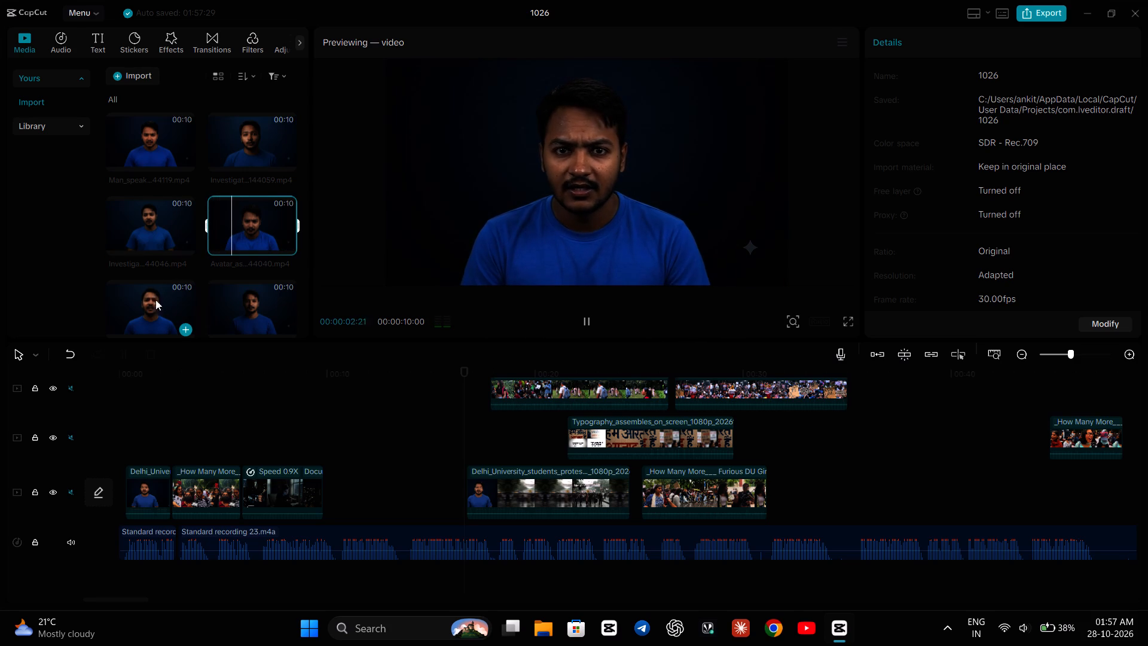
{"action": "double_click", "coordinate": [163, 295]}
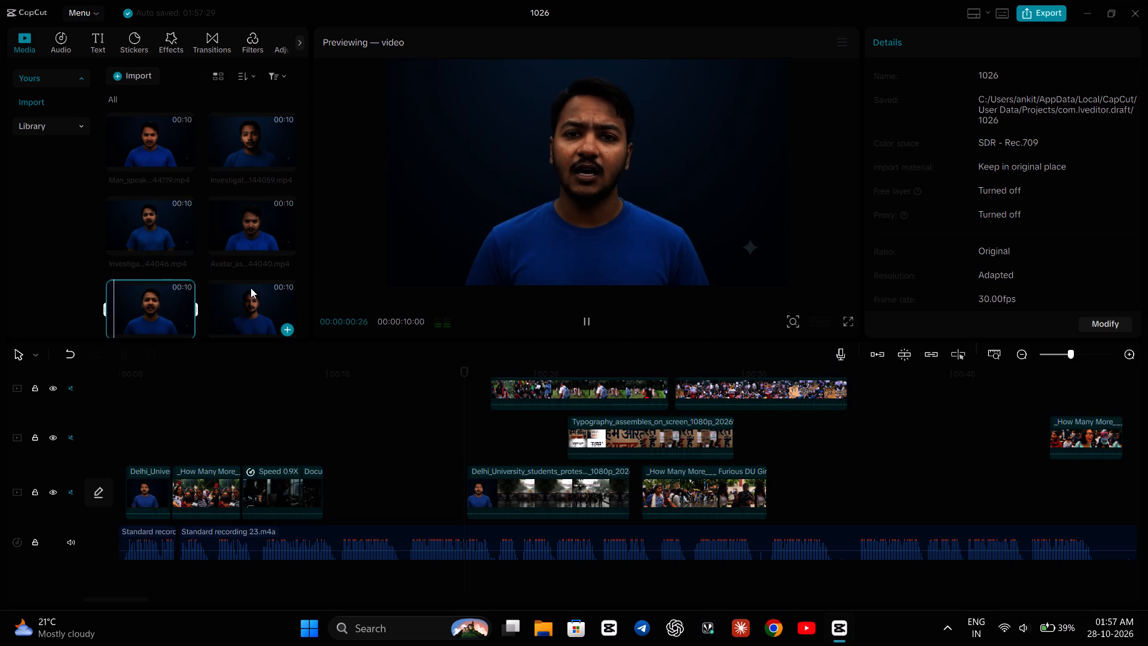
{"action": "double_click", "coordinate": [251, 288]}
Preview the following ten blue-shirt host clips in the imported media, from Man_speak…44021 through Man_deliv…43845.
{"action": "scroll", "coordinate": [250, 287], "scroll_direction": "down", "scroll_amount": 1}
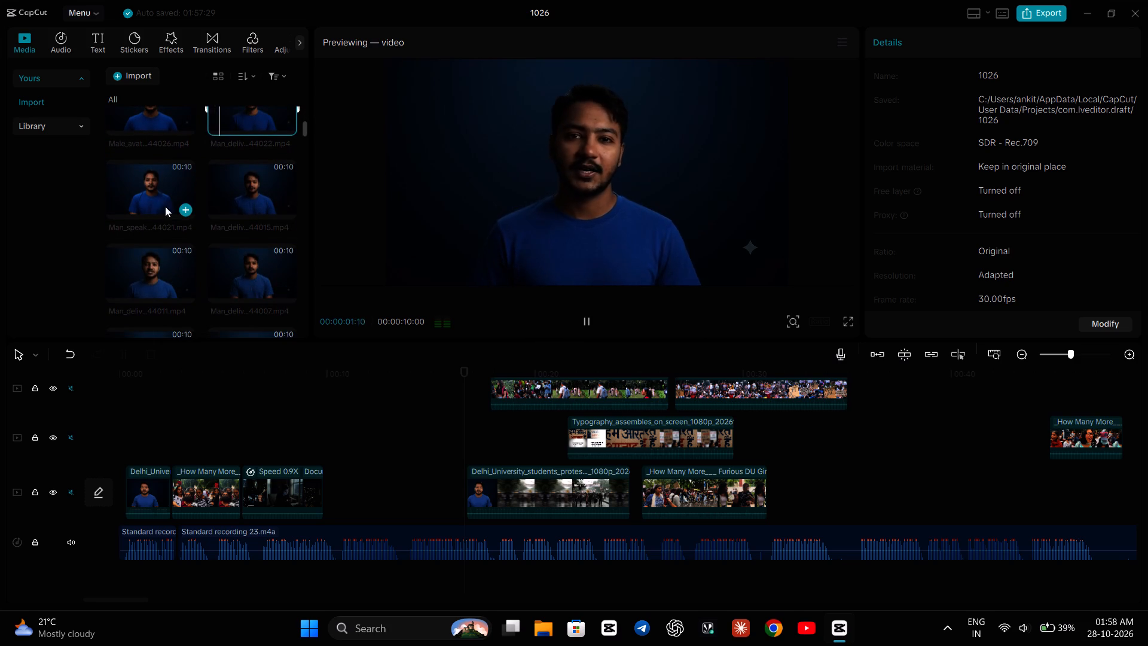
{"action": "double_click", "coordinate": [151, 196]}
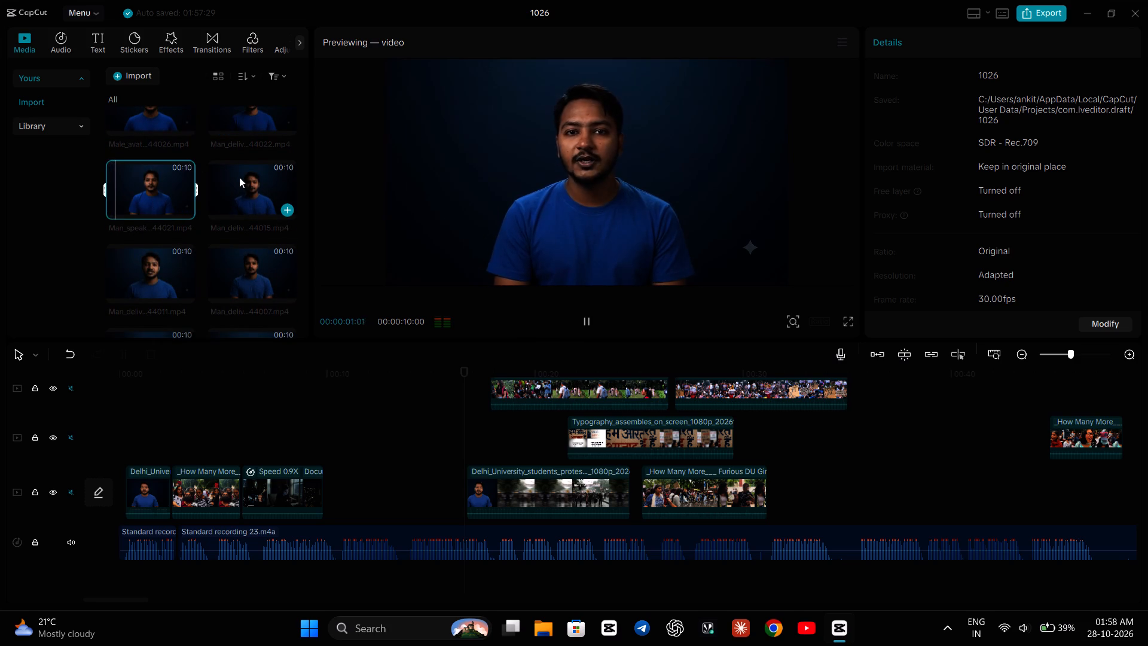
{"action": "double_click", "coordinate": [239, 177]}
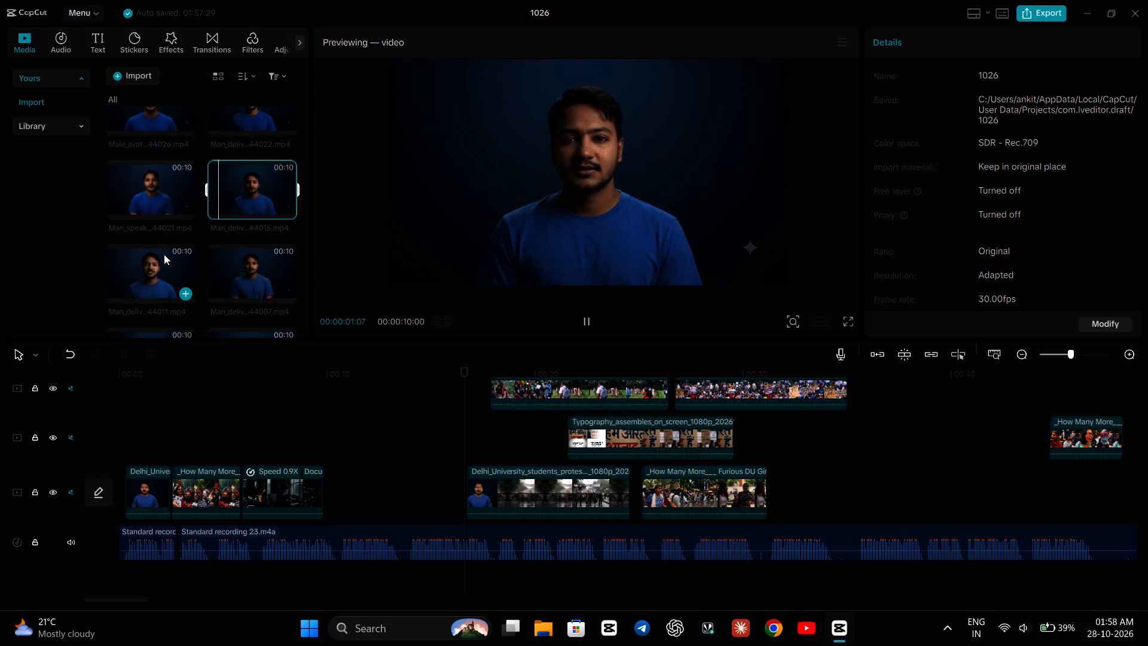
{"action": "double_click", "coordinate": [160, 257]}
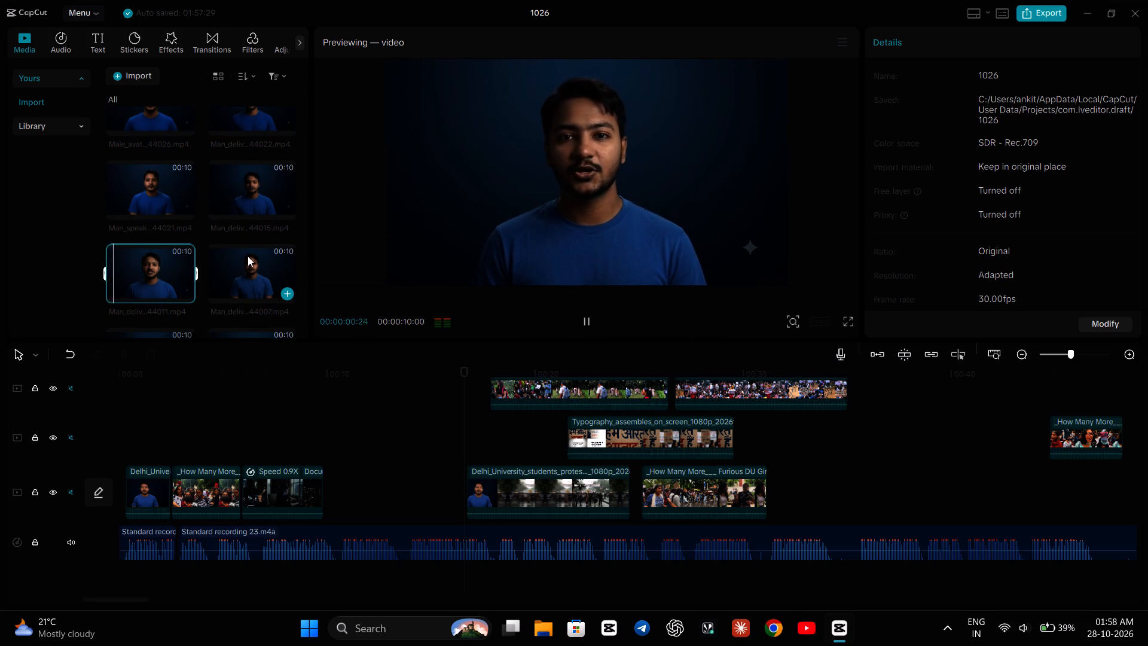
{"action": "double_click", "coordinate": [248, 256]}
{"action": "scroll", "coordinate": [248, 256], "scroll_direction": "down", "scroll_amount": 1}
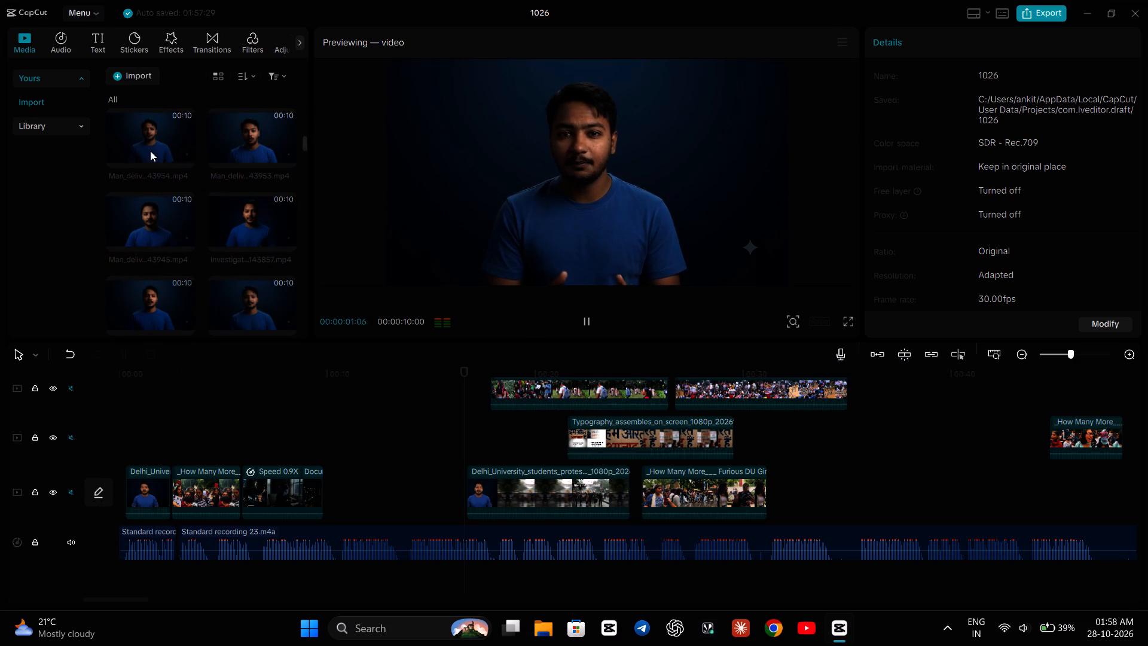
{"action": "double_click", "coordinate": [139, 135]}
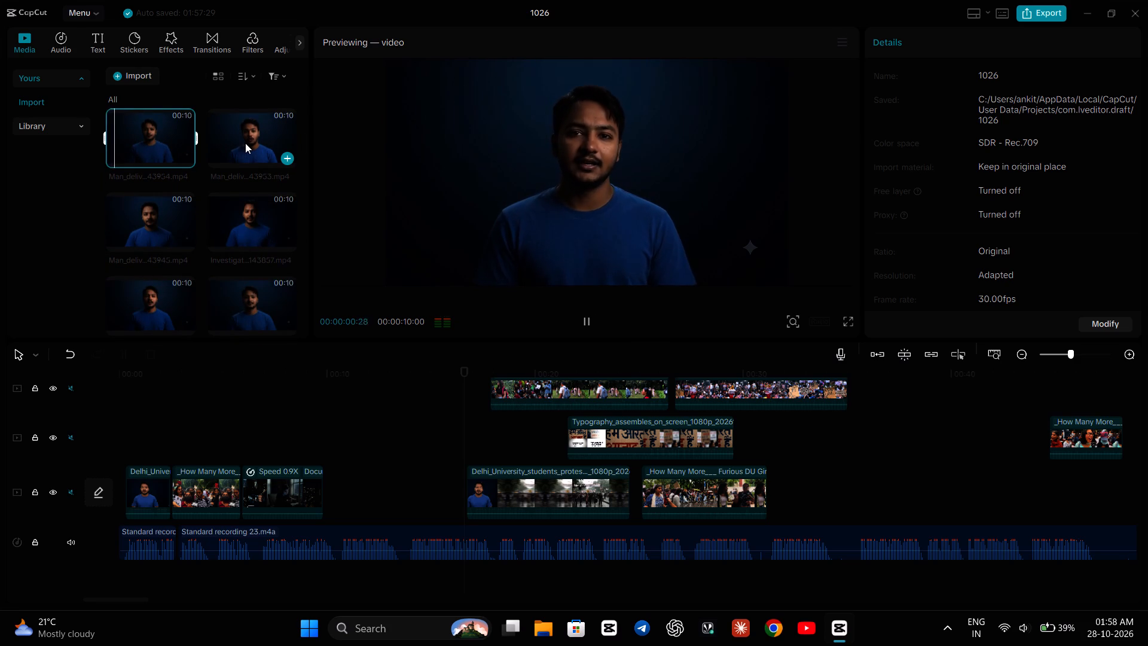
{"action": "double_click", "coordinate": [245, 143]}
{"action": "double_click", "coordinate": [160, 222]}
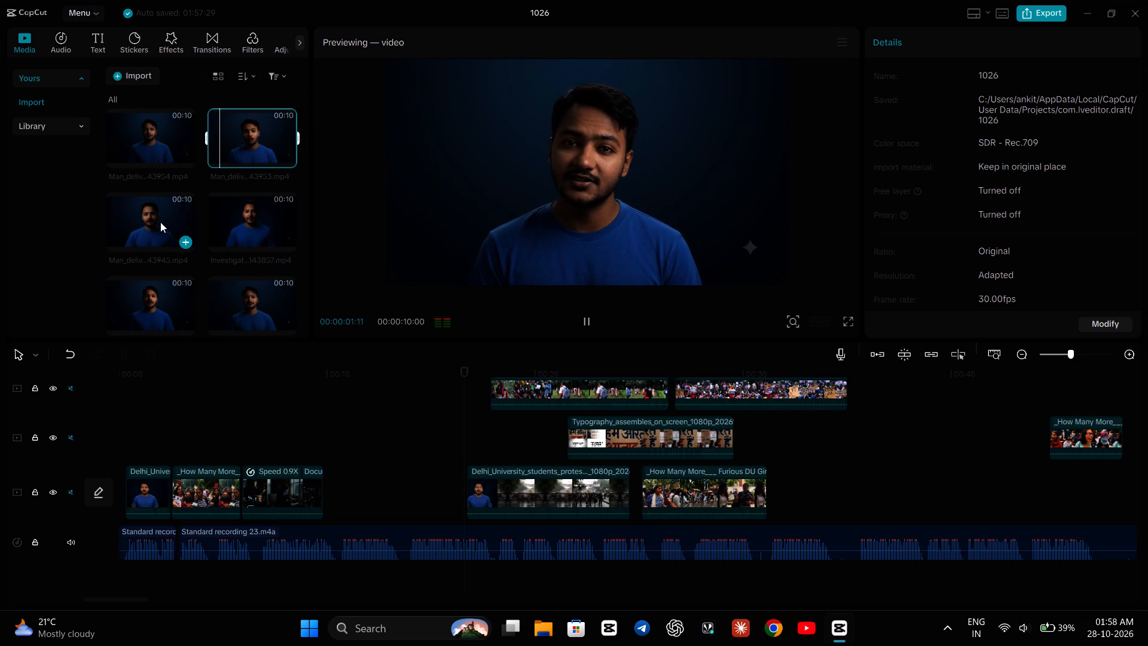
{"action": "double_click", "coordinate": [238, 215]}
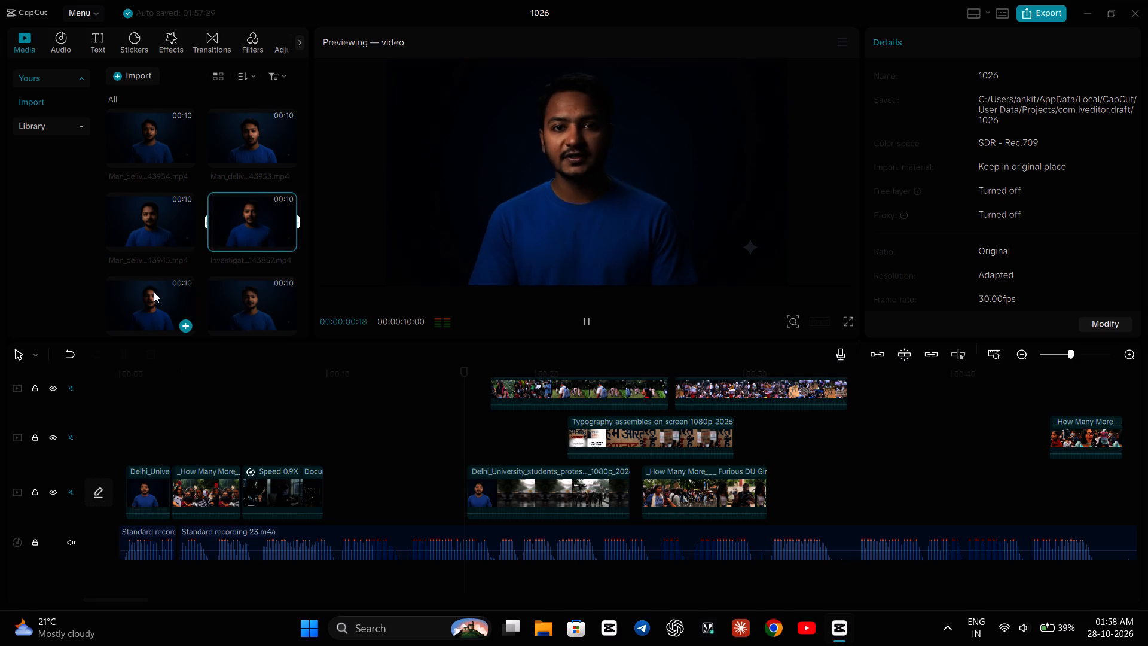
{"action": "double_click", "coordinate": [151, 299]}
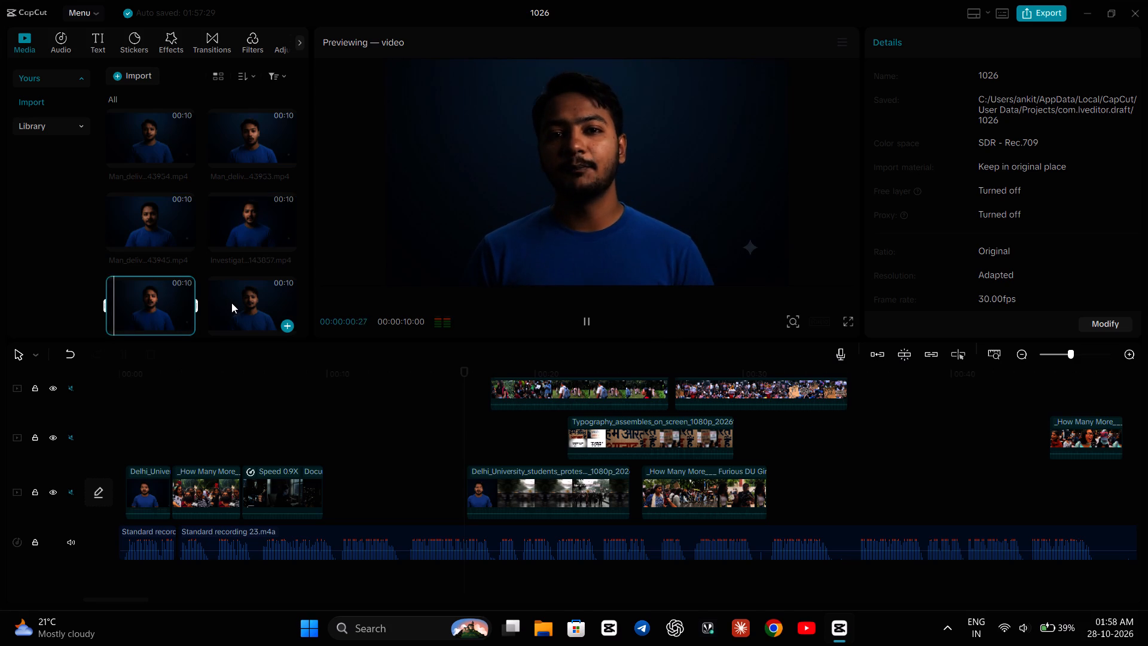
{"action": "double_click", "coordinate": [231, 303]}
Preview the nine host clips in the imported media from Man_deliv…43839 through the Investigat clip after Investigat…143806.
{"action": "scroll", "coordinate": [232, 302], "scroll_direction": "down", "scroll_amount": 1}
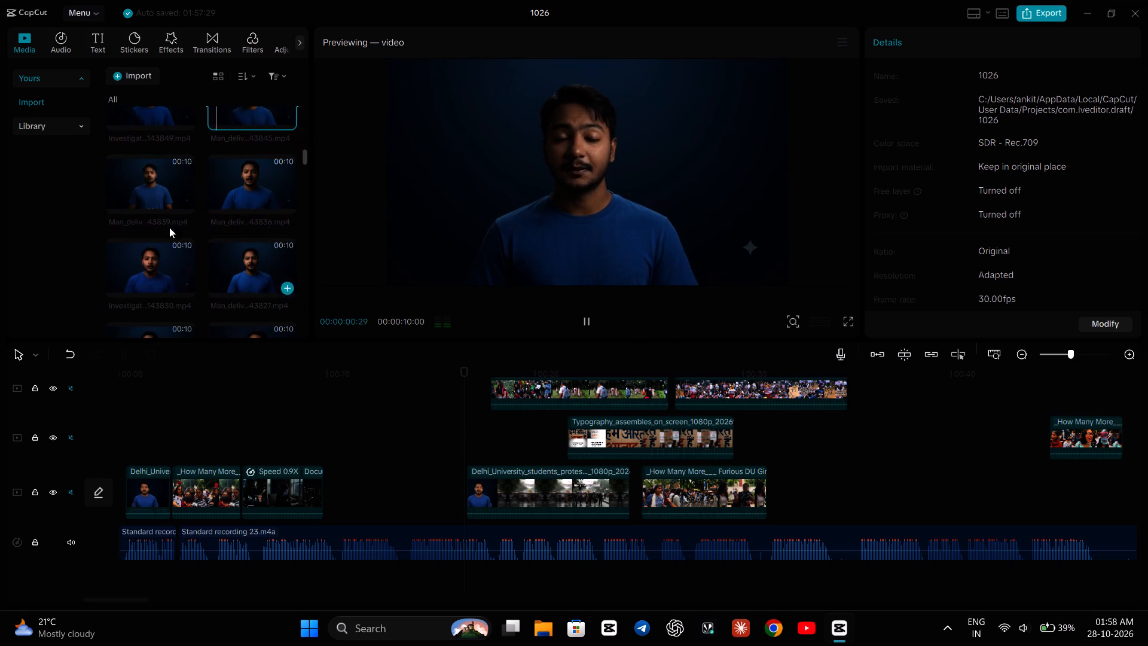
{"action": "double_click", "coordinate": [144, 196]}
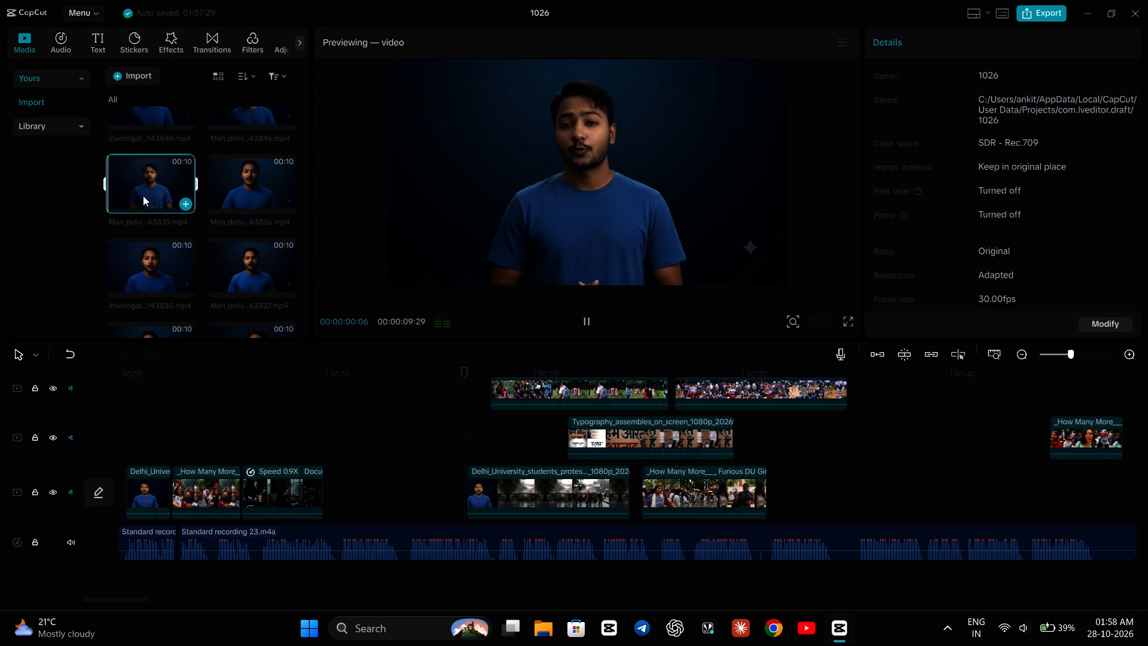
{"action": "double_click", "coordinate": [235, 180]}
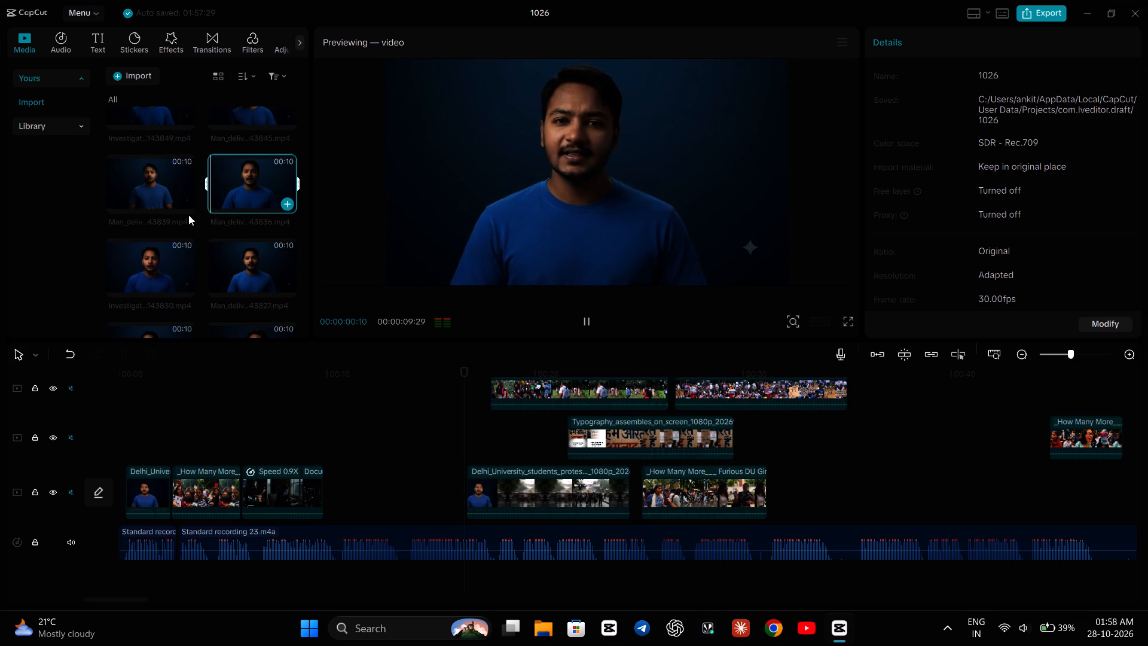
{"action": "double_click", "coordinate": [151, 264]}
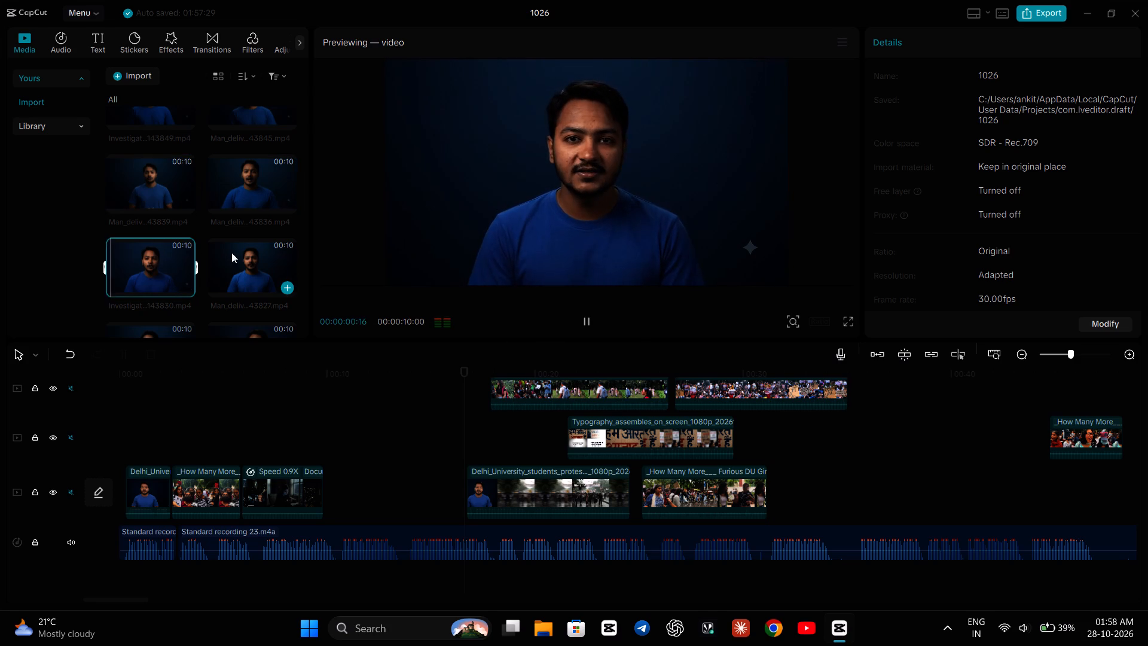
{"action": "double_click", "coordinate": [246, 254]}
{"action": "scroll", "coordinate": [247, 255], "scroll_direction": "down", "scroll_amount": 1}
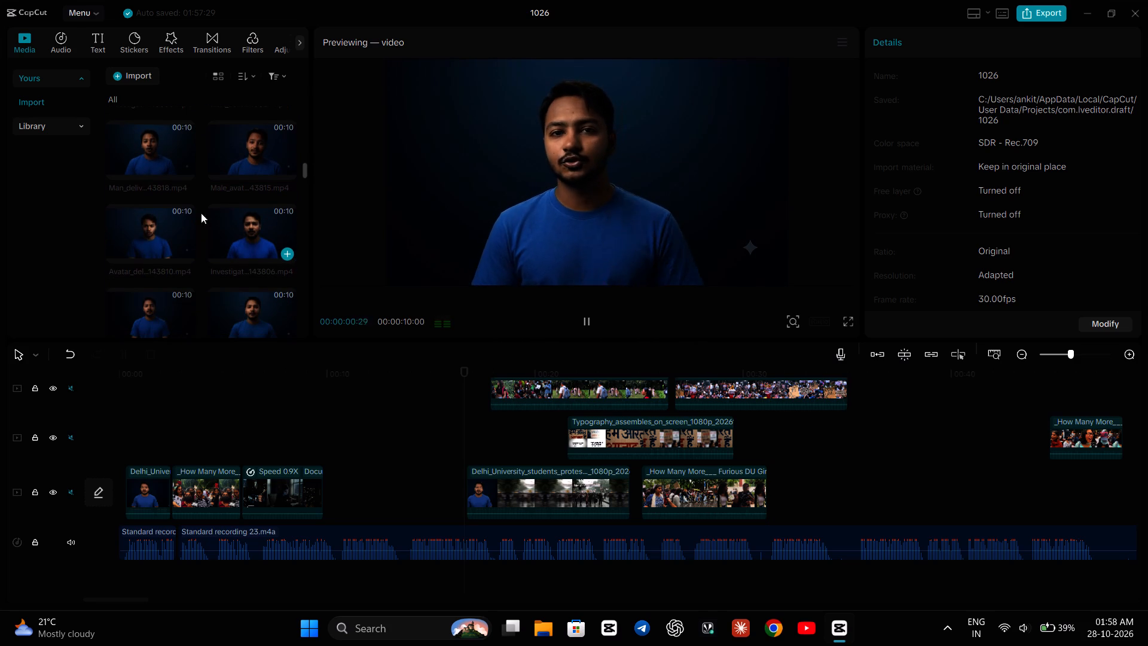
{"action": "double_click", "coordinate": [151, 151]}
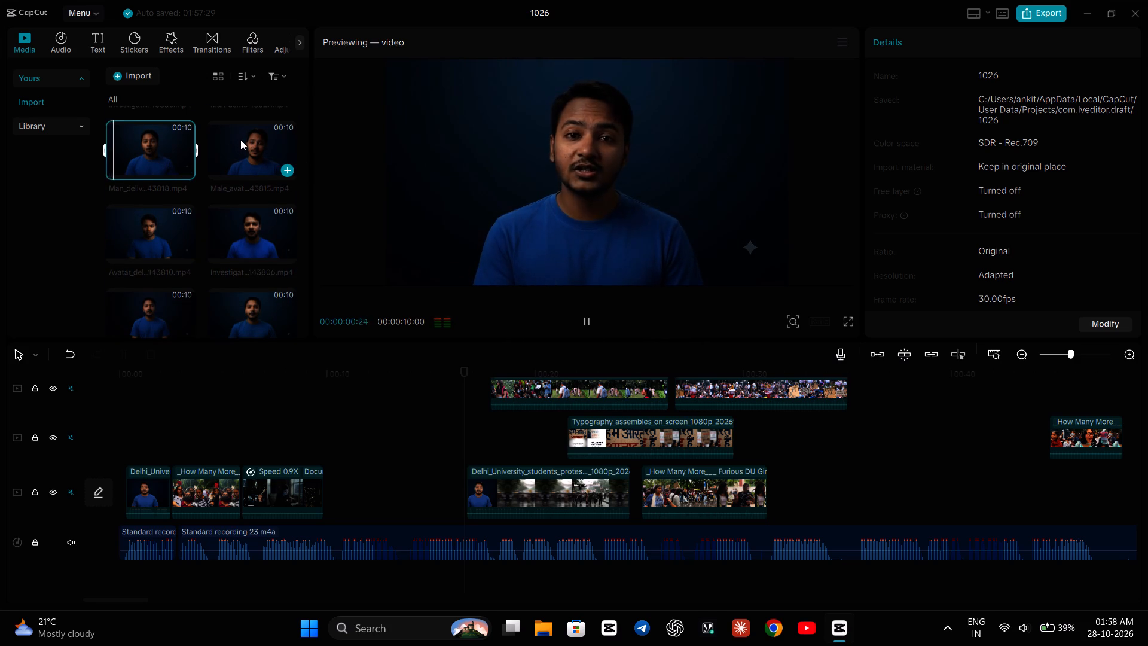
{"action": "double_click", "coordinate": [241, 142]}
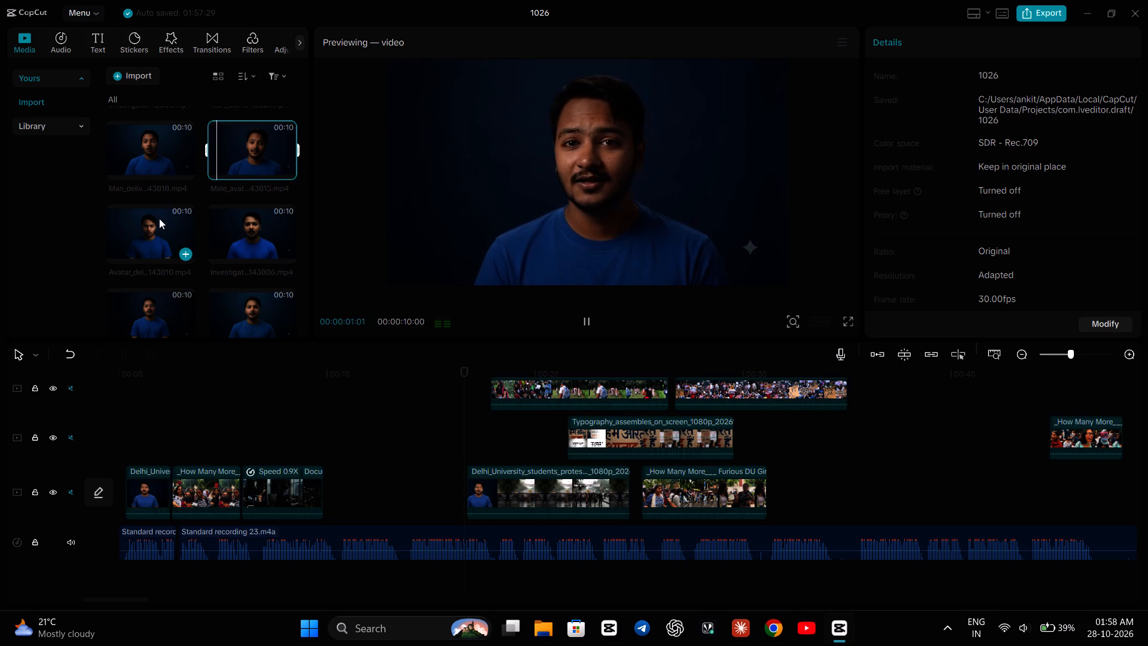
{"action": "double_click", "coordinate": [158, 220]}
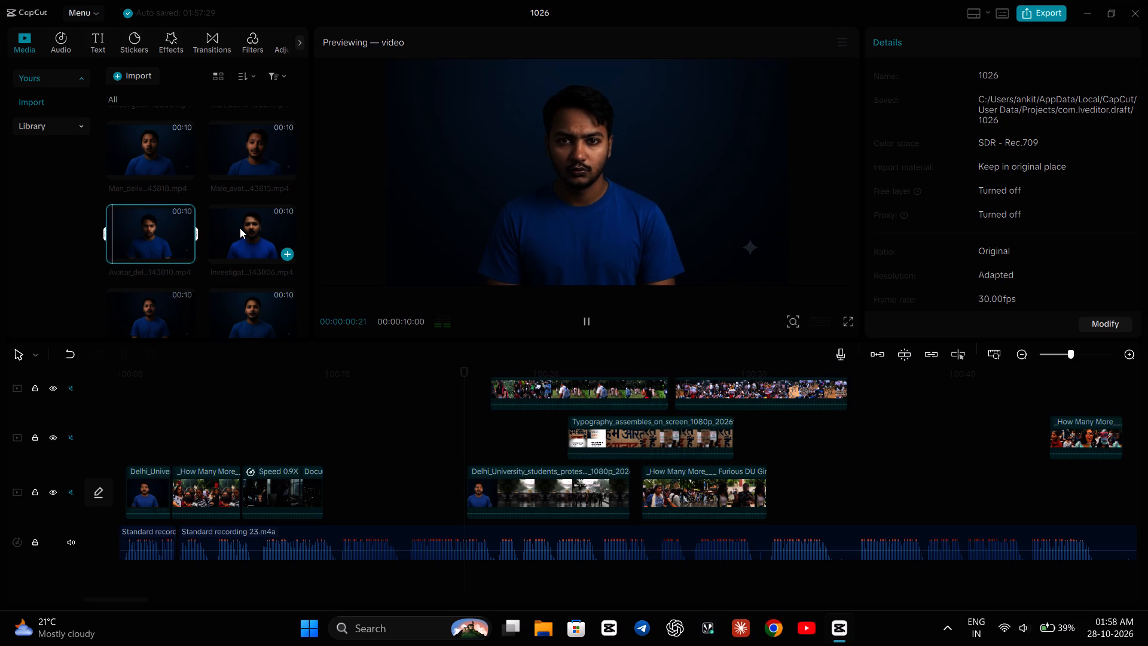
{"action": "double_click", "coordinate": [240, 228]}
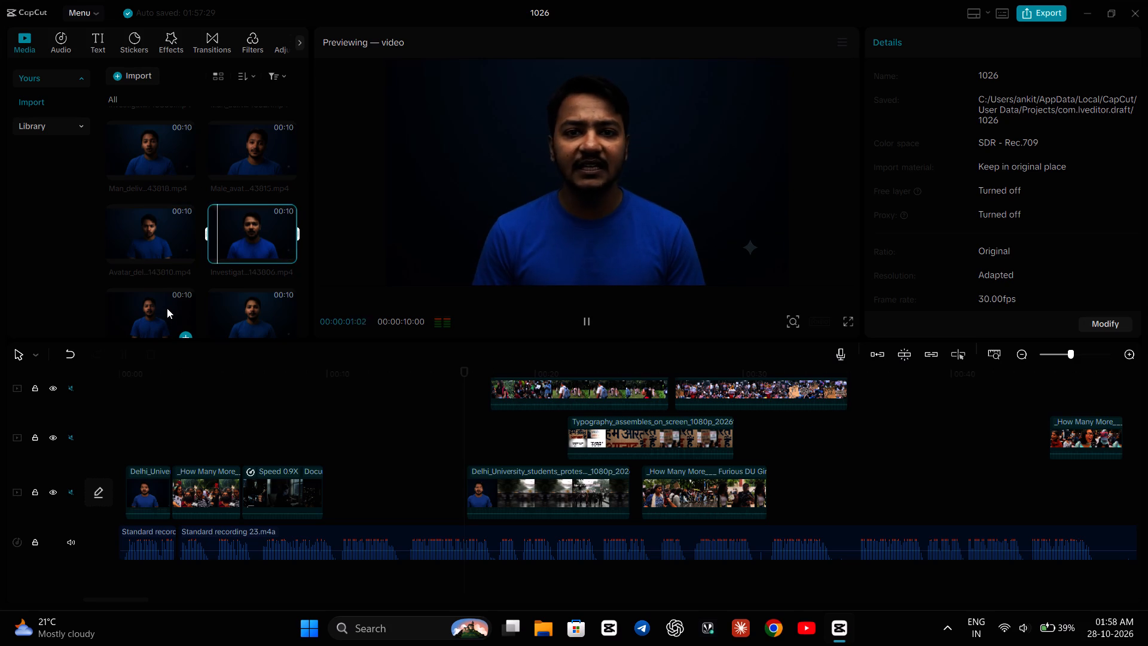
{"action": "double_click", "coordinate": [167, 309]}
Preview the Man_expla host clip and the two Young_man host clips just before the crowd count clip.
{"action": "scroll", "coordinate": [212, 285], "scroll_direction": "down", "scroll_amount": 1}
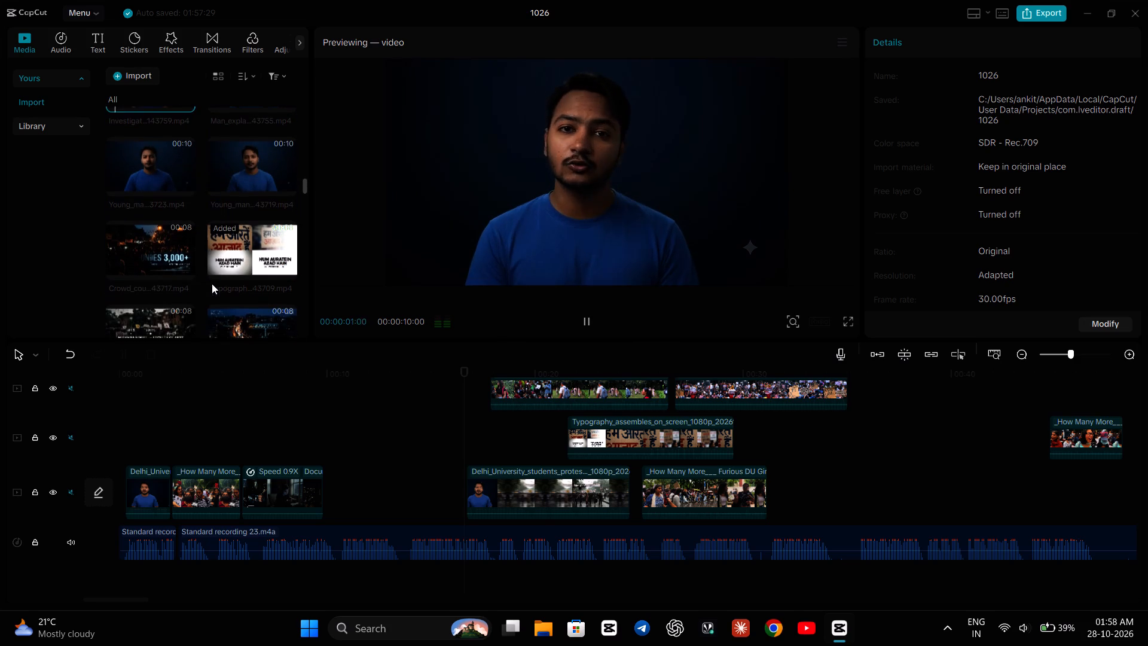
{"action": "scroll", "coordinate": [212, 284], "scroll_direction": "down", "scroll_amount": 1}
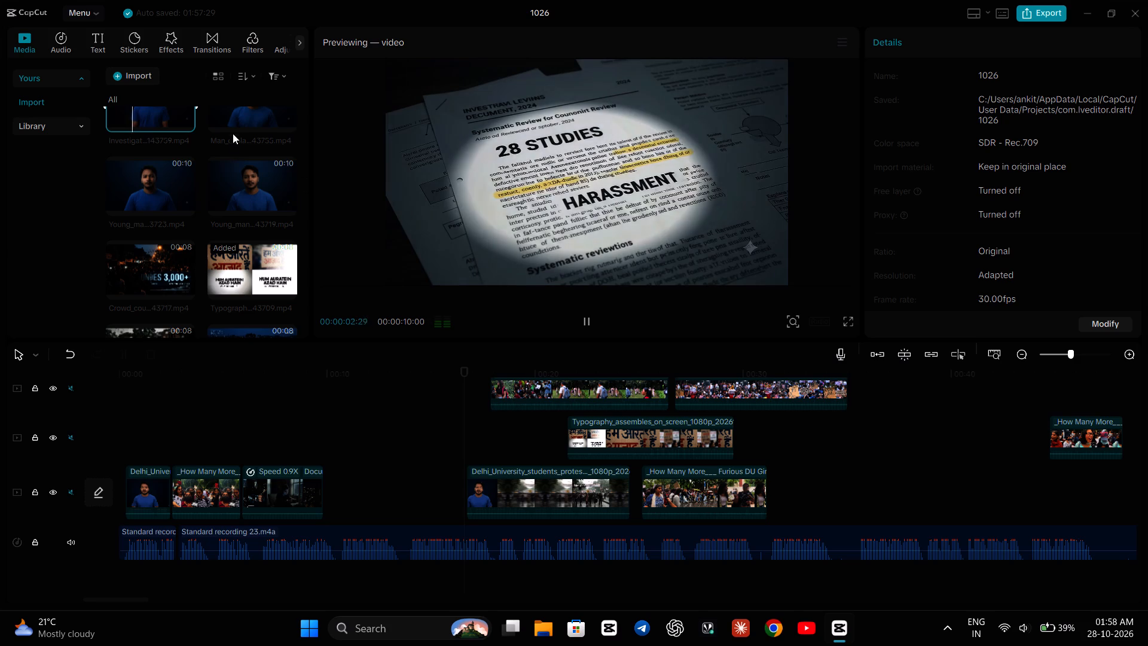
{"action": "double_click", "coordinate": [237, 125]}
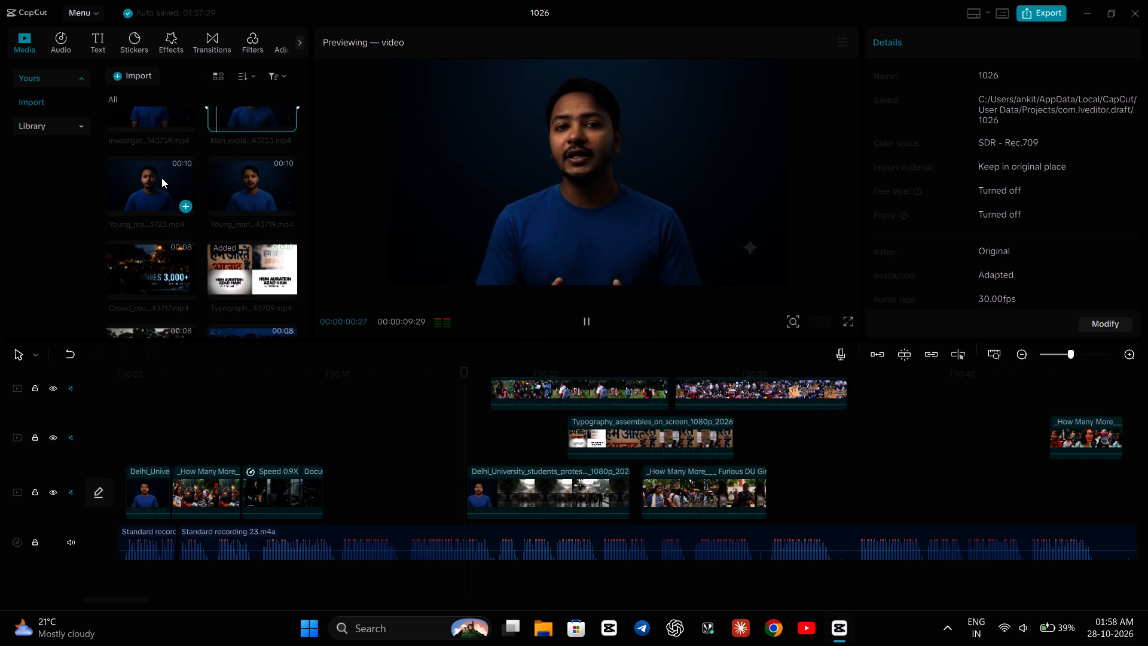
{"action": "double_click", "coordinate": [161, 177]}
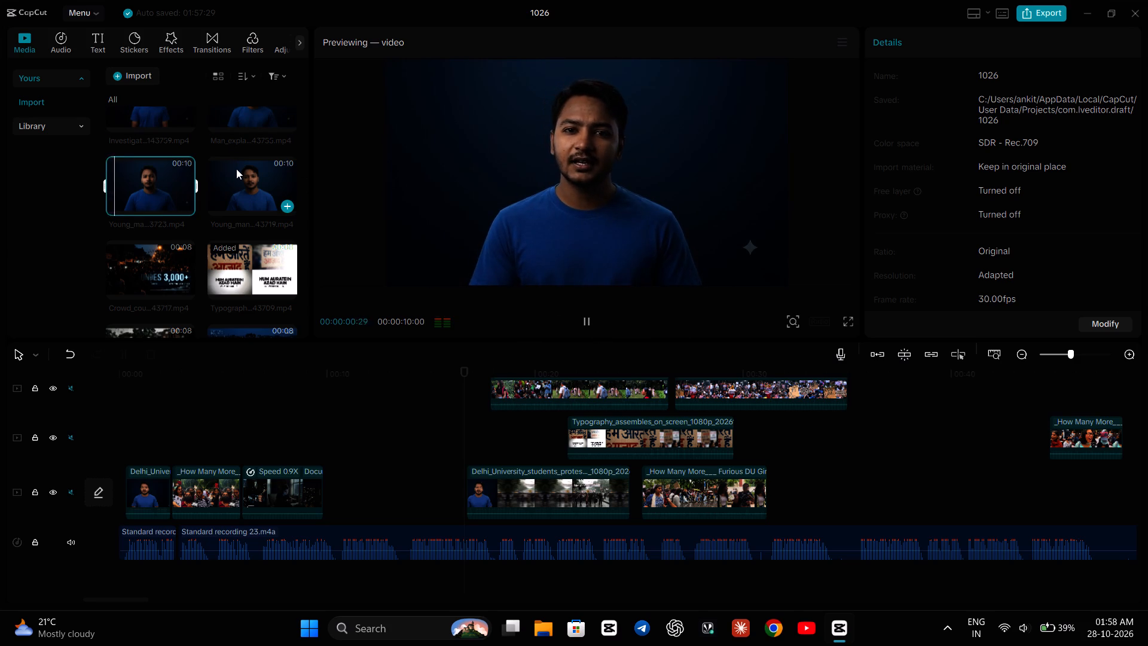
{"action": "double_click", "coordinate": [236, 169]}
Preview the Document, Man_speak and Man_deliv host clips between the question-mark Investigation clip and the street-map clips.
{"action": "scroll", "coordinate": [242, 208], "scroll_direction": "down", "scroll_amount": 1}
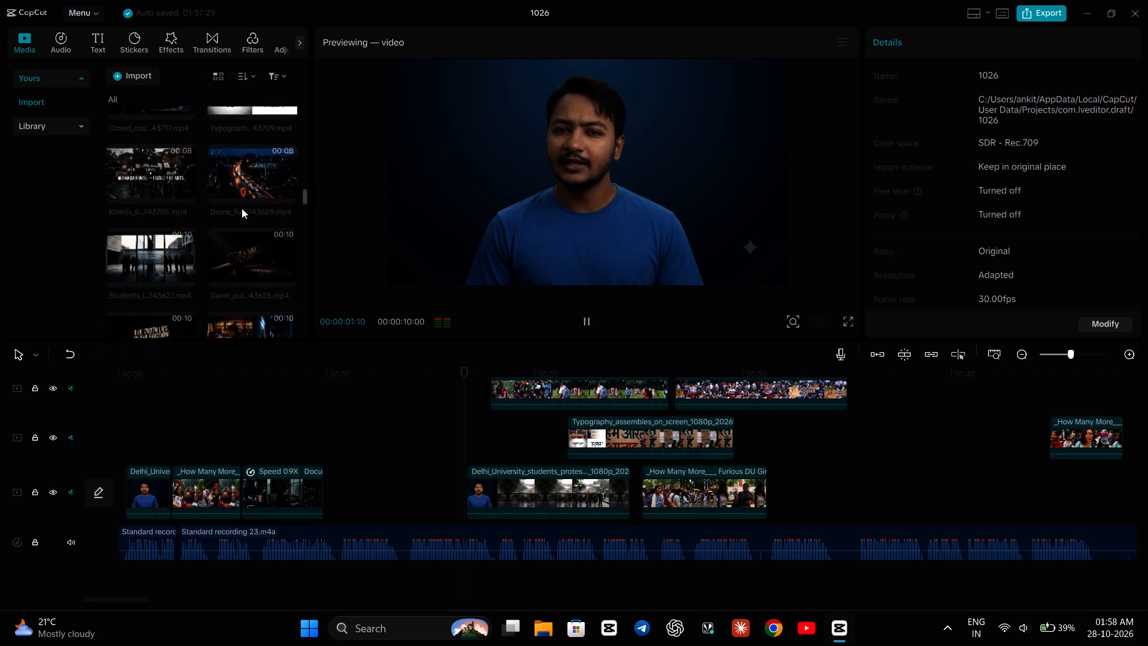
{"action": "scroll", "coordinate": [242, 208], "scroll_direction": "down", "scroll_amount": 3}
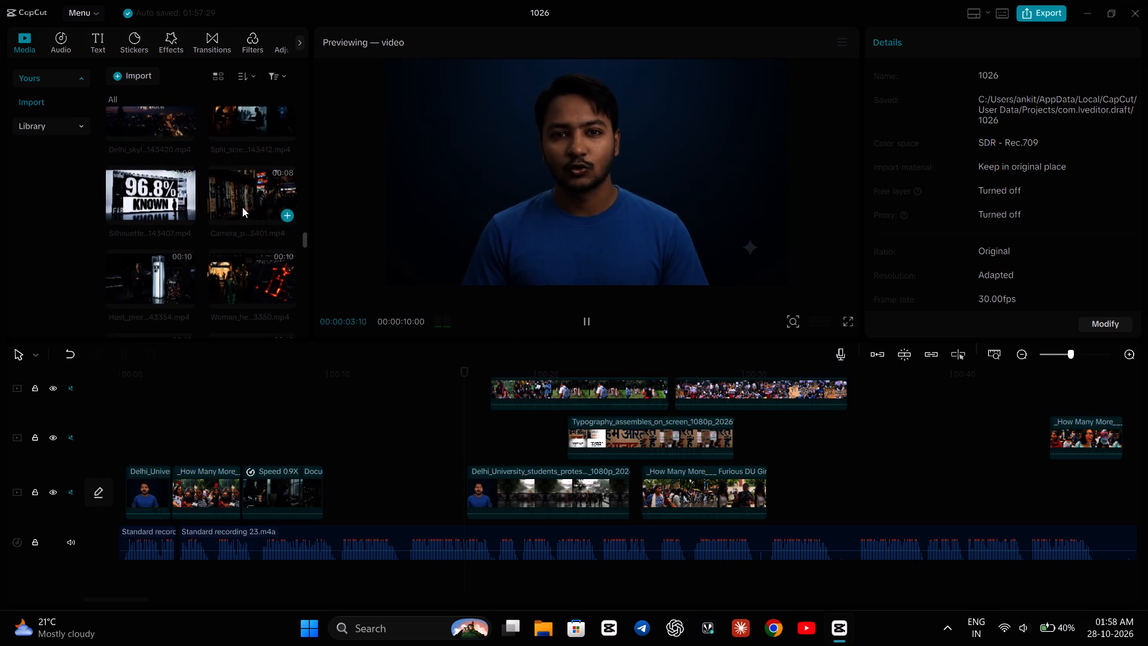
{"action": "scroll", "coordinate": [242, 207], "scroll_direction": "down", "scroll_amount": 3}
{"action": "scroll", "coordinate": [242, 208], "scroll_direction": "up", "scroll_amount": 1}
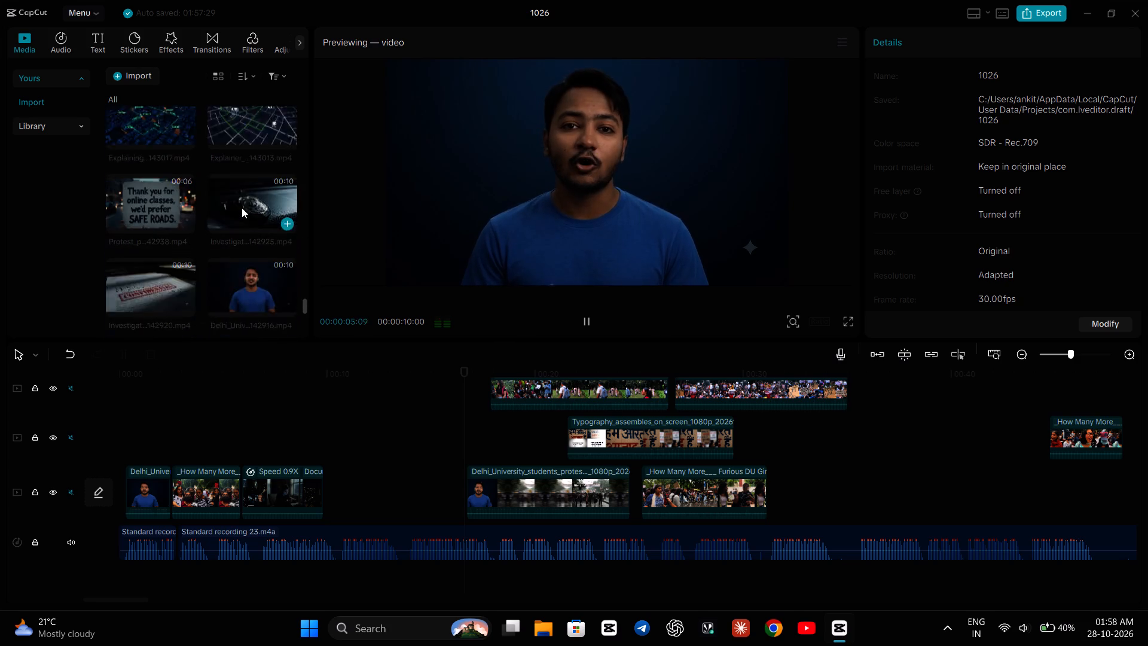
{"action": "scroll", "coordinate": [242, 208], "scroll_direction": "up", "scroll_amount": 1}
{"action": "double_click", "coordinate": [257, 147]}
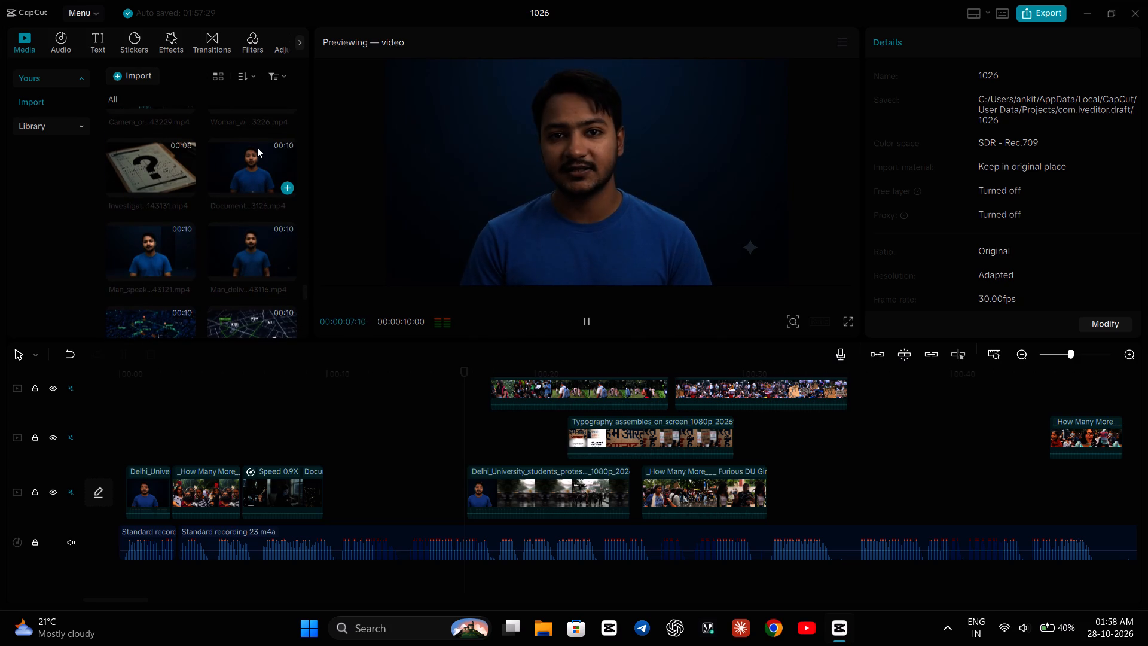
{"action": "double_click", "coordinate": [149, 237]}
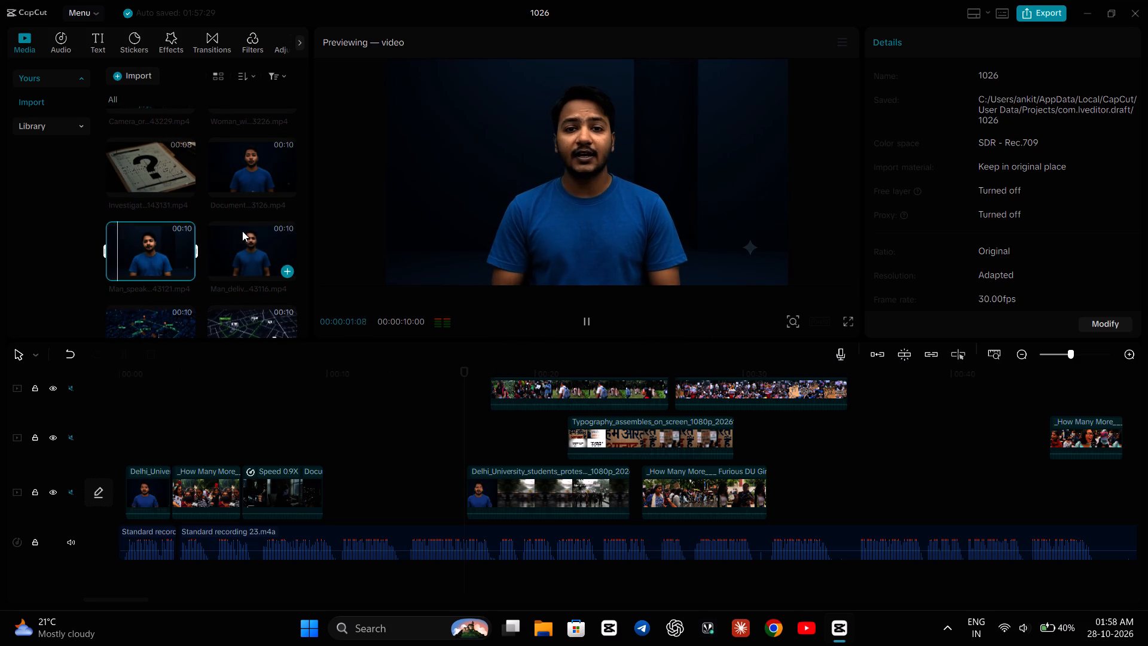
{"action": "double_click", "coordinate": [252, 233]}
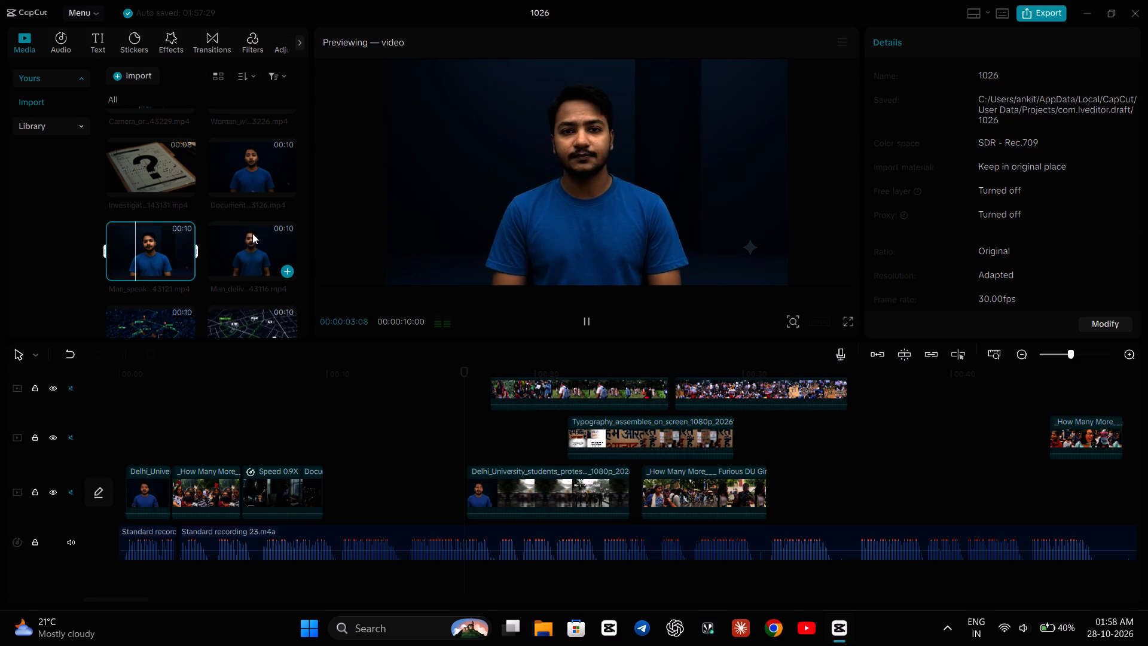
Preview the Delhi_Univ…142916, Delhi_Univ…142911, Students_…42906 and Delhi_Uni…42902 host clips, replaying the first two.
{"action": "scroll", "coordinate": [253, 233], "scroll_direction": "down", "scroll_amount": 1}
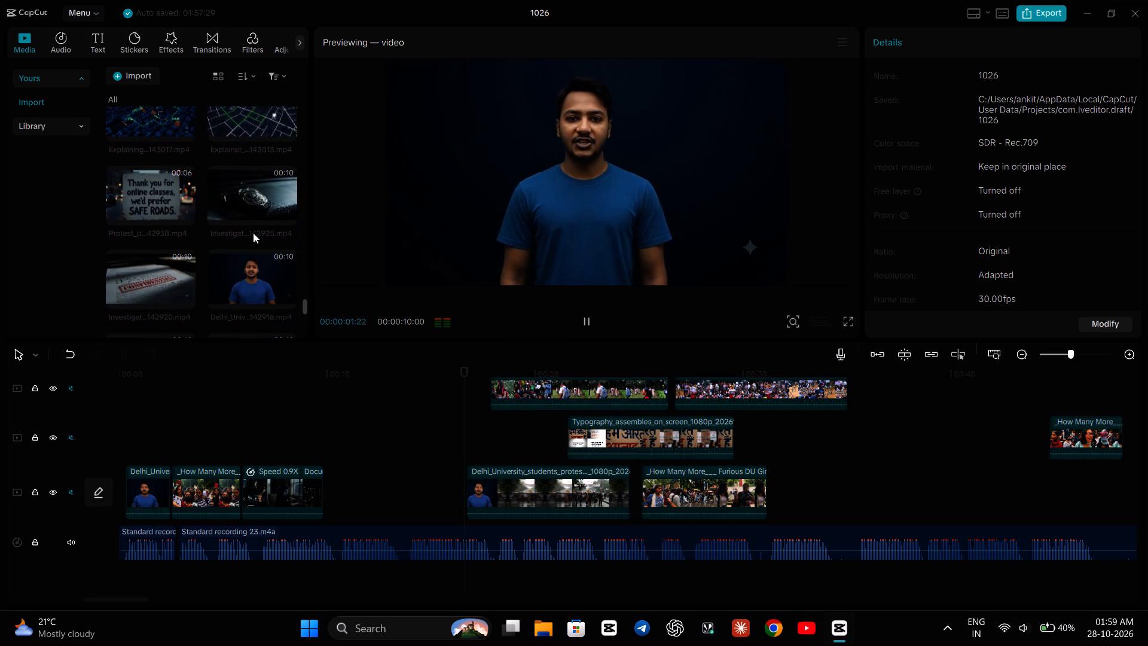
{"action": "double_click", "coordinate": [243, 272]}
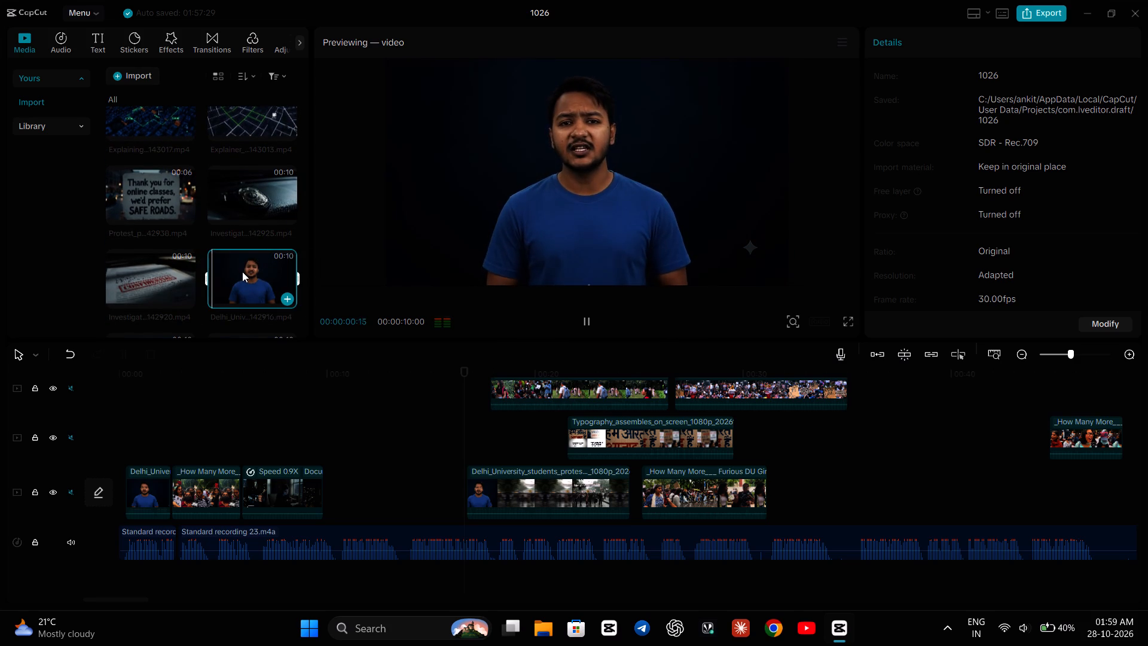
{"action": "scroll", "coordinate": [242, 272], "scroll_direction": "down", "scroll_amount": 1}
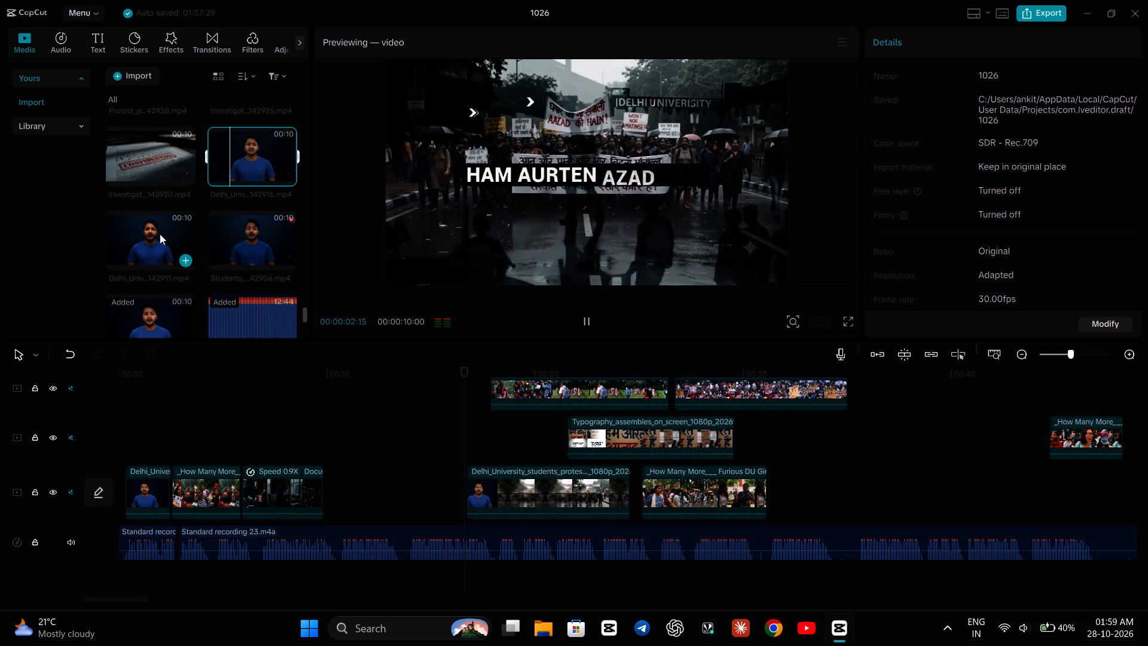
{"action": "double_click", "coordinate": [159, 236]}
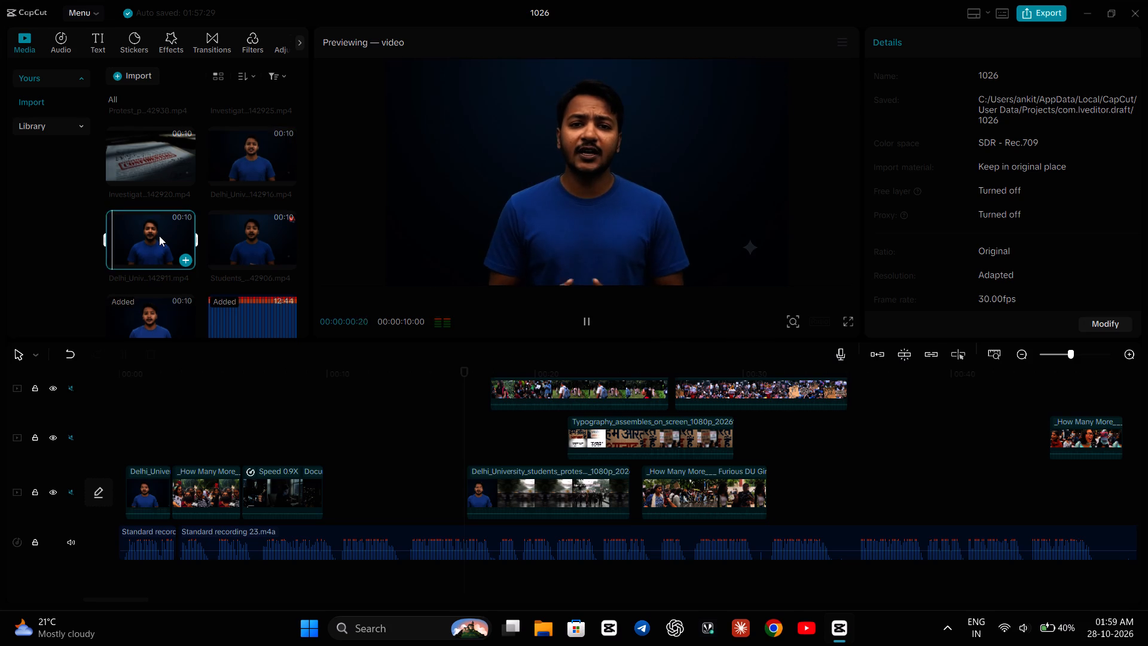
{"action": "double_click", "coordinate": [225, 230]}
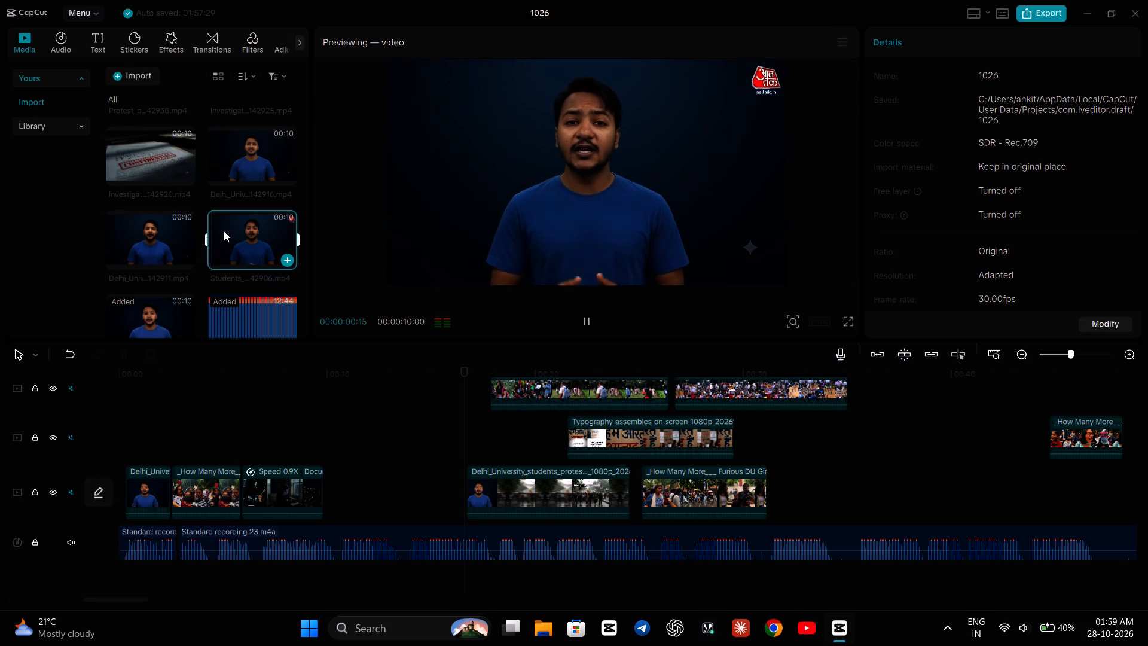
{"action": "double_click", "coordinate": [163, 310]}
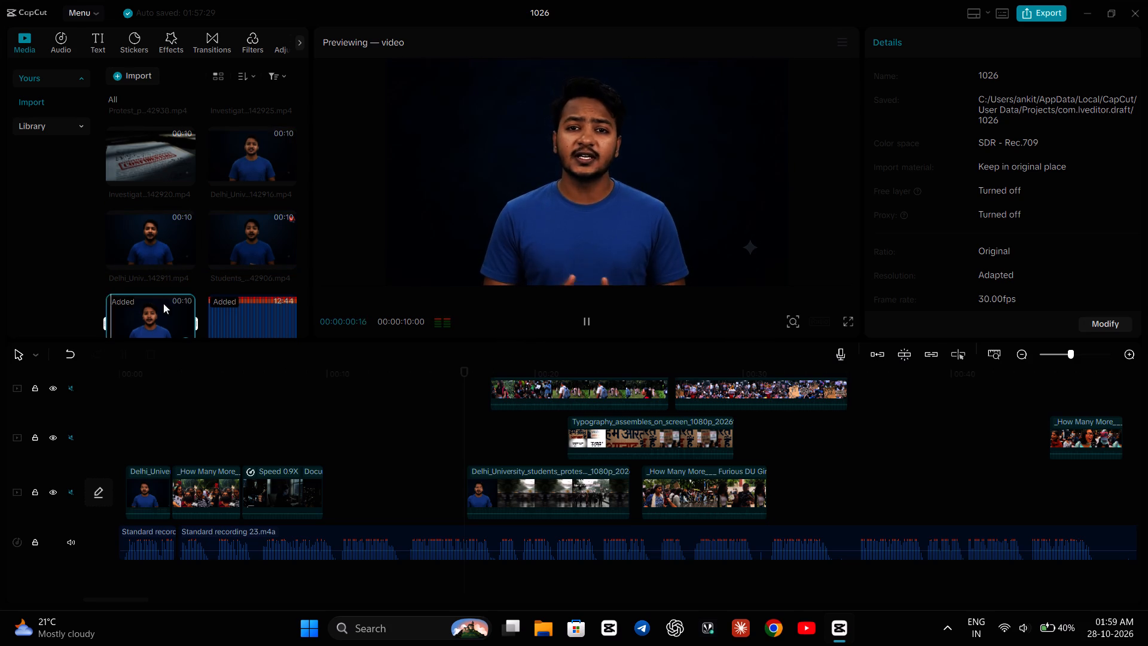
{"action": "double_click", "coordinate": [156, 243]}
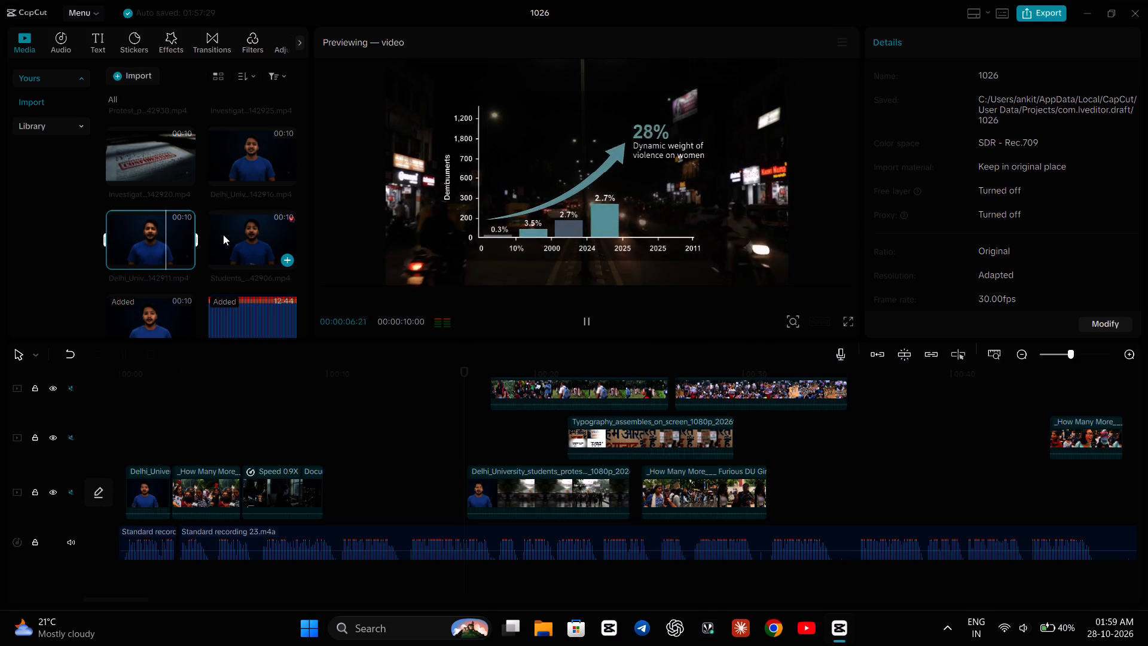
{"action": "left_click", "coordinate": [258, 147]}
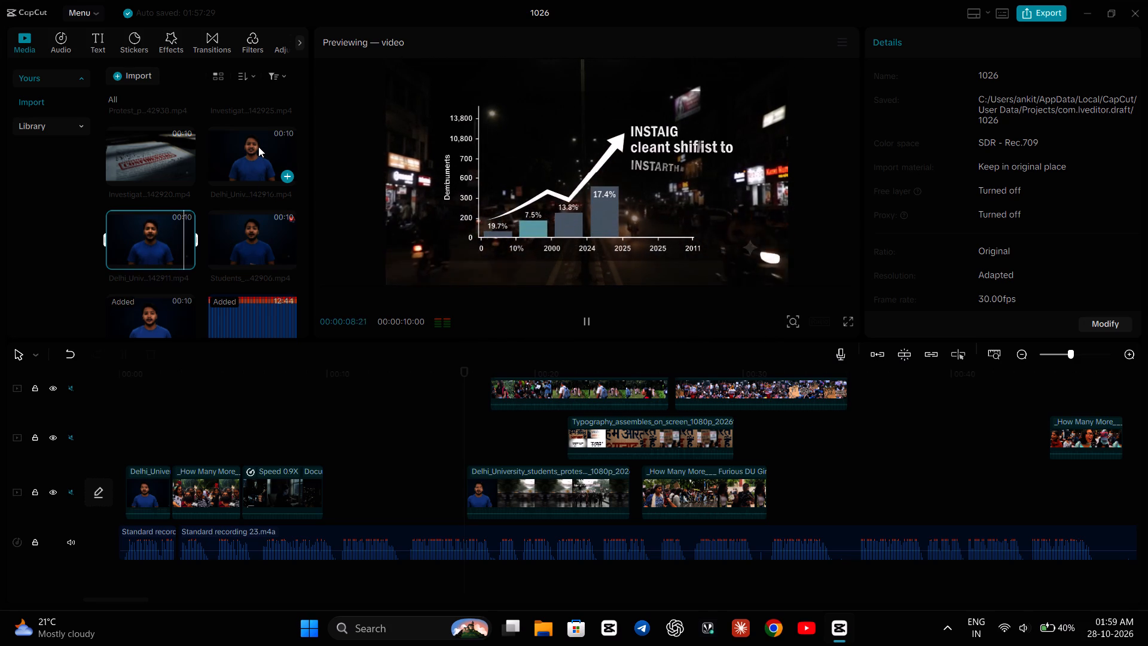
{"action": "double_click", "coordinate": [258, 147]}
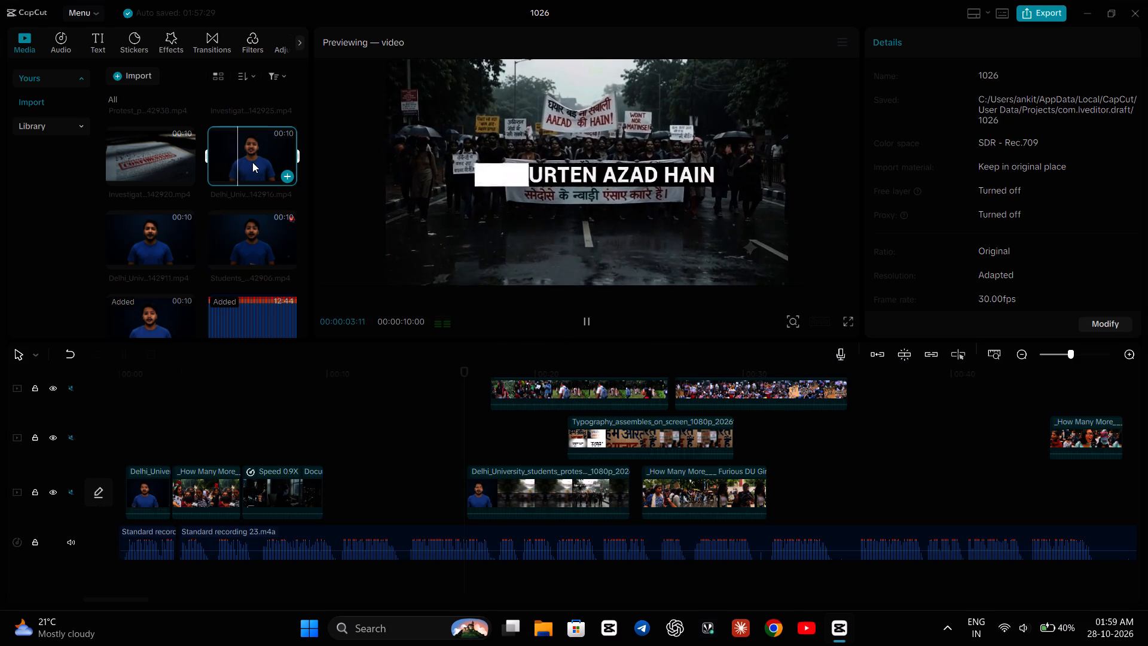
Delete the host clips Delhi_Univ…142916, Delhi_Univ…142911 and Students_…42906 from the imported media.
{"action": "right_click", "coordinate": [264, 148]}
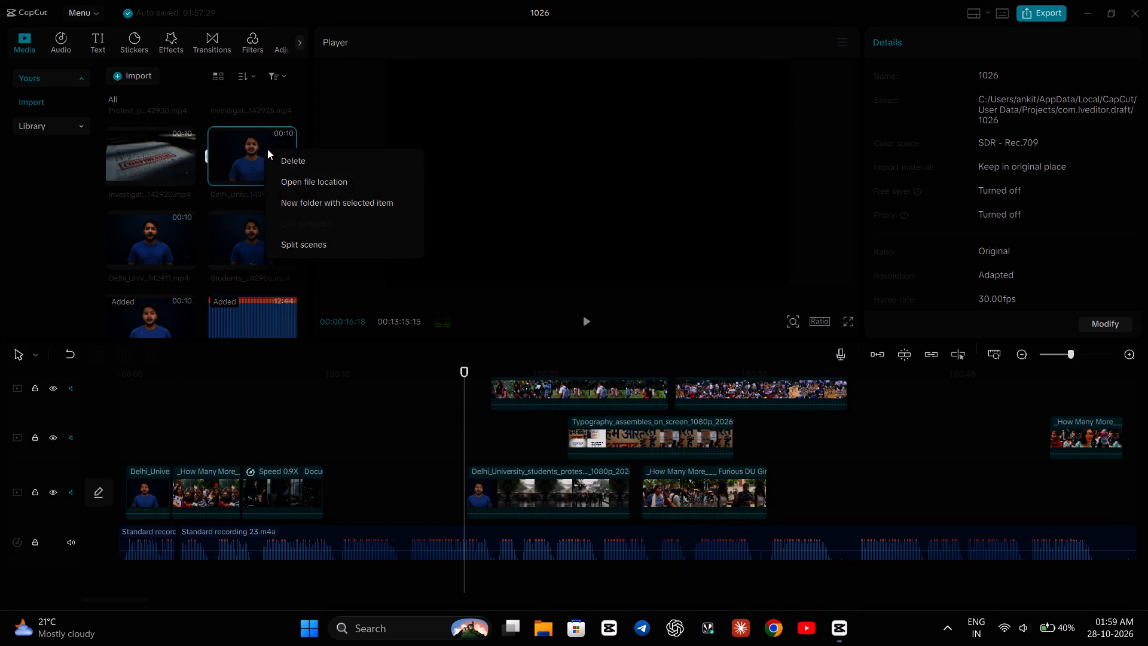
{"action": "left_click", "coordinate": [335, 163]}
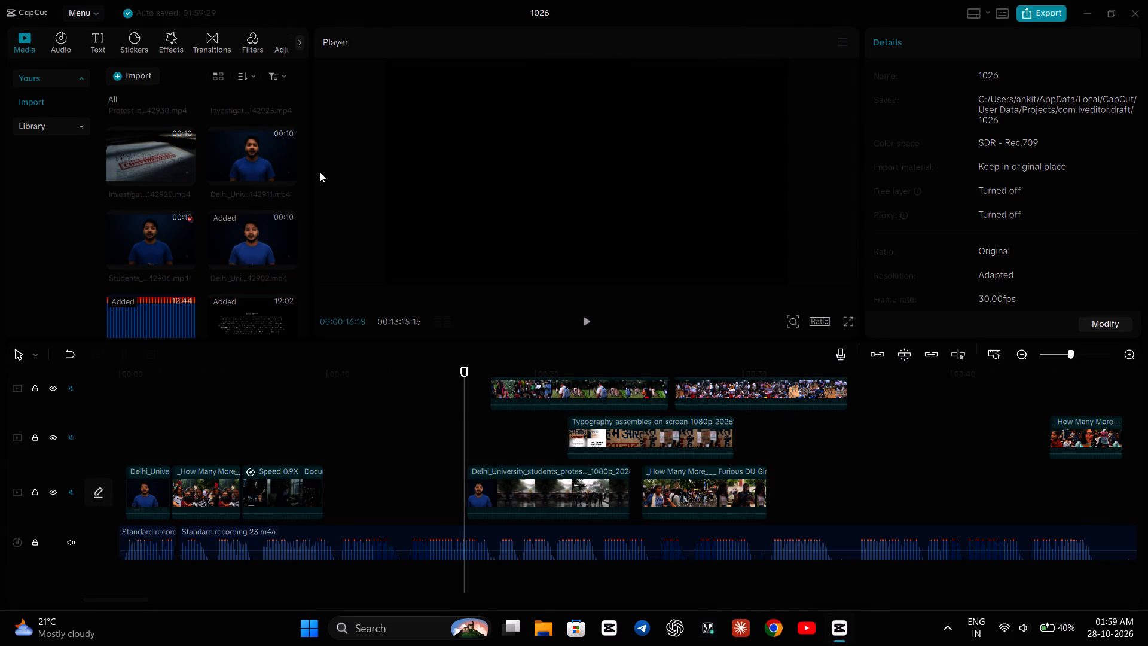
{"action": "right_click", "coordinate": [273, 156]}
{"action": "left_click", "coordinate": [304, 166]}
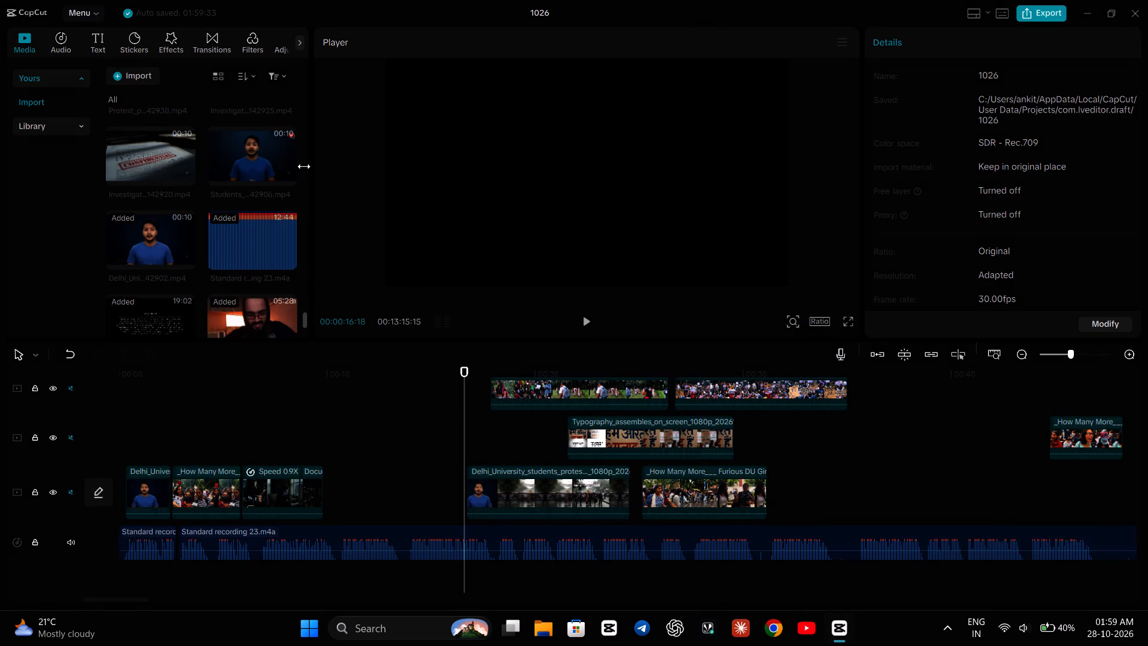
{"action": "right_click", "coordinate": [258, 154]}
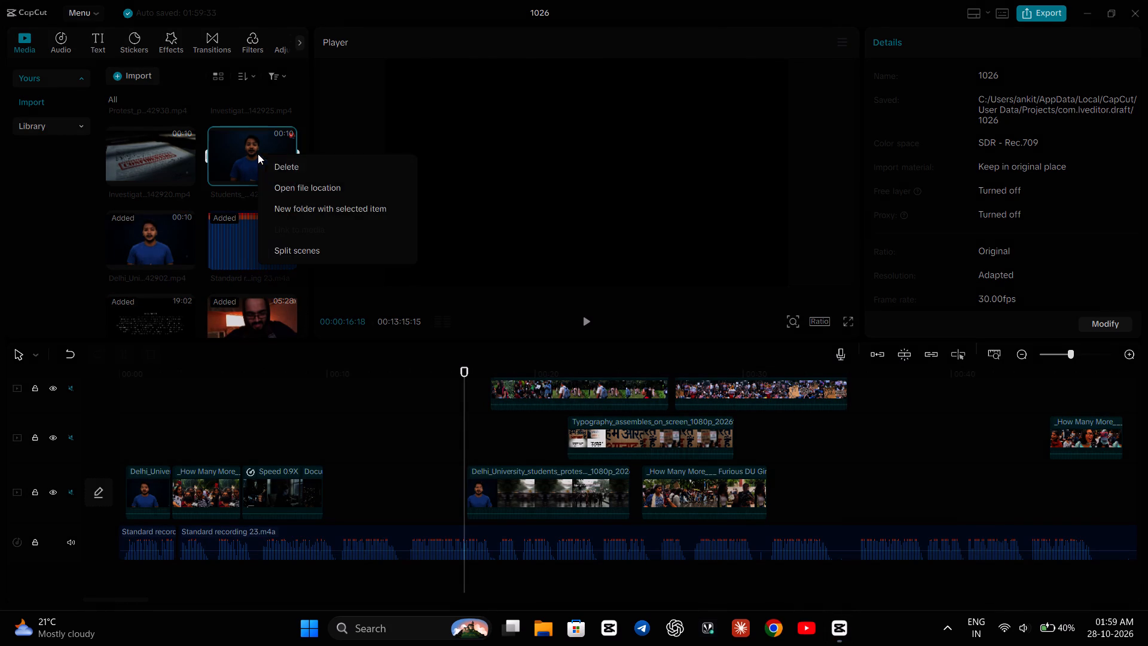
{"action": "left_click", "coordinate": [285, 161]}
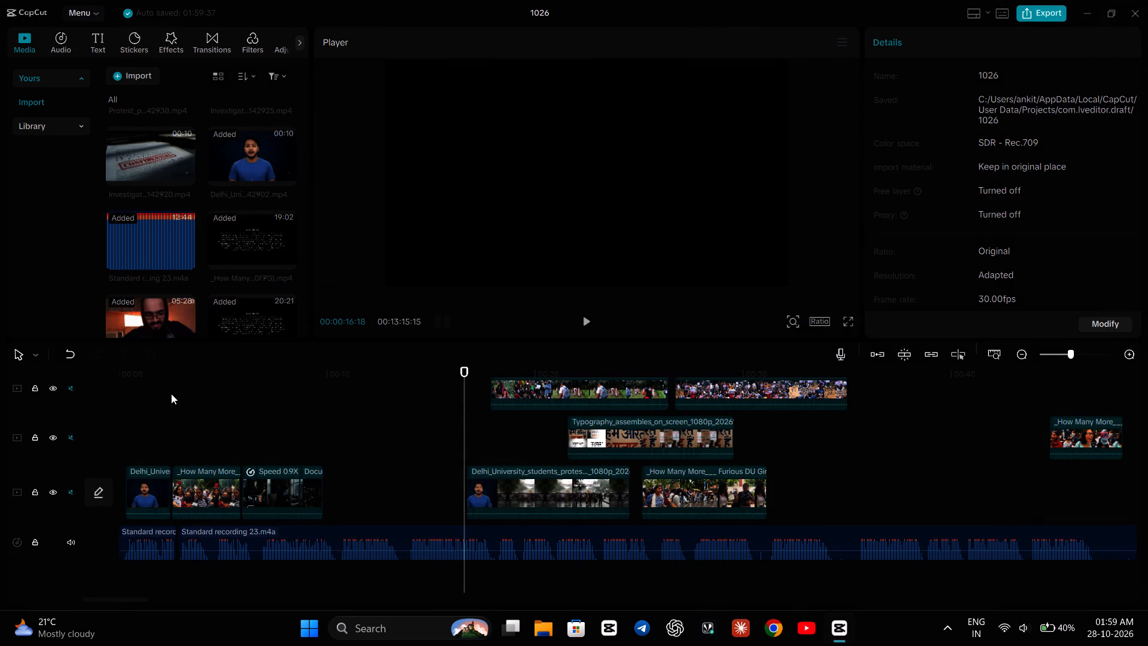
Play the timeline from the opening host clip through the empty gap to about 18 seconds.
{"action": "left_click", "coordinate": [170, 398]}
{"action": "key", "text": "space"}
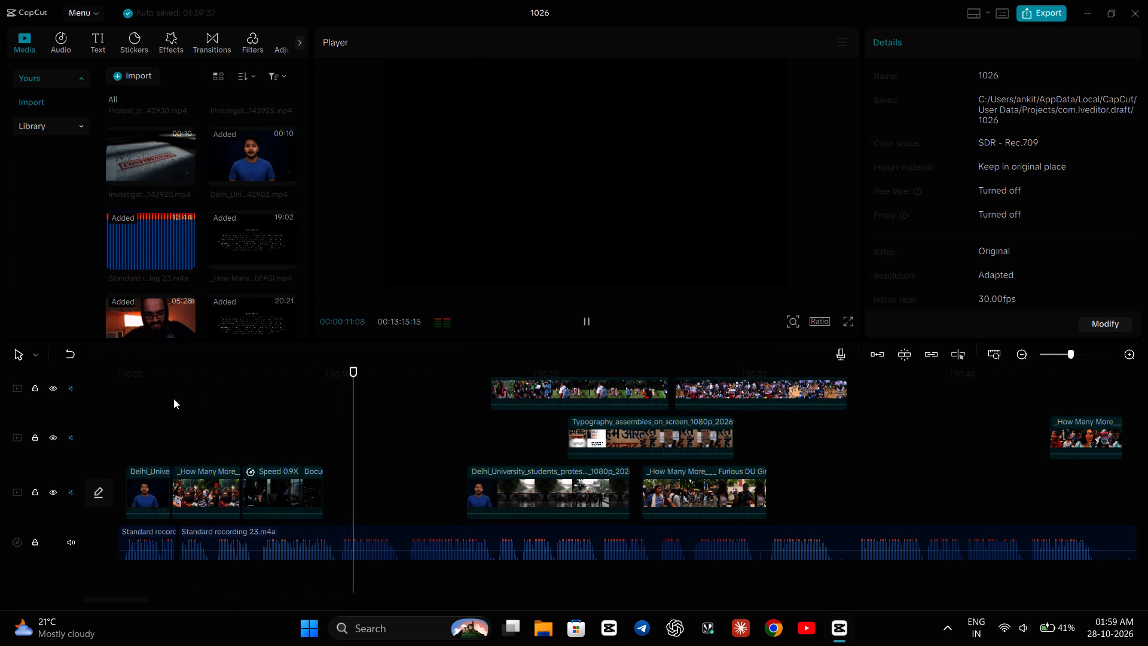
{"action": "scroll", "coordinate": [337, 408], "scroll_direction": "down", "scroll_amount": 1}
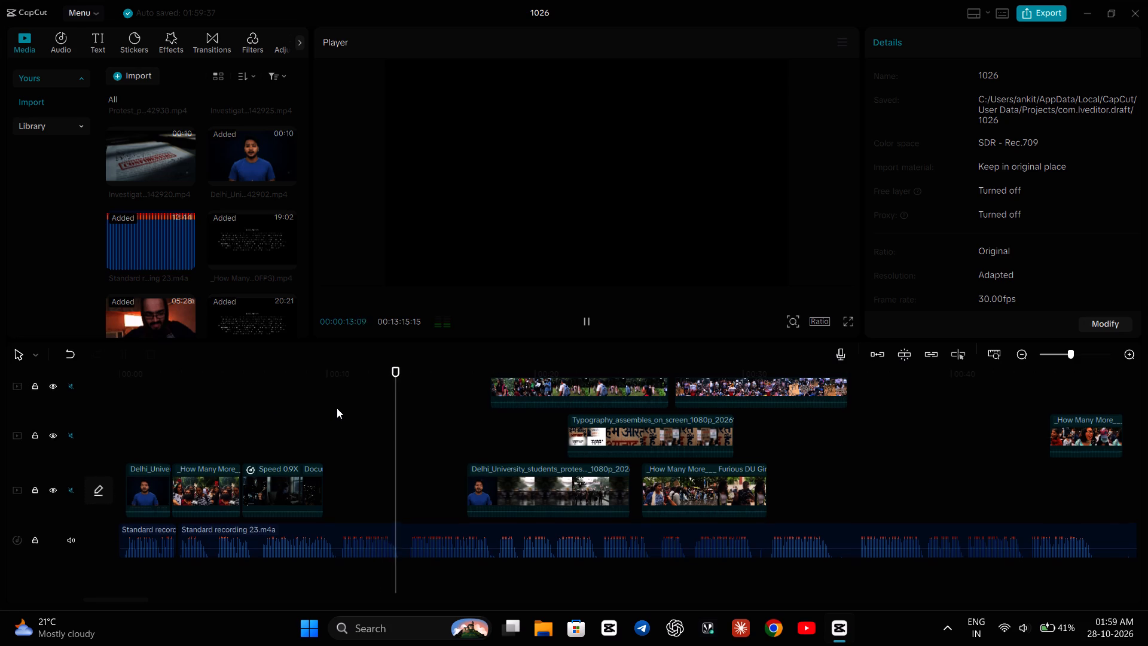
{"action": "scroll", "coordinate": [337, 408], "scroll_direction": "down", "scroll_amount": 1}
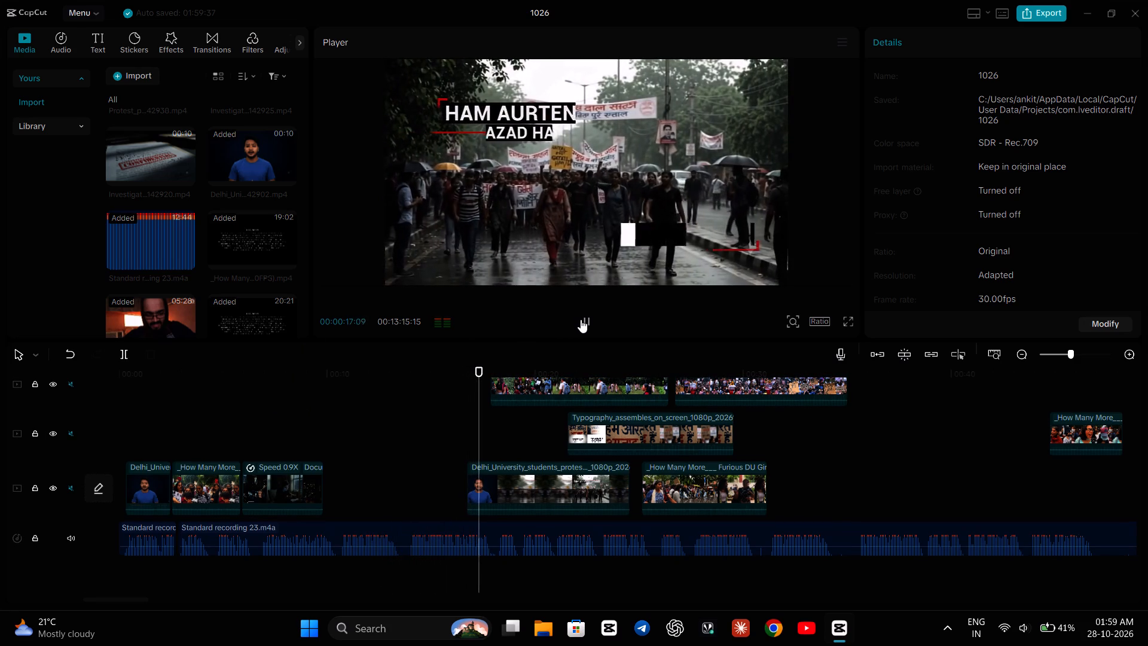
{"action": "left_click", "coordinate": [581, 319]}
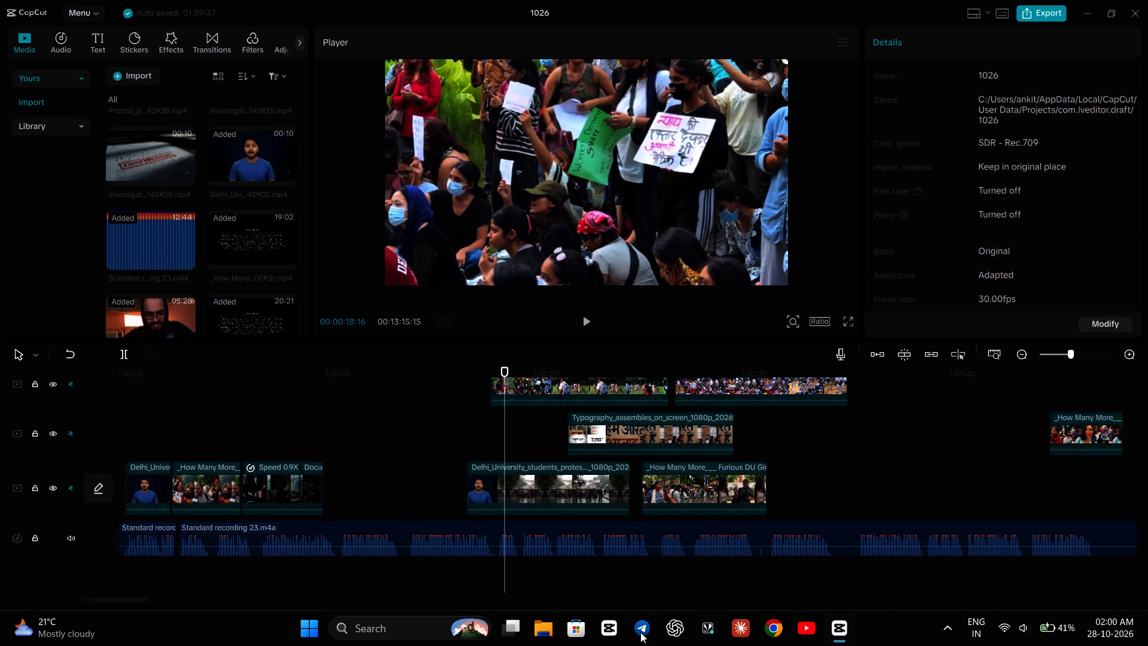
Switch to Notepad and copy the end of SHOT 01 from the voice-over script, starting at "उनका कहना है", and close Notepad.
{"action": "left_click", "coordinate": [413, 620]}
{"action": "key", "text": "n"}
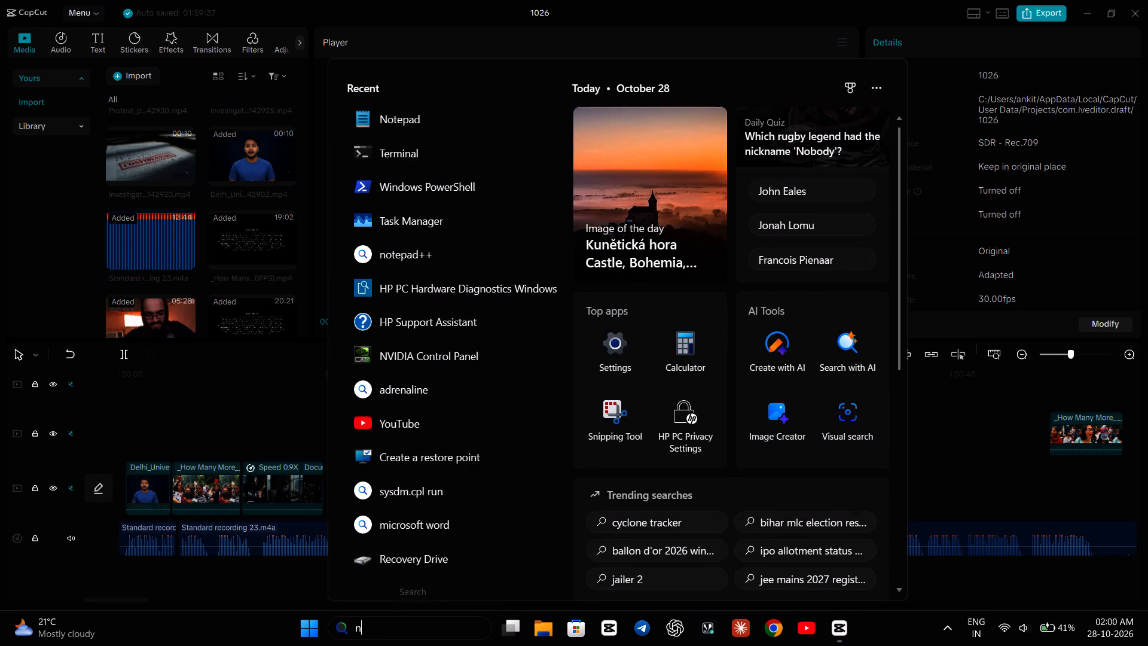
{"action": "key", "text": "Return"}
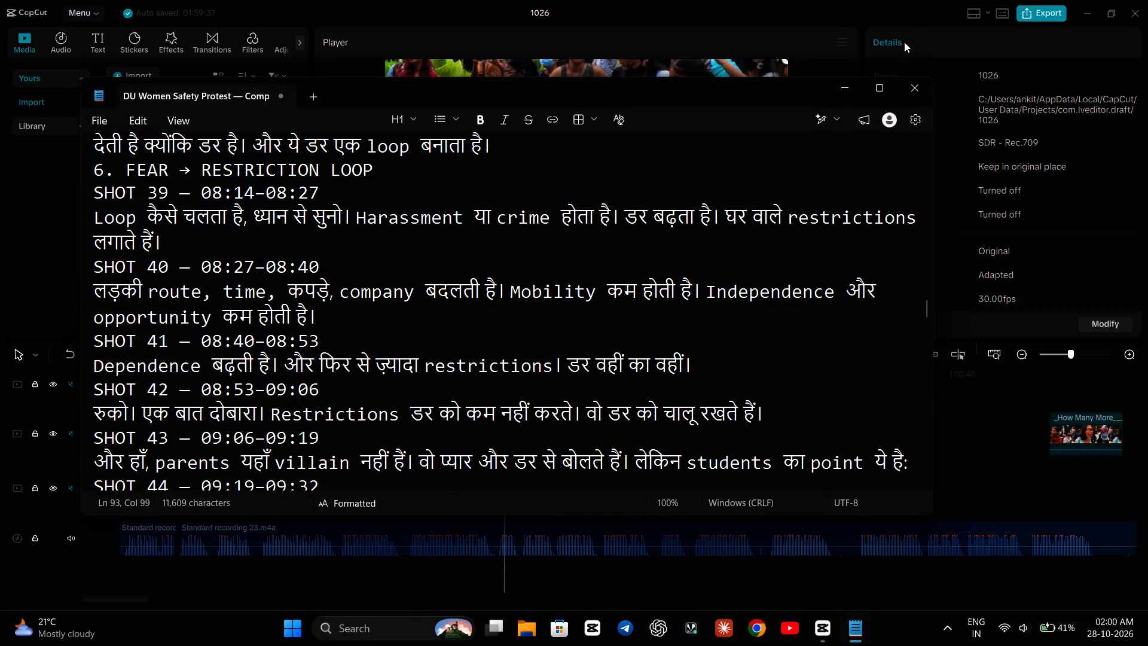
{"action": "left_click", "coordinate": [880, 88]}
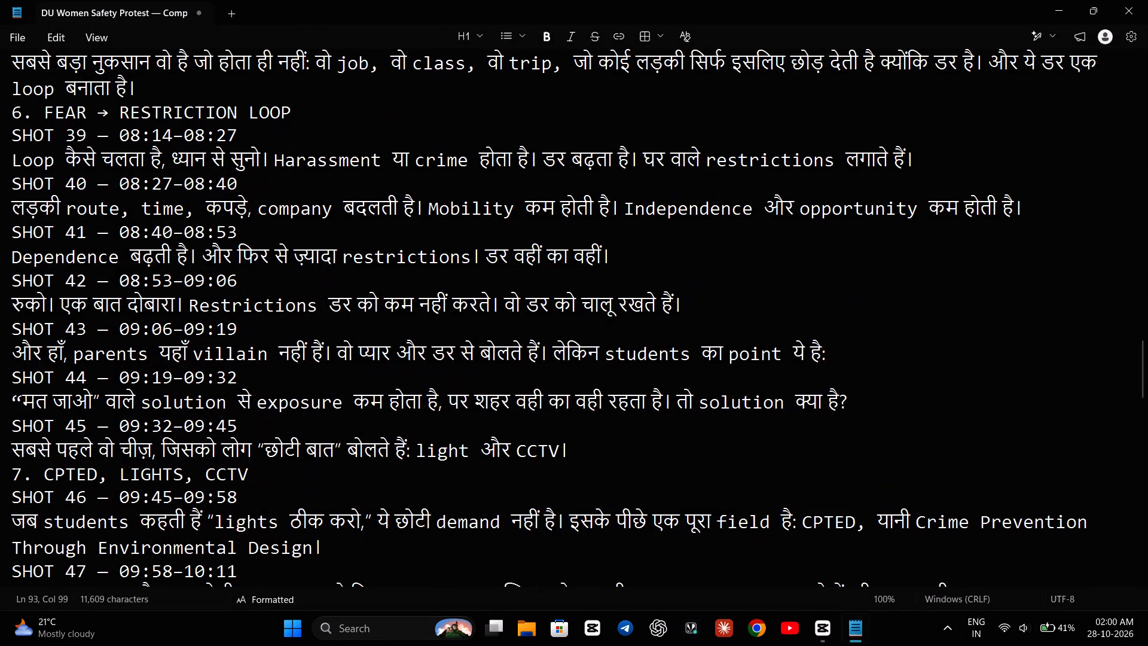
{"action": "scroll", "coordinate": [780, 197], "scroll_direction": "up", "scroll_amount": 13}
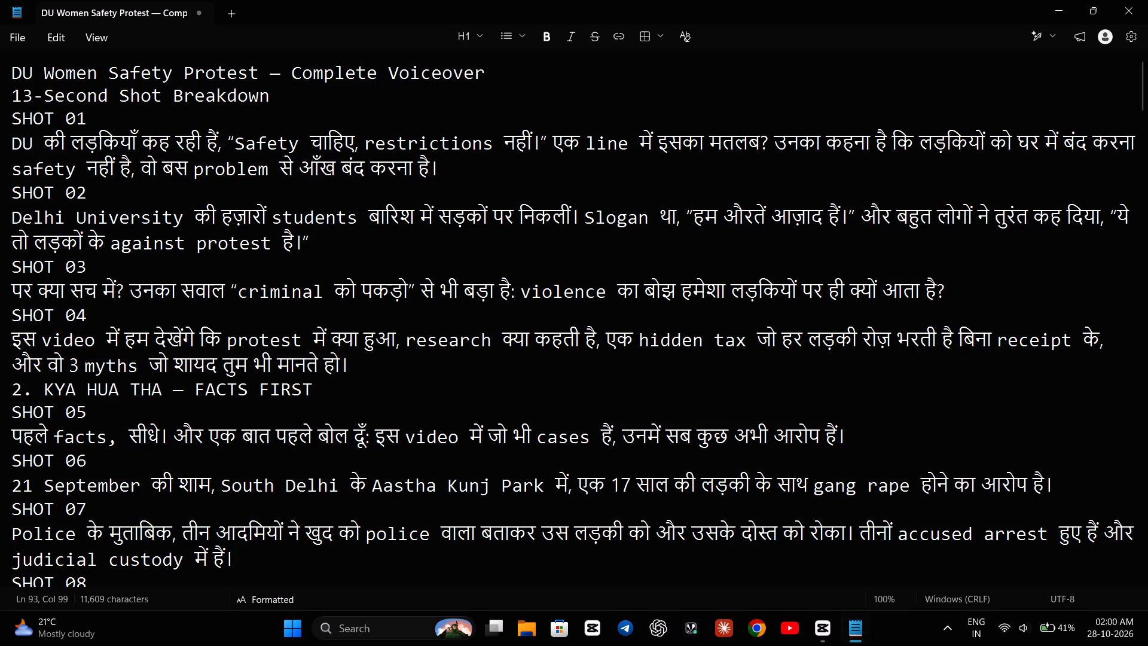
{"action": "left_click_drag", "start_coordinate": [774, 137], "coordinate": [811, 163]}
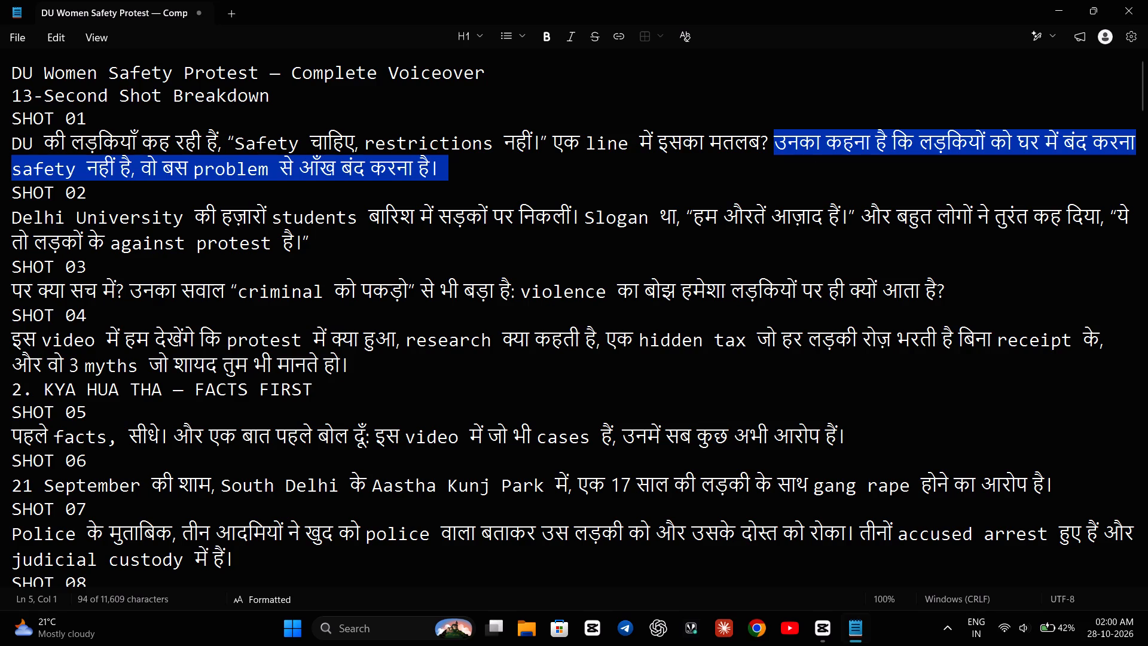